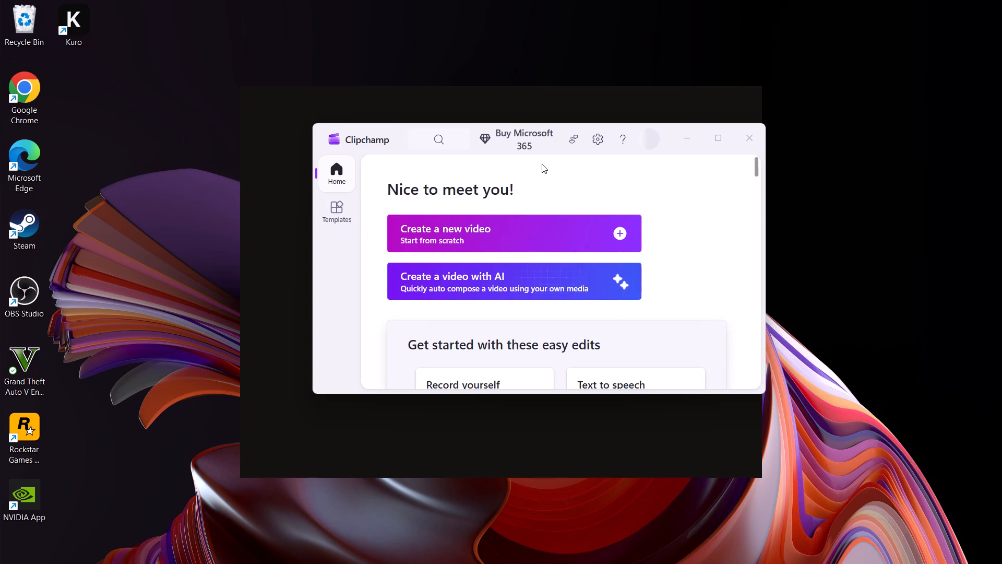
Maximise the window and permanently delete the existing project Video Project 2 from the Your videos section.
{"action": "left_click", "coordinate": [728, 148]}
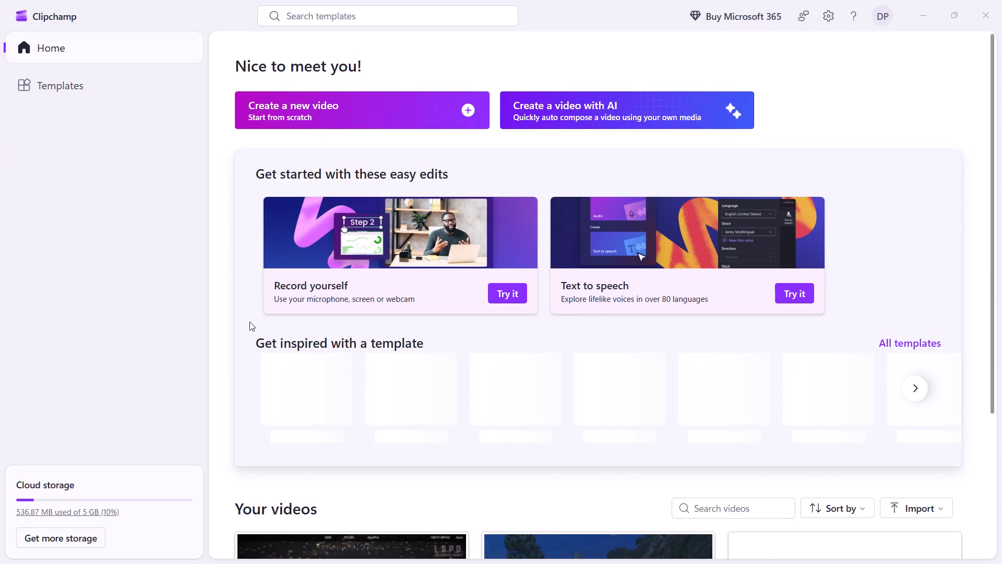
{"action": "scroll", "coordinate": [244, 303], "scroll_direction": "down", "scroll_amount": 2}
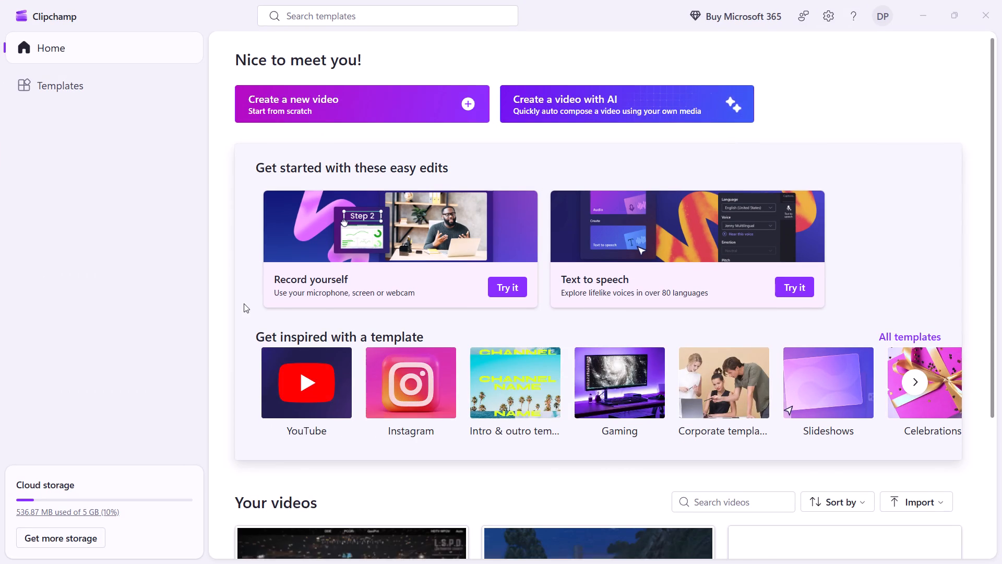
{"action": "scroll", "coordinate": [244, 303], "scroll_direction": "down", "scroll_amount": 1}
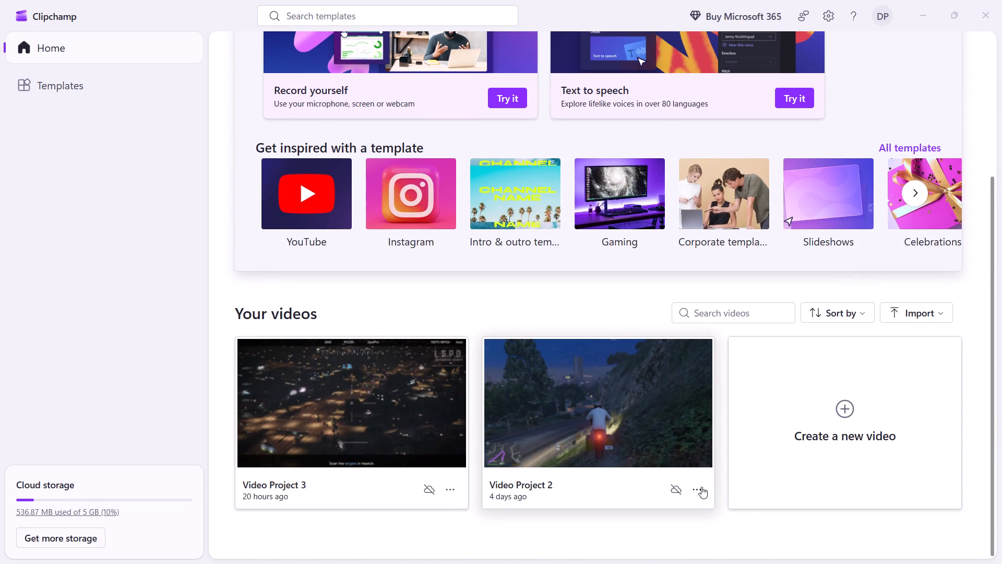
{"action": "left_click", "coordinate": [703, 492]}
{"action": "left_click", "coordinate": [706, 467]}
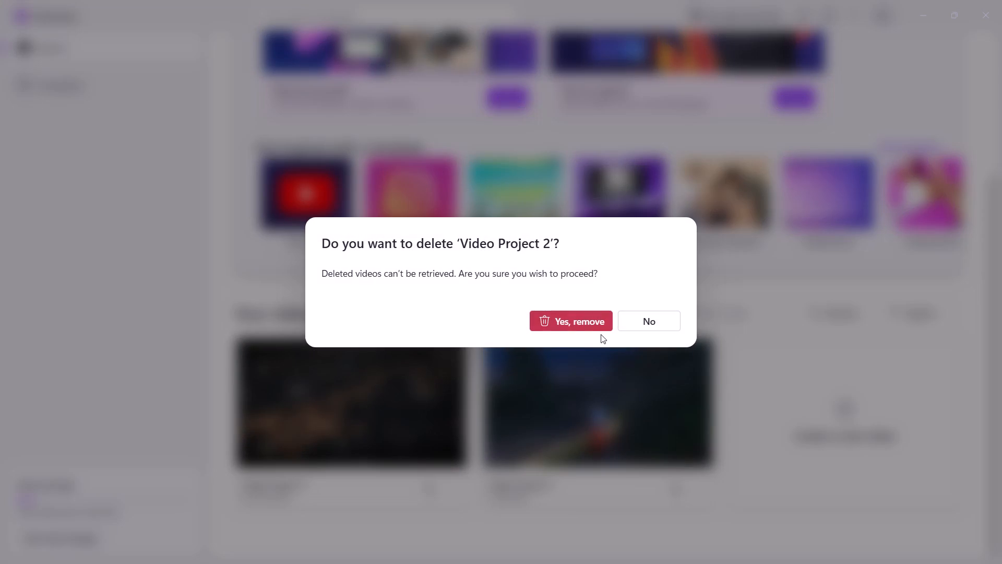
{"action": "left_click", "coordinate": [584, 327]}
Permanently delete the remaining project, Video Project 3, from the Your videos section.
{"action": "left_click", "coordinate": [448, 487]}
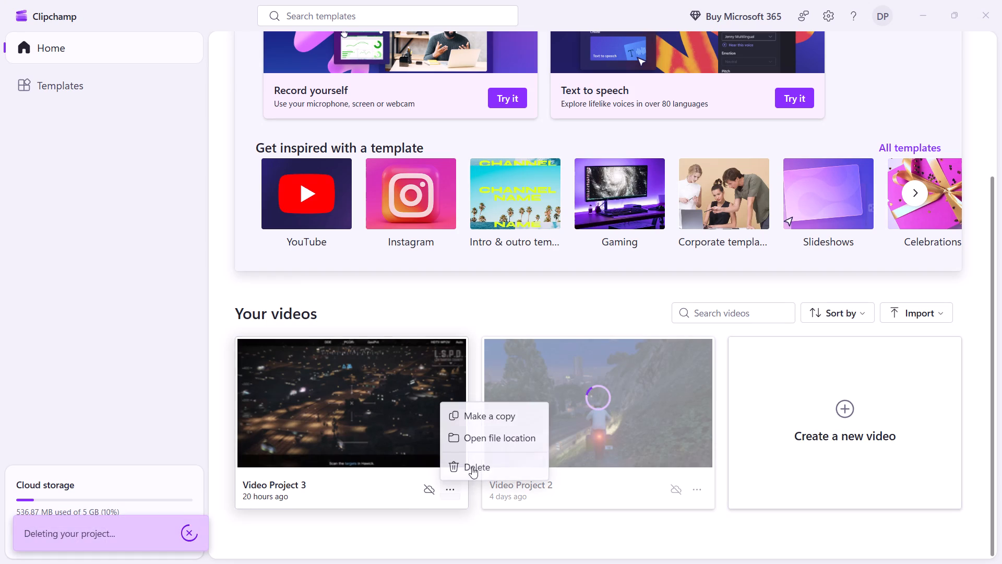
{"action": "left_click", "coordinate": [474, 460]}
{"action": "left_click", "coordinate": [570, 322]}
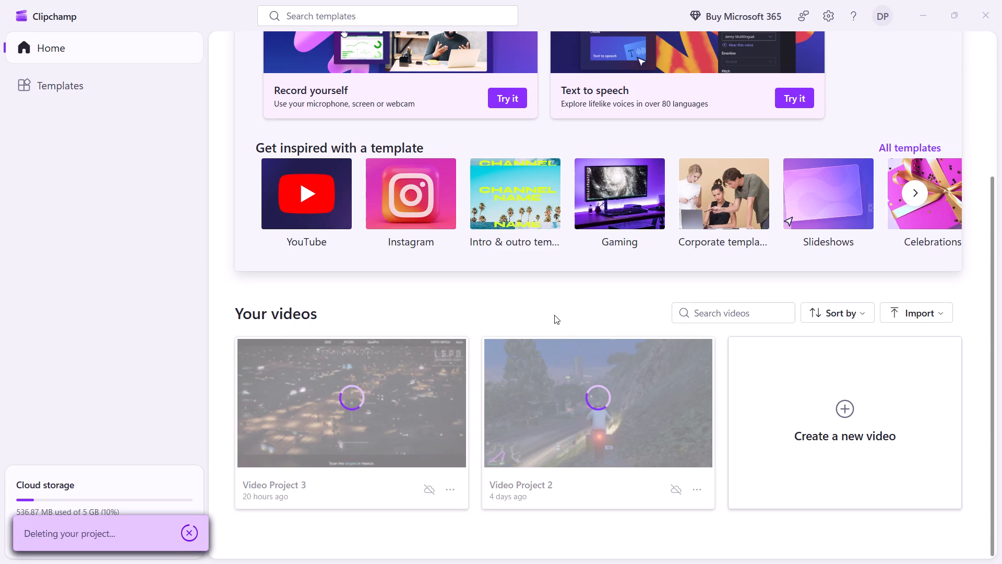
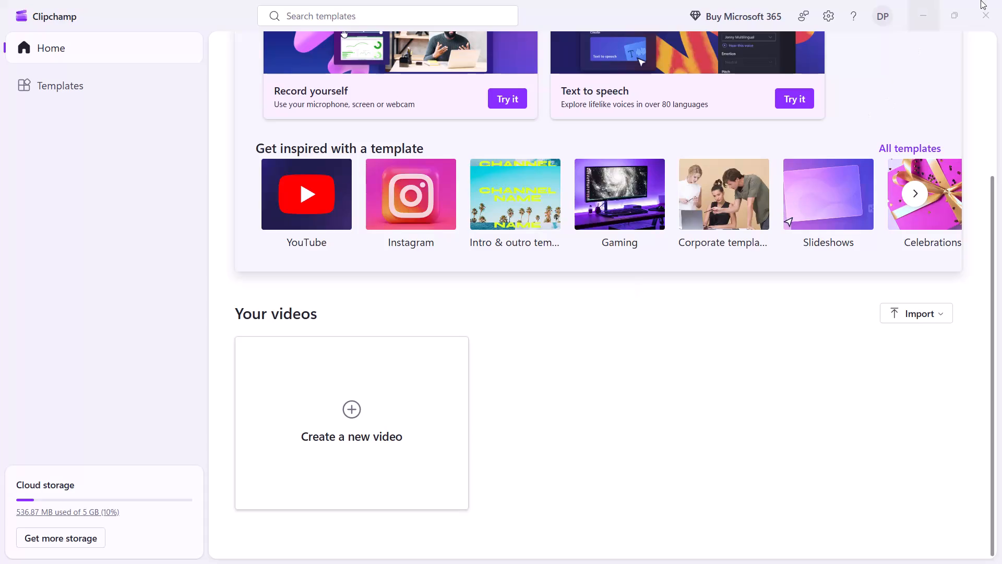
Create a new video project from scratch.
{"action": "scroll", "coordinate": [407, 452], "scroll_direction": "up", "scroll_amount": 5}
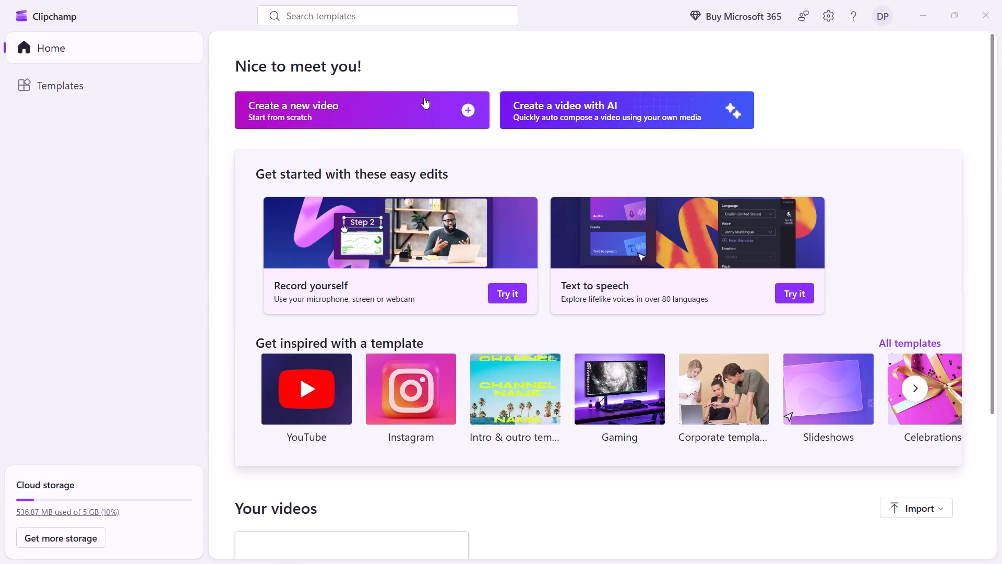
{"action": "left_click", "coordinate": [421, 97]}
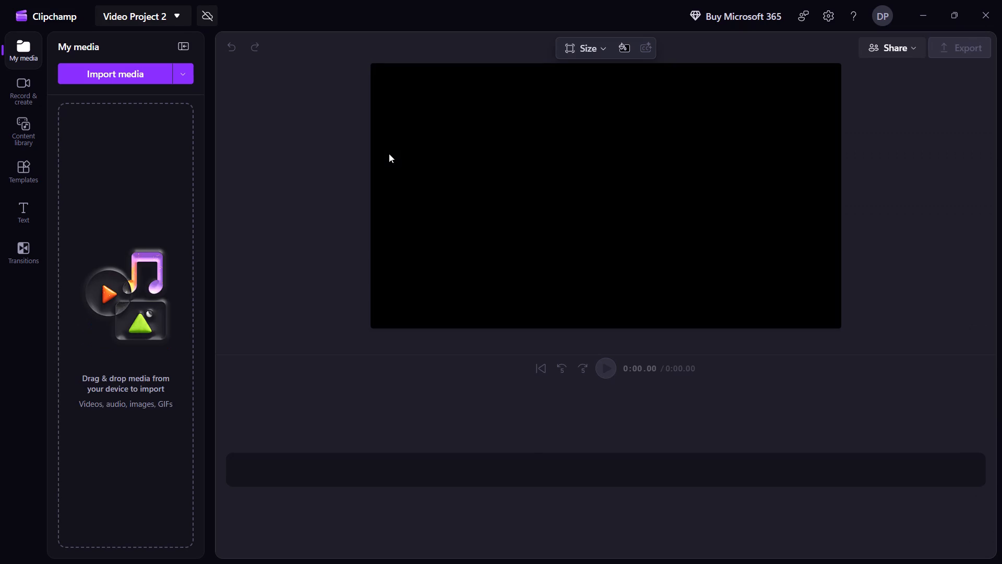
{"action": "left_click", "coordinate": [125, 74]}
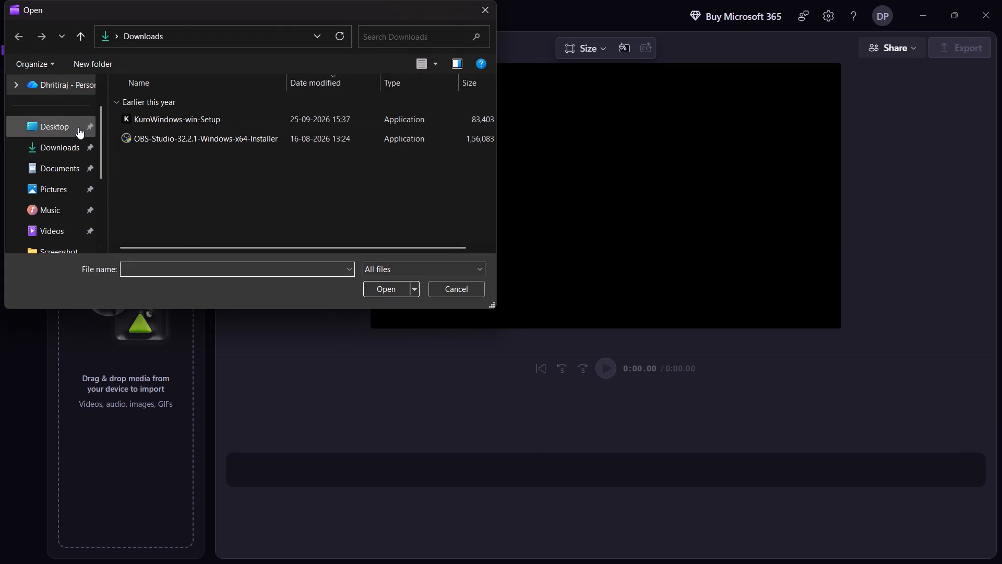
{"action": "scroll", "coordinate": [52, 184], "scroll_direction": "down", "scroll_amount": 1}
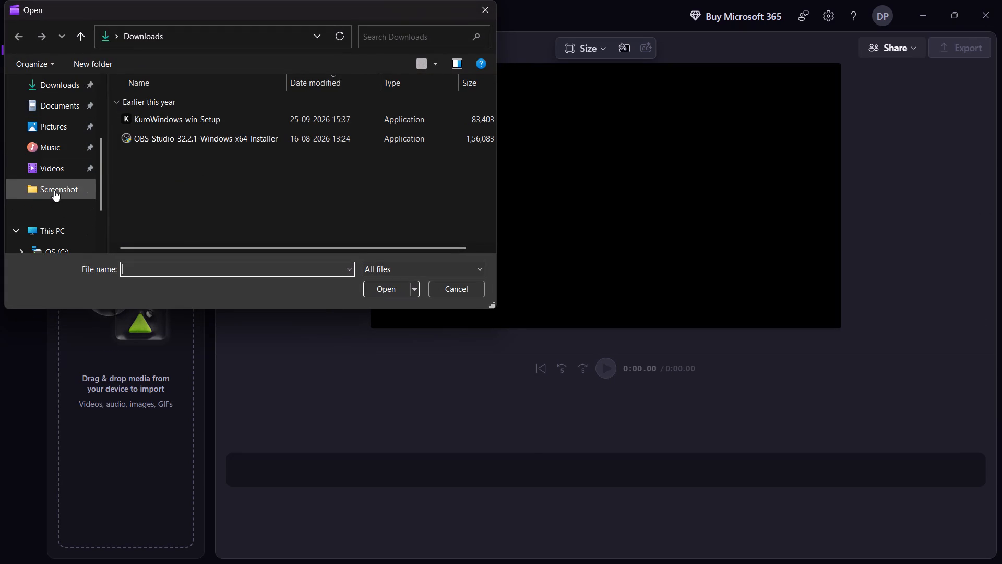
{"action": "left_click", "coordinate": [52, 164]}
{"action": "double_click", "coordinate": [322, 116]}
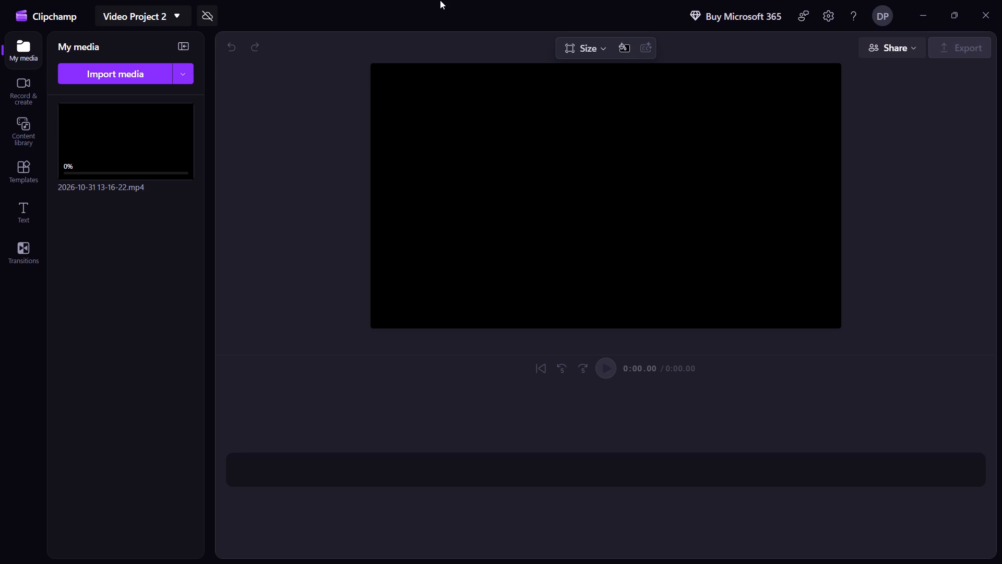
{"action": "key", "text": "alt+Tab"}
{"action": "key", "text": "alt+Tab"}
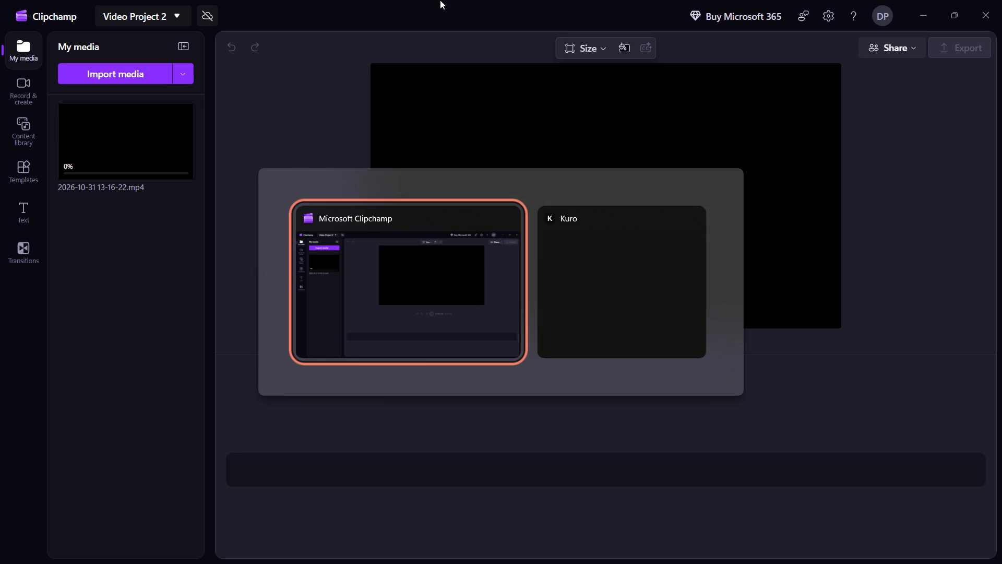
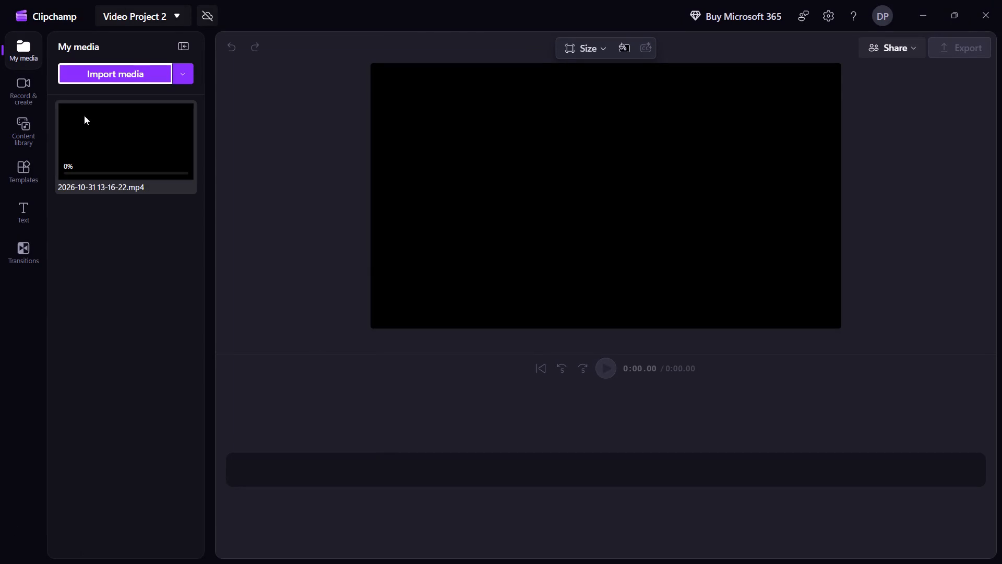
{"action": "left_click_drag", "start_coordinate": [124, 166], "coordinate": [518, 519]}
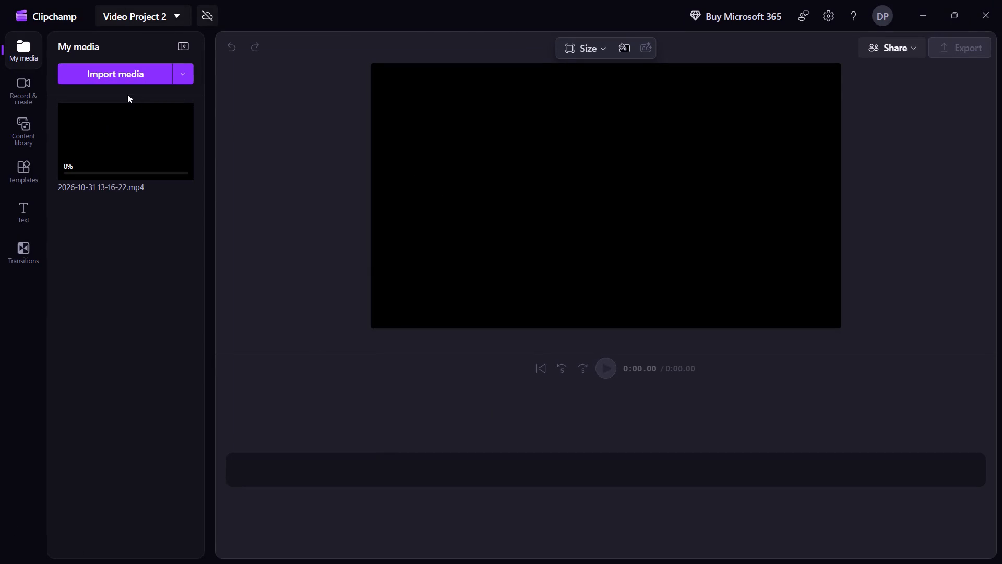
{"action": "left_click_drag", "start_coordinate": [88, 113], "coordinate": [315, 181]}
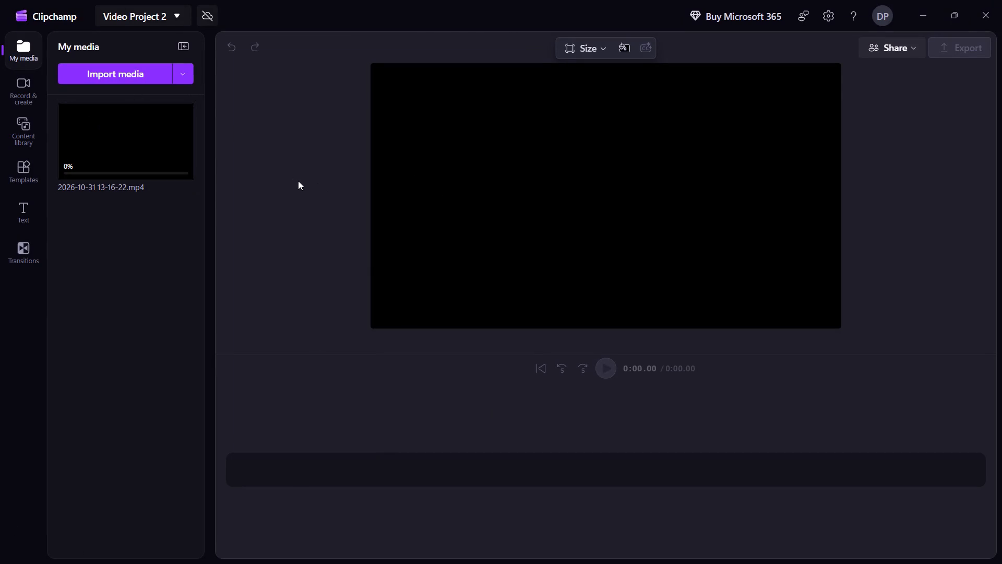
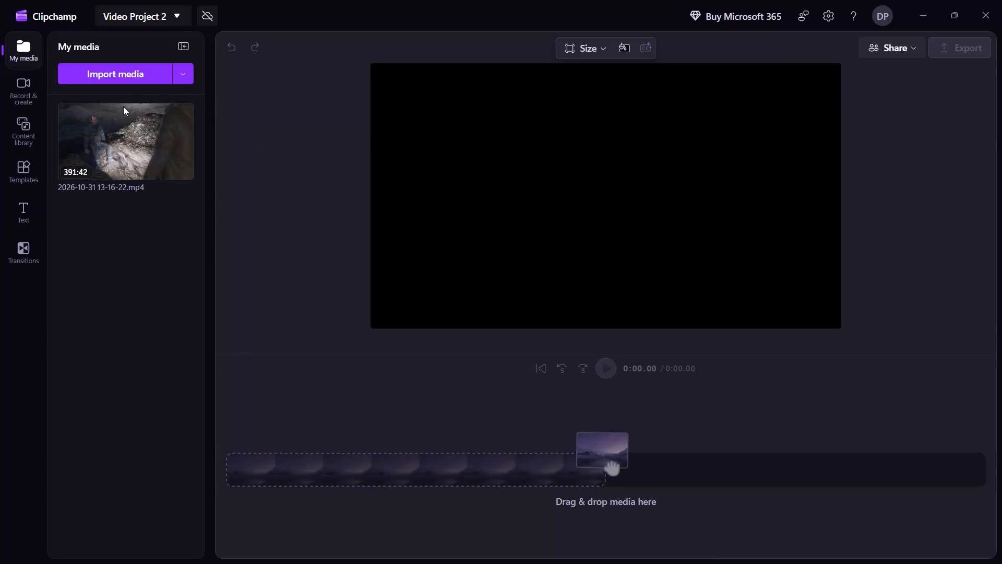
{"action": "left_click_drag", "start_coordinate": [119, 119], "coordinate": [355, 409]}
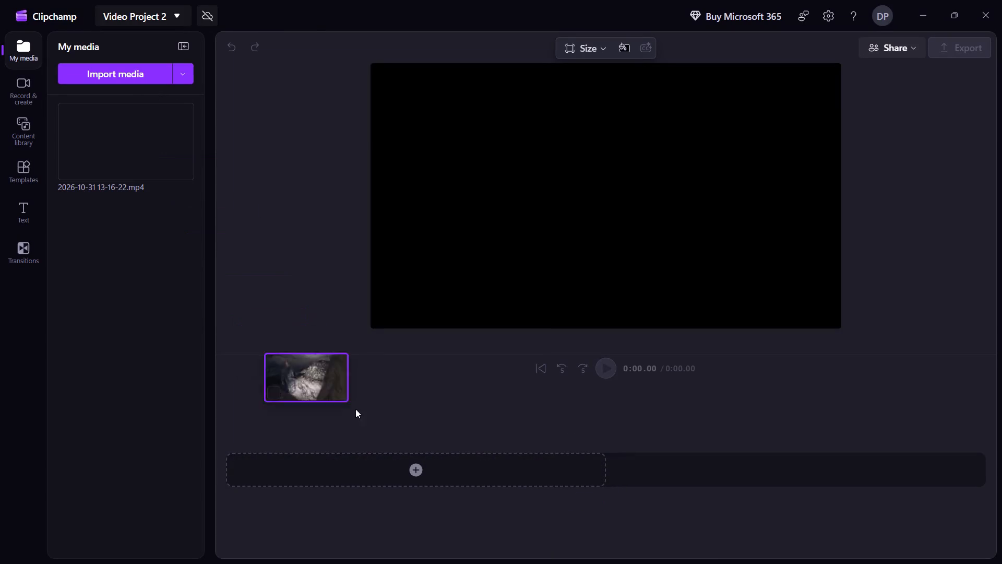
{"action": "left_click_drag", "start_coordinate": [355, 409], "coordinate": [393, 453]}
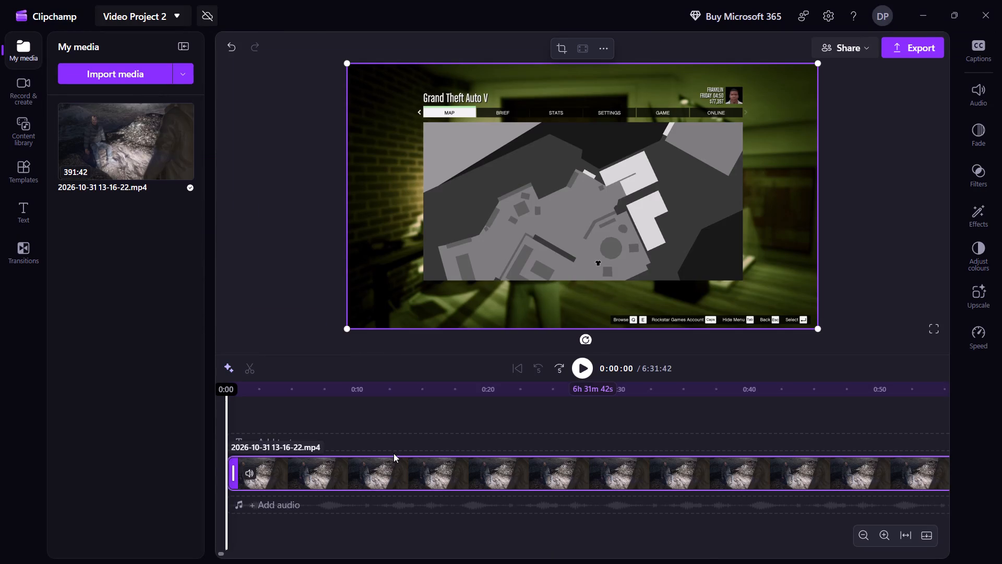
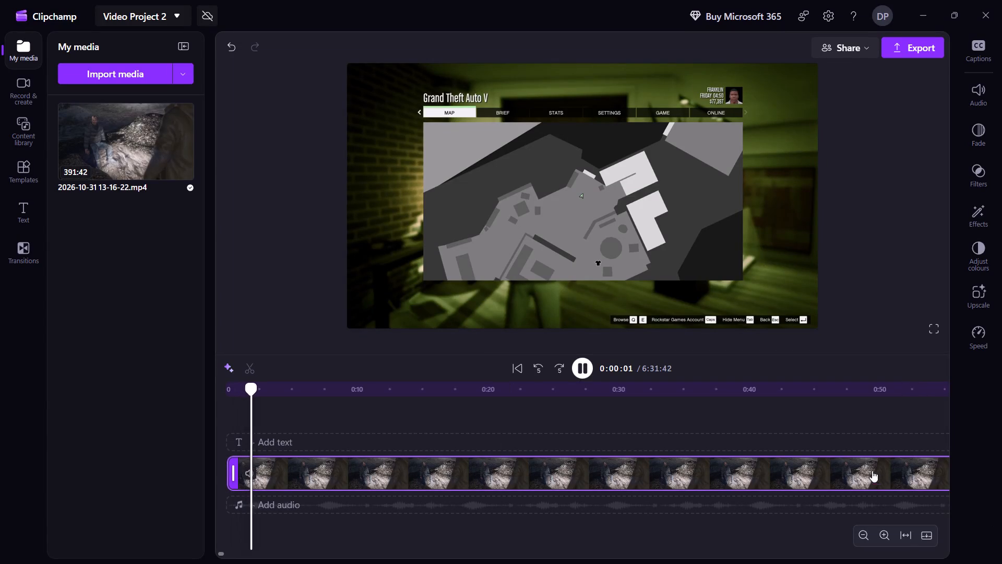
Skim the playing recording from its start to about 0:22:54, moving the playhead ahead roughly a minute at a time.
{"action": "double_click", "coordinate": [919, 479]}
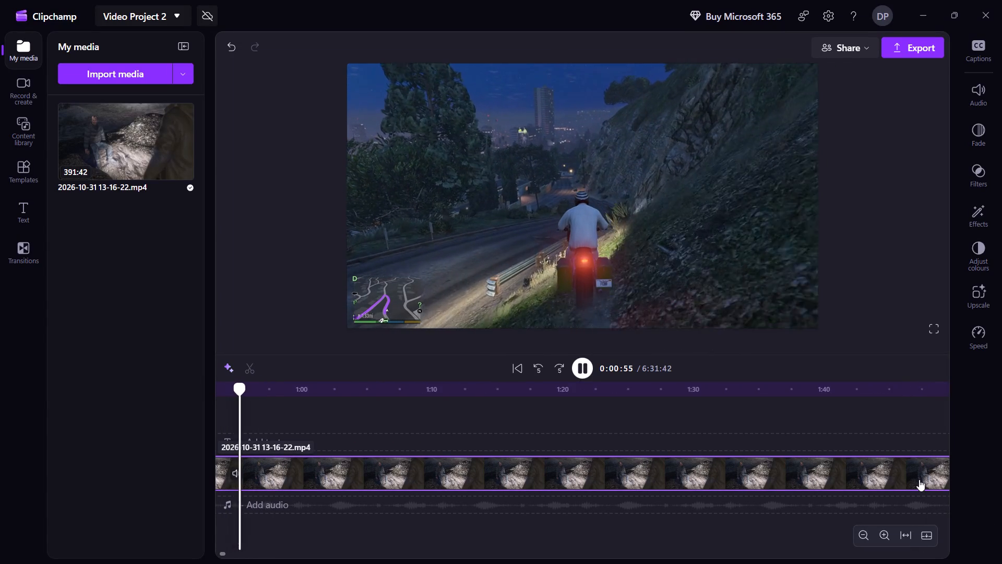
{"action": "double_click", "coordinate": [919, 479]}
{"action": "double_click", "coordinate": [919, 479]}
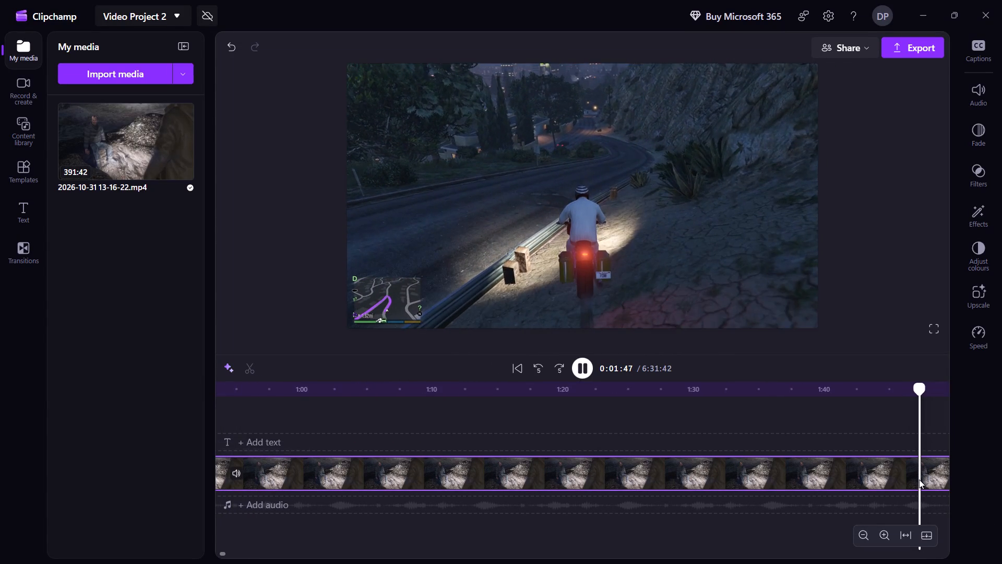
{"action": "double_click", "coordinate": [919, 479]}
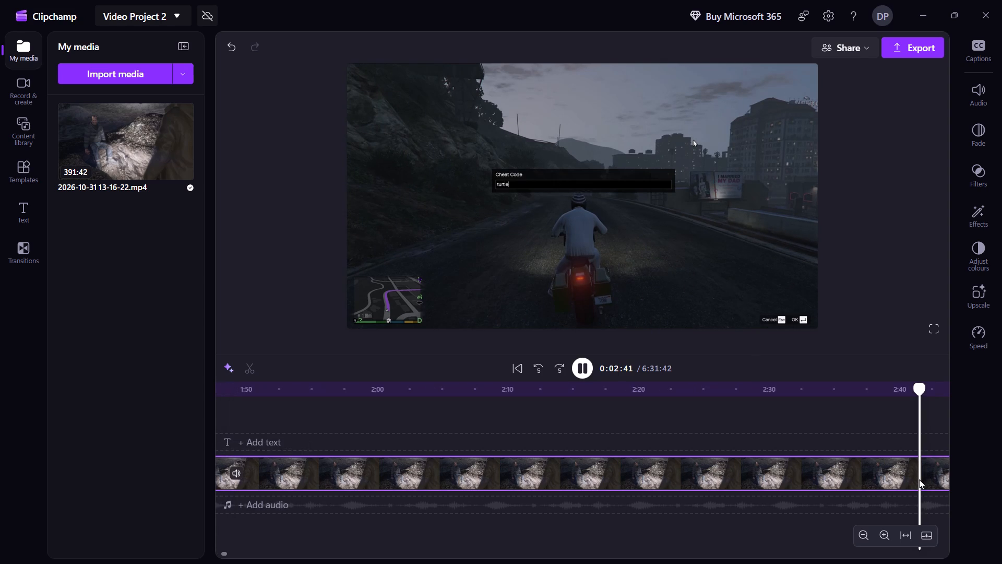
{"action": "double_click", "coordinate": [919, 479]}
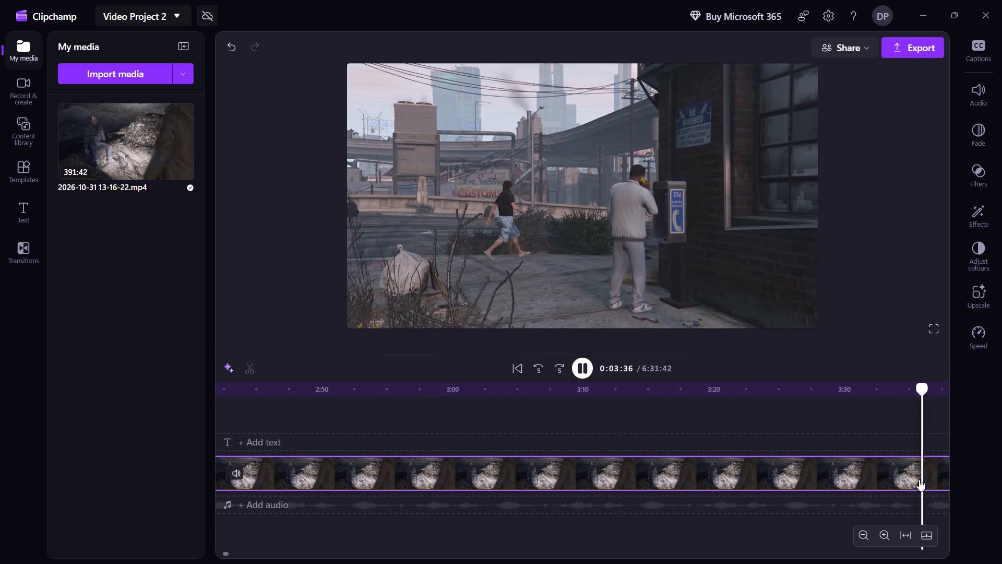
{"action": "double_click", "coordinate": [919, 479]}
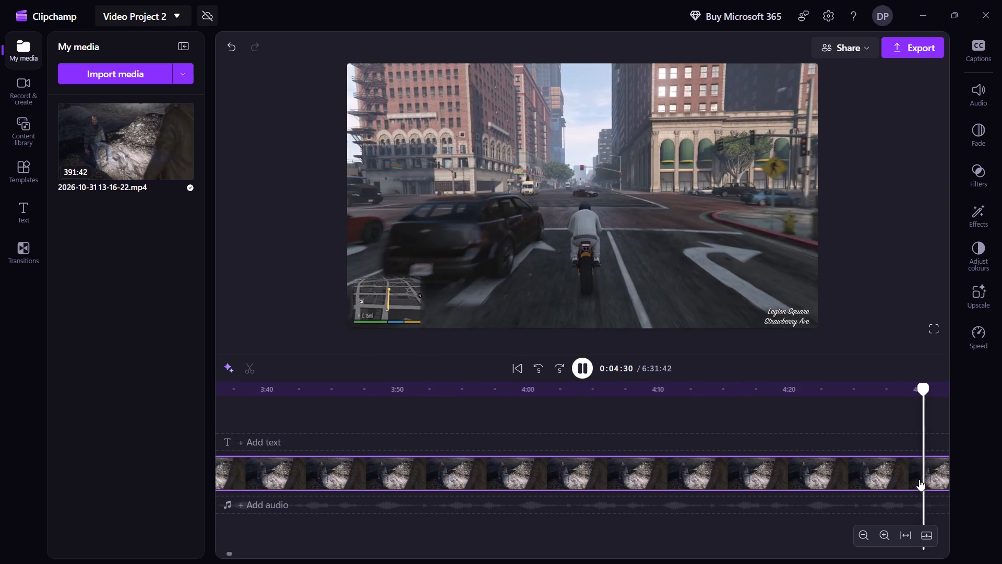
{"action": "double_click", "coordinate": [919, 479]}
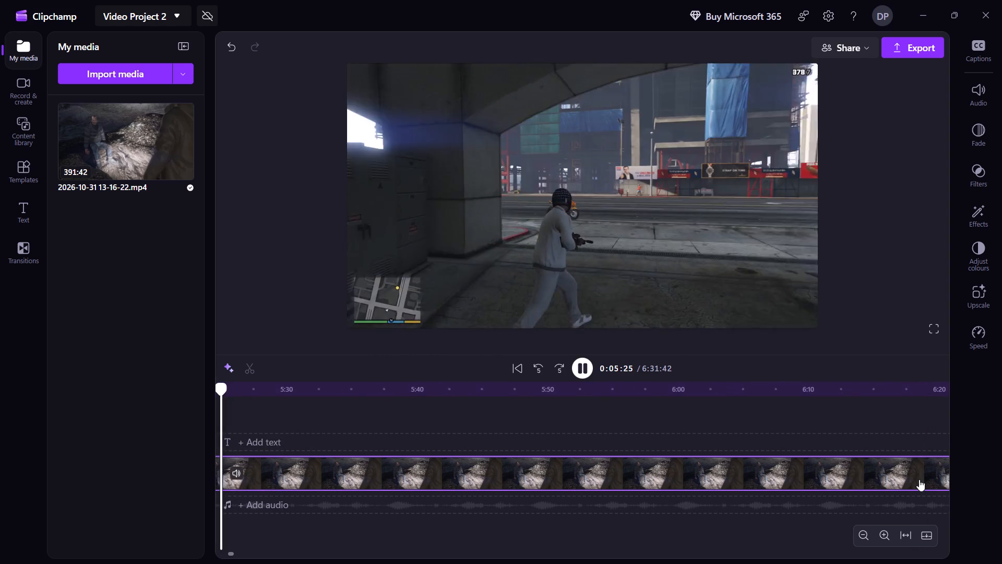
{"action": "double_click", "coordinate": [919, 479]}
{"action": "double_click", "coordinate": [919, 479]}
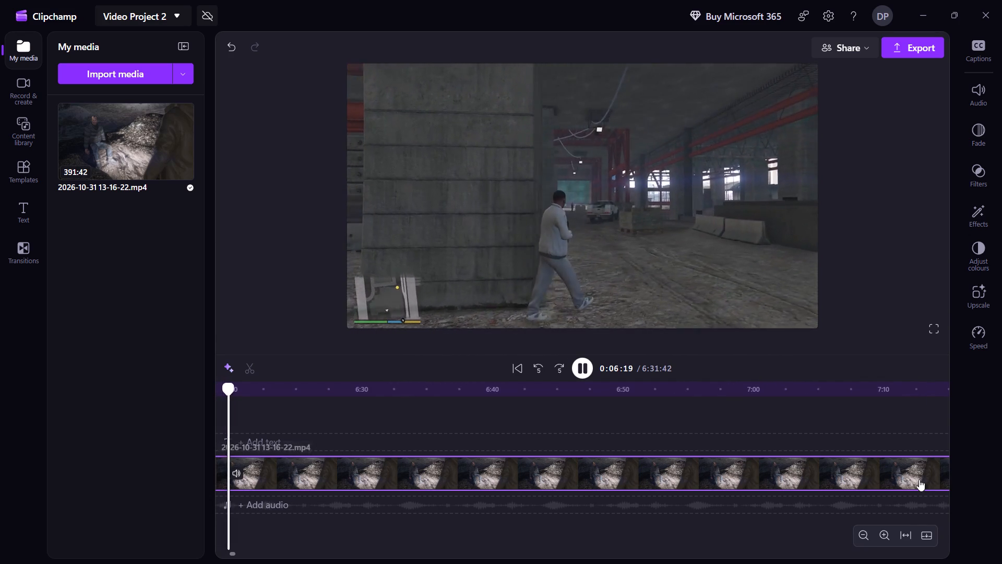
{"action": "triple_click", "coordinate": [919, 479]}
{"action": "left_click", "coordinate": [919, 479]}
{"action": "double_click", "coordinate": [919, 479]}
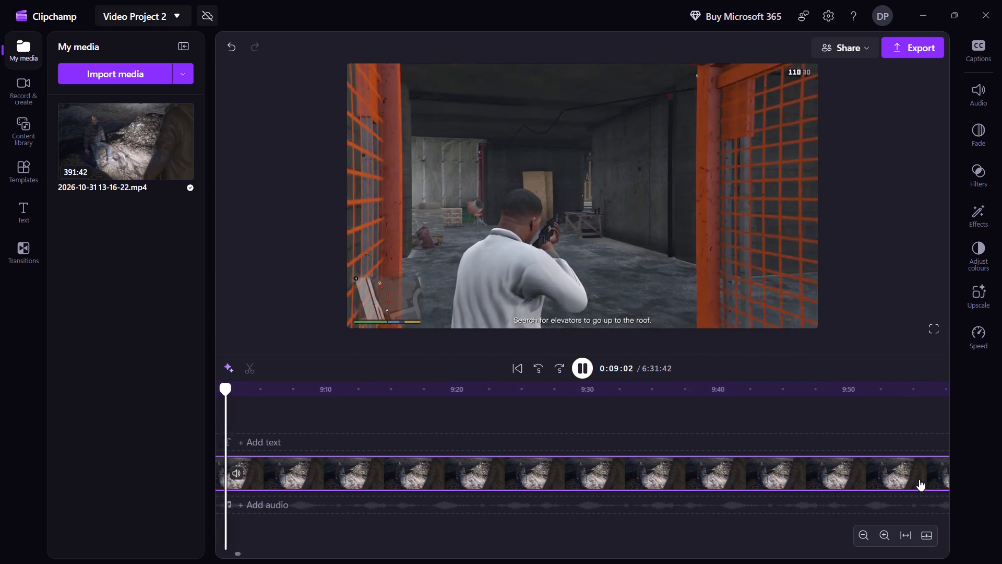
{"action": "double_click", "coordinate": [919, 479]}
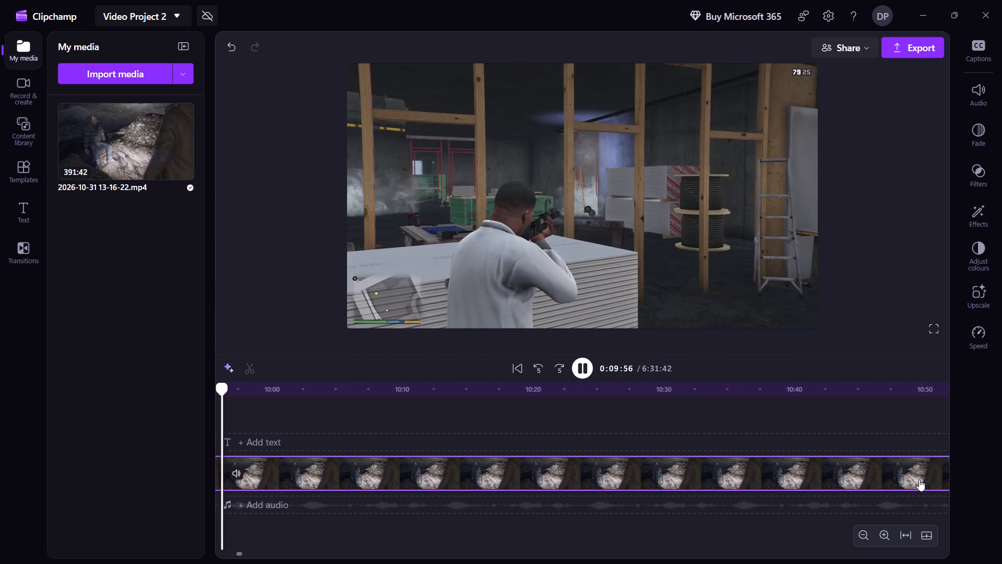
{"action": "double_click", "coordinate": [919, 479]}
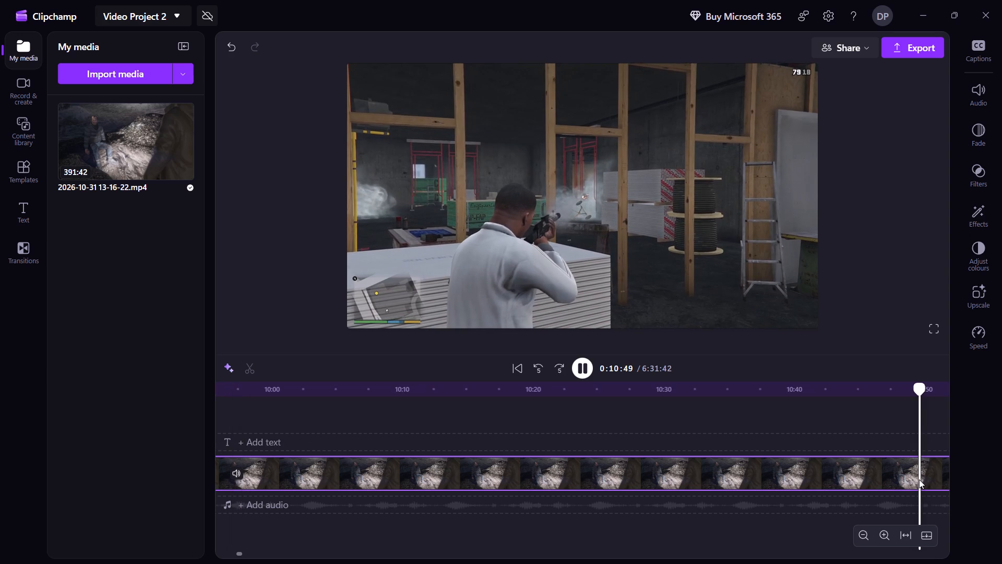
{"action": "double_click", "coordinate": [919, 479]}
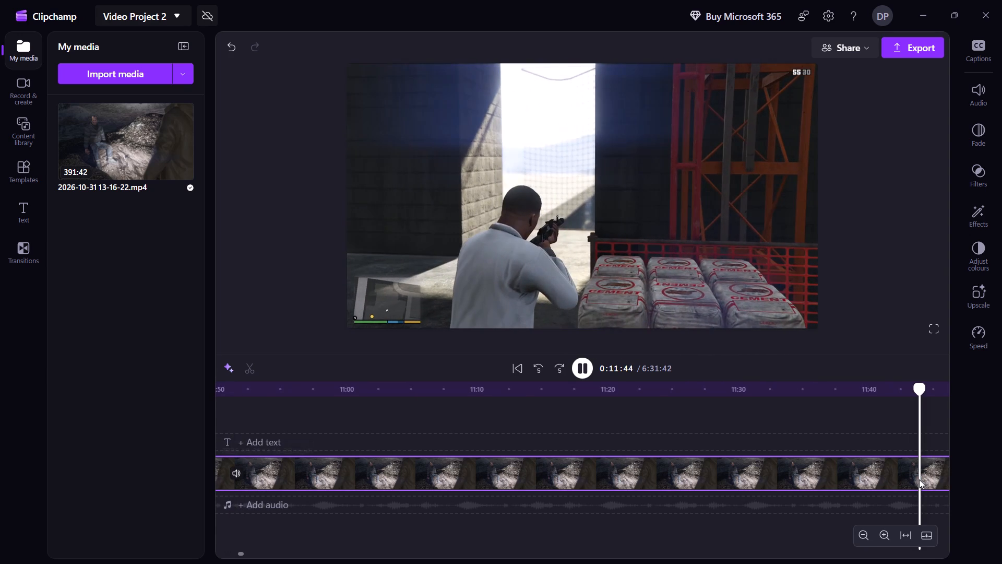
{"action": "left_click", "coordinate": [950, 458]}
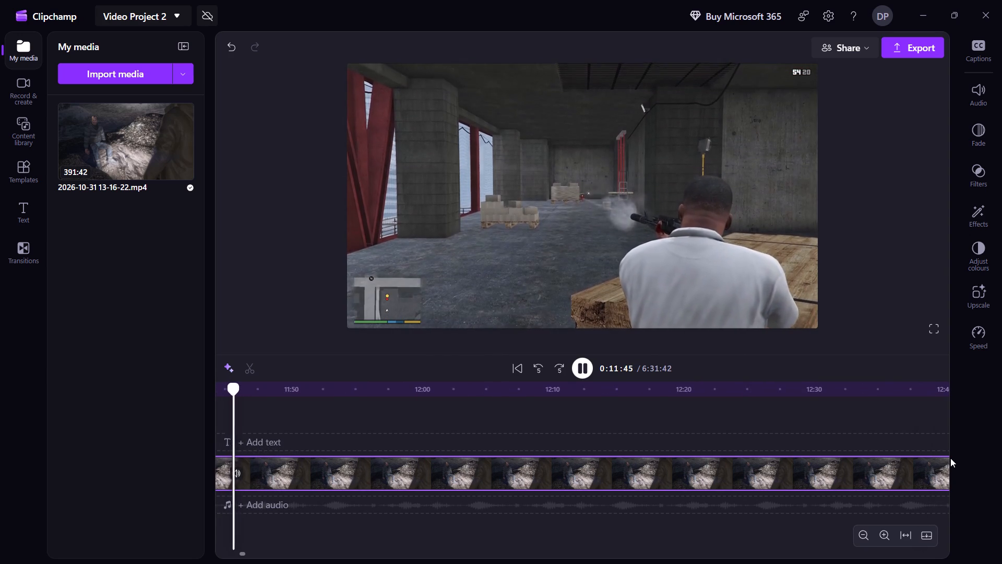
{"action": "double_click", "coordinate": [942, 473]}
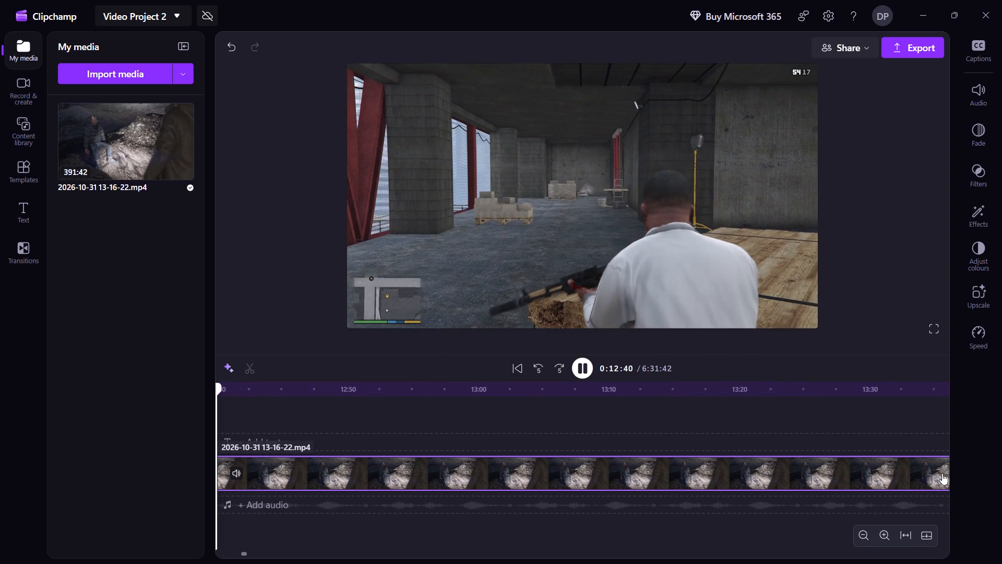
{"action": "double_click", "coordinate": [942, 473]}
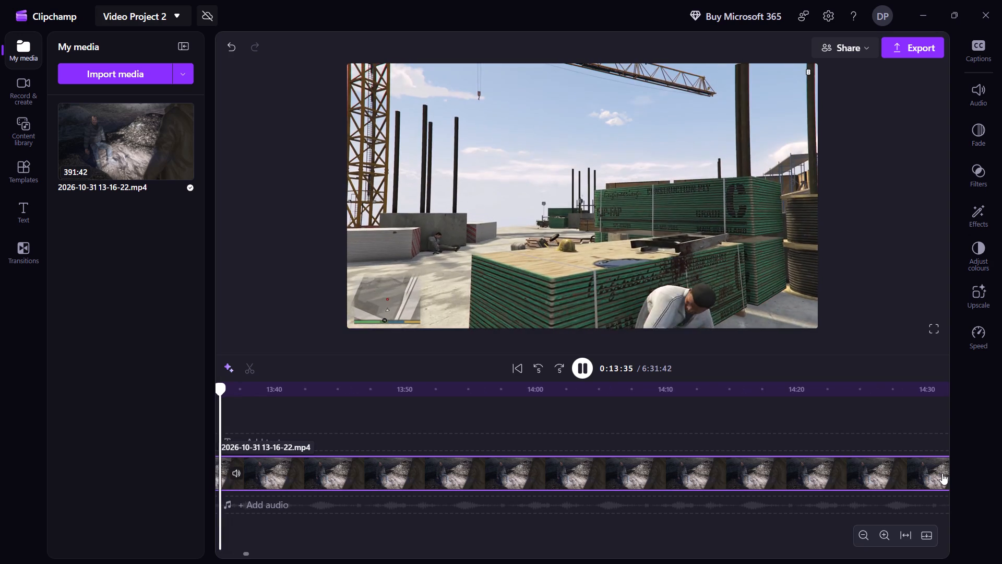
{"action": "left_click", "coordinate": [942, 473]}
{"action": "double_click", "coordinate": [942, 473]}
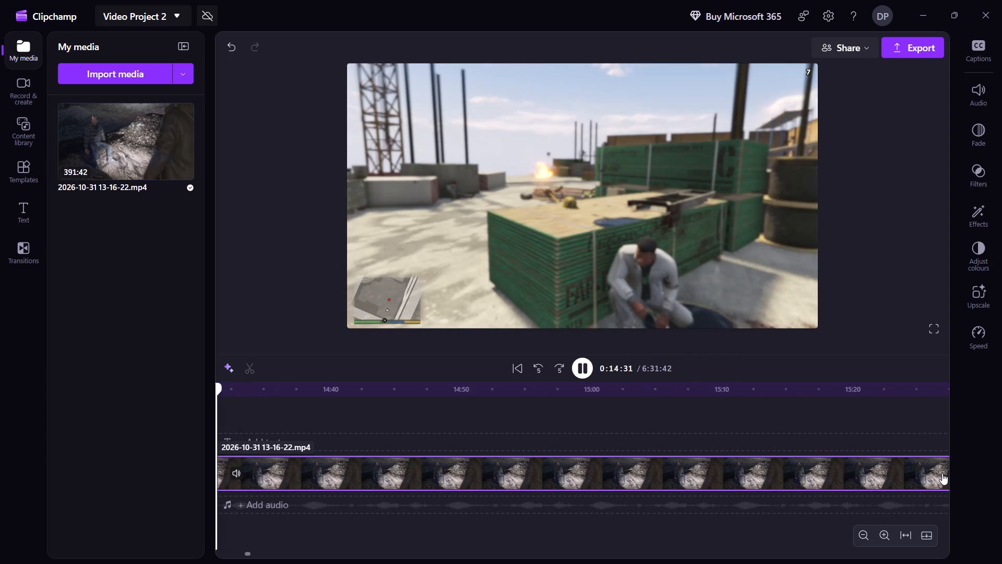
{"action": "left_click", "coordinate": [942, 473]}
{"action": "left_click", "coordinate": [942, 473]}
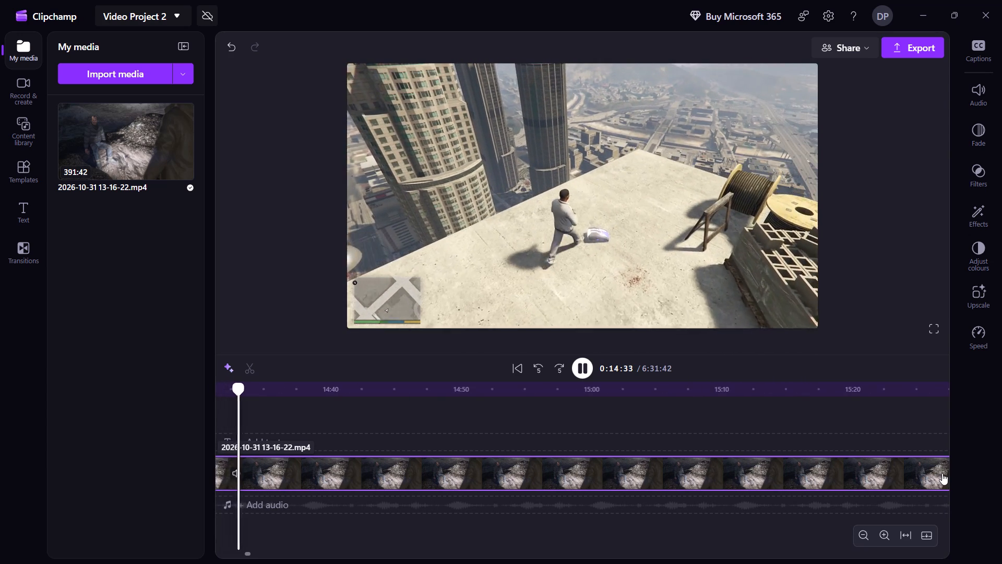
{"action": "double_click", "coordinate": [942, 473]}
{"action": "double_click", "coordinate": [942, 473]}
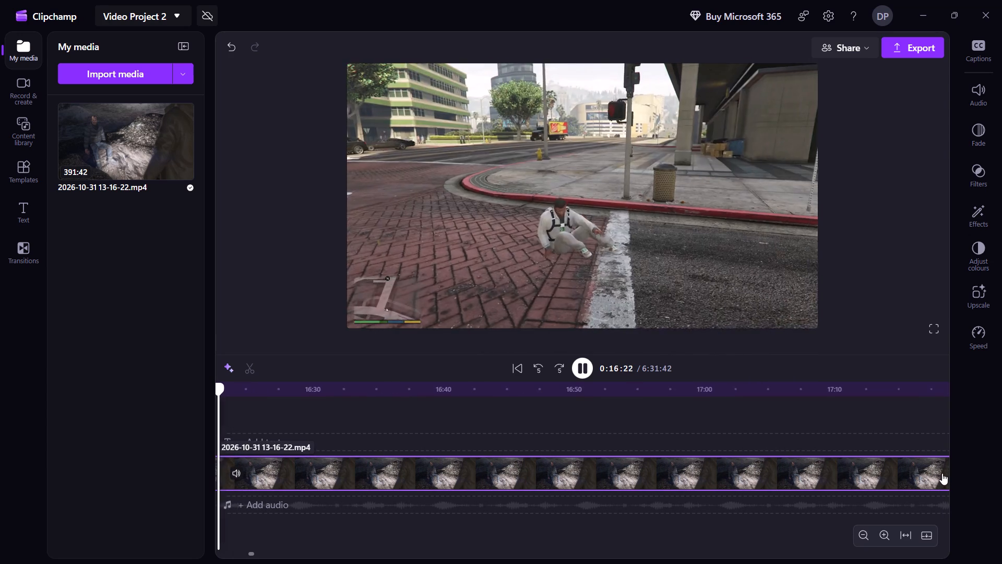
{"action": "double_click", "coordinate": [942, 473]}
{"action": "double_click", "coordinate": [942, 473]}
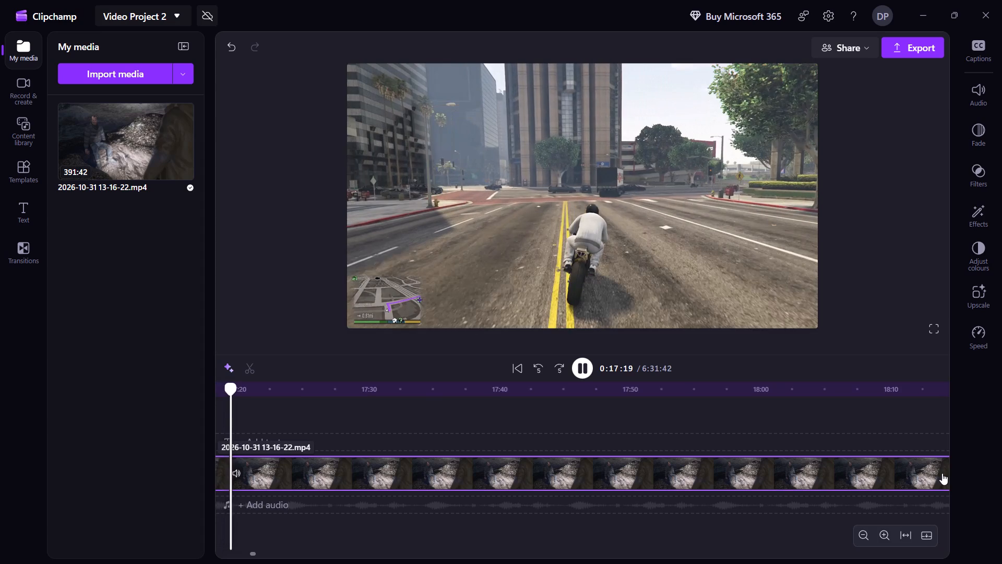
{"action": "double_click", "coordinate": [942, 473]}
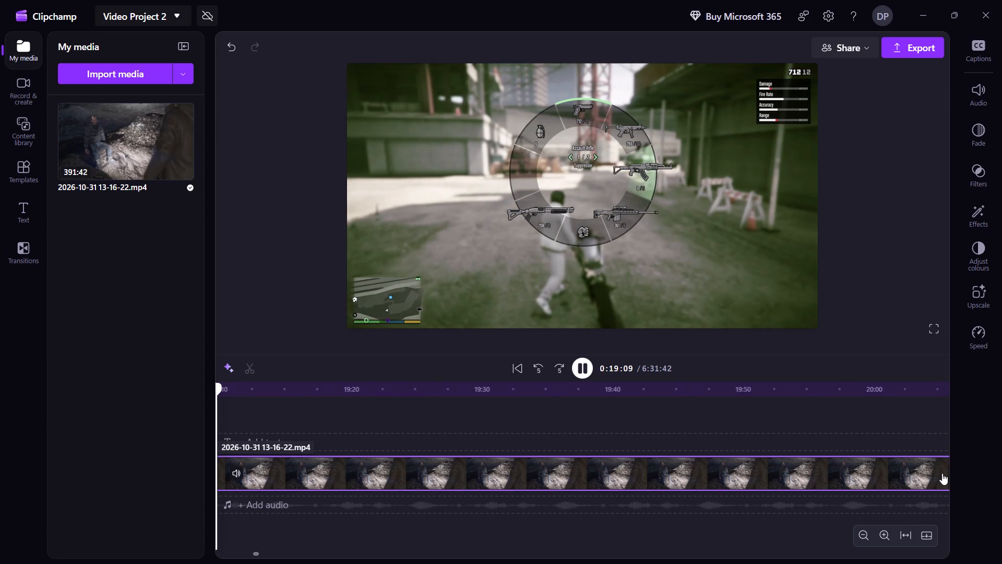
{"action": "double_click", "coordinate": [942, 473]}
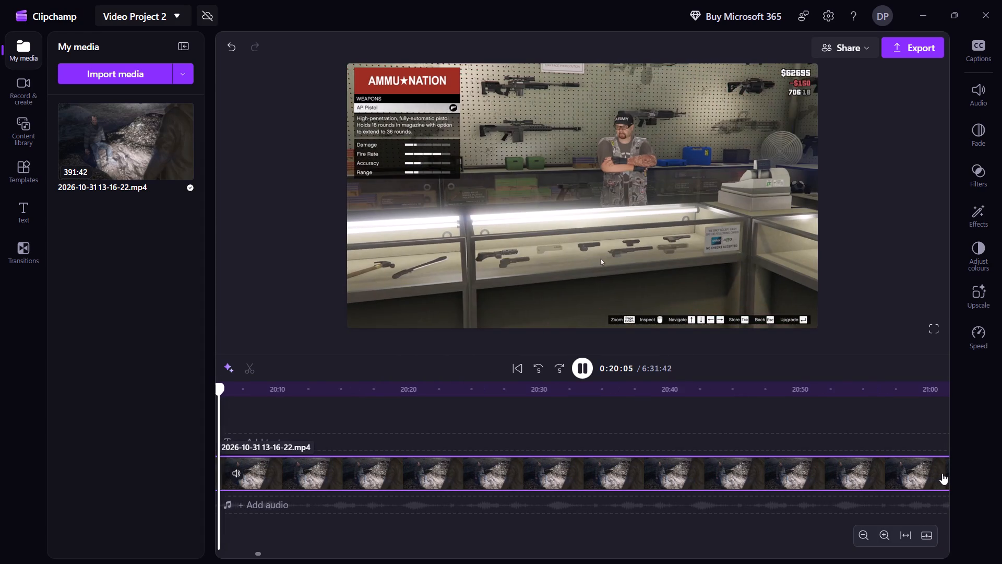
{"action": "triple_click", "coordinate": [942, 473]}
{"action": "double_click", "coordinate": [942, 473]}
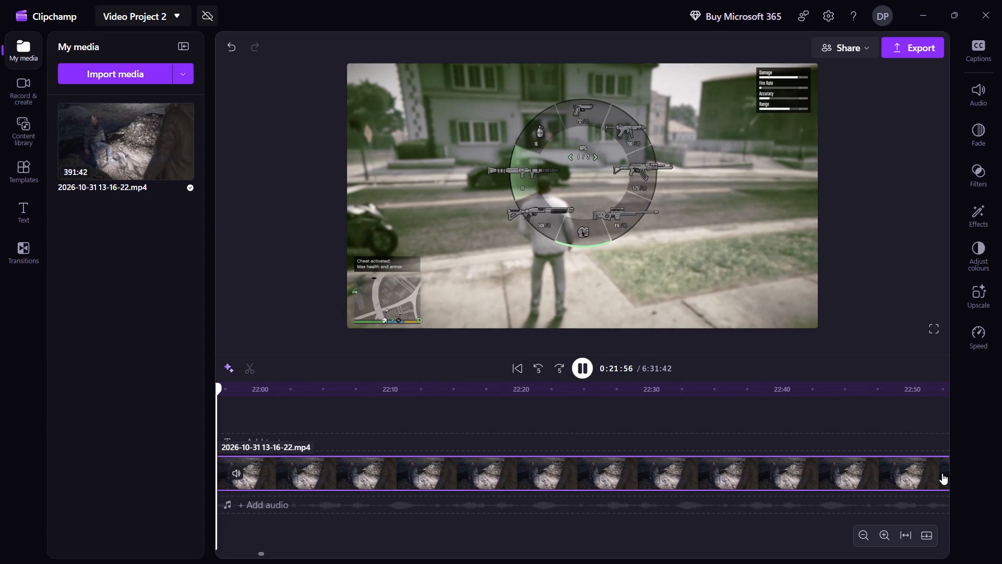
{"action": "triple_click", "coordinate": [942, 473]}
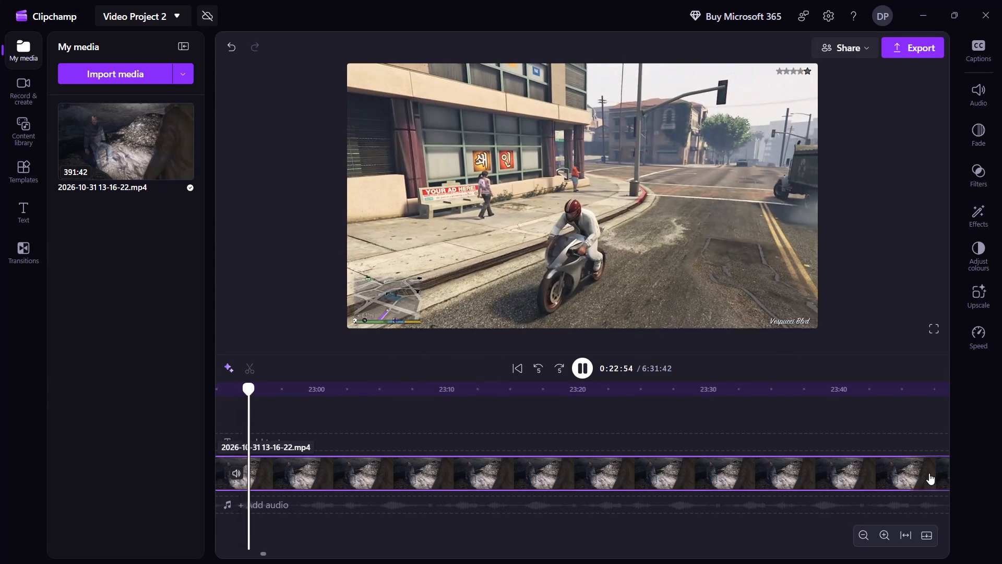
Skim the playing recording onward from about 0:22:54 to about 0:44:05, moving the playhead ahead in repeated short jumps to examine the gameplay footage.
{"action": "key", "text": "shift+Right"}
{"action": "key", "text": "shift+Right"}
{"action": "key", "text": "shift+Right"}
{"action": "key", "text": "shift+Right"}
{"action": "key", "text": "shift+Right"}
{"action": "key", "text": "shift+Right"}
{"action": "key", "text": "shift+Right"}
{"action": "key", "text": "shift+Right"}
{"action": "key", "text": "shift+Right"}
{"action": "key", "text": "shift+Right"}
{"action": "key", "text": "shift+Right"}
{"action": "key", "text": "shift+Right"}
{"action": "key", "text": "shift+Right"}
{"action": "key", "text": "shift+Right"}
{"action": "key", "text": "shift+Right"}
{"action": "key", "text": "shift+Right"}
{"action": "key", "text": "shift+Right"}
{"action": "key", "text": "shift+Right"}
{"action": "key", "text": "shift+Right"}
{"action": "key", "text": "shift+Right"}
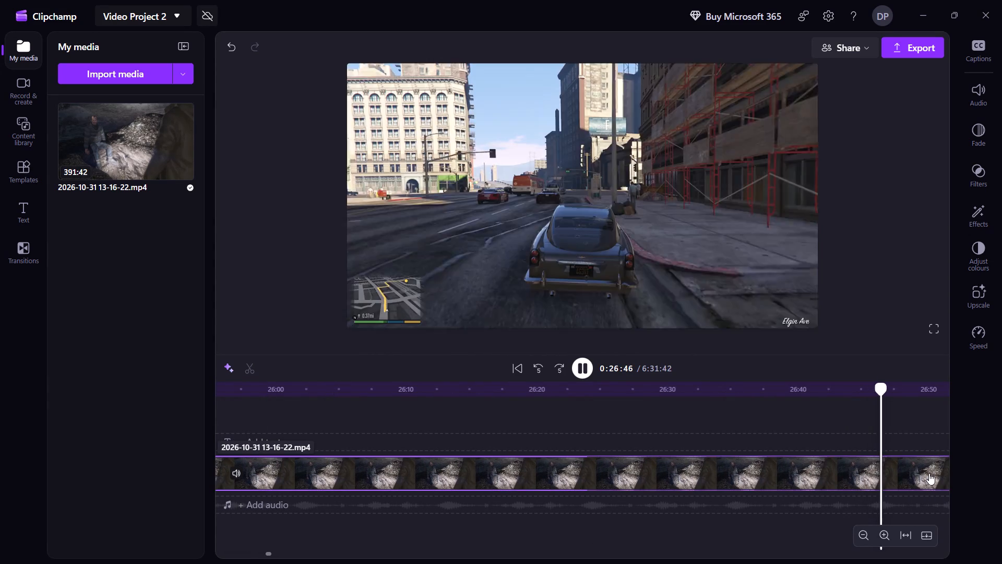
{"action": "key", "text": "shift+Right"}
{"action": "key", "text": "shift+Right"}
{"action": "key", "text": "shift+Right"}
{"action": "key", "text": "shift+Right"}
{"action": "key", "text": "shift+Right"}
{"action": "key", "text": "shift+Right"}
{"action": "key", "text": "shift+Right"}
{"action": "key", "text": "shift+Right"}
{"action": "key", "text": "shift+Right"}
{"action": "key", "text": "shift+Right"}
{"action": "key", "text": "shift+Right"}
{"action": "key", "text": "shift+Right"}
{"action": "key", "text": "shift+Right"}
{"action": "key", "text": "shift+Right"}
{"action": "key", "text": "shift+Right"}
{"action": "key", "text": "shift+Right"}
{"action": "key", "text": "shift+Right"}
{"action": "key", "text": "shift+Right"}
{"action": "key", "text": "shift+Right"}
{"action": "key", "text": "shift+Right"}
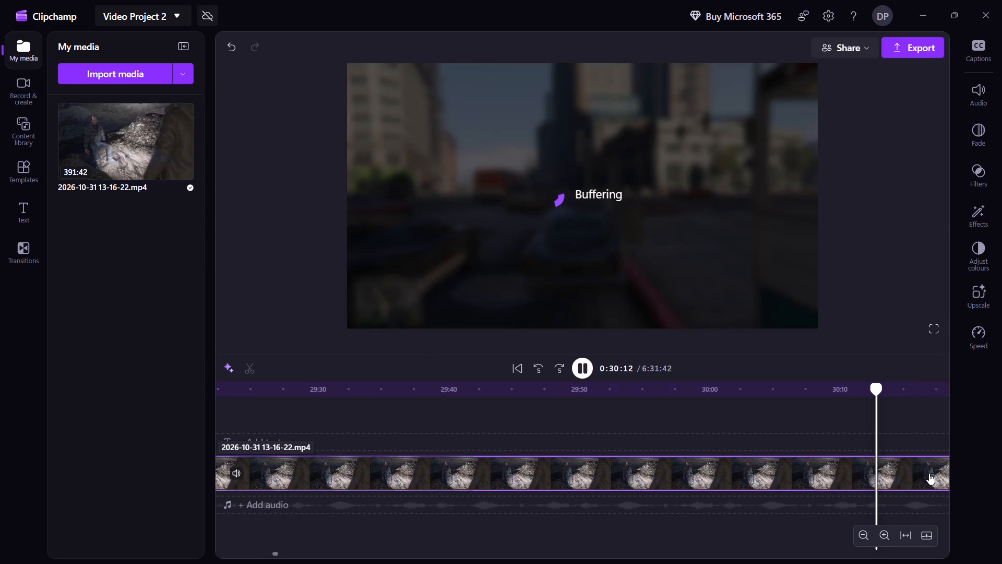
{"action": "key", "text": "shift+Right"}
{"action": "key", "text": "shift+Right"}
{"action": "key", "text": "shift+Right"}
{"action": "key", "text": "shift+Right"}
{"action": "key", "text": "shift+Right"}
{"action": "key", "text": "shift+Right"}
{"action": "key", "text": "shift+Right"}
{"action": "key", "text": "shift+Right"}
{"action": "key", "text": "shift+Right"}
{"action": "key", "text": "shift+Right"}
{"action": "key", "text": "shift+Right"}
{"action": "key", "text": "shift+Right"}
{"action": "key", "text": "shift+Right"}
{"action": "key", "text": "shift+Right"}
{"action": "key", "text": "shift+Right"}
{"action": "key", "text": "shift+Right"}
{"action": "key", "text": "shift+Right"}
{"action": "key", "text": "shift+Right"}
{"action": "key", "text": "shift+Right"}
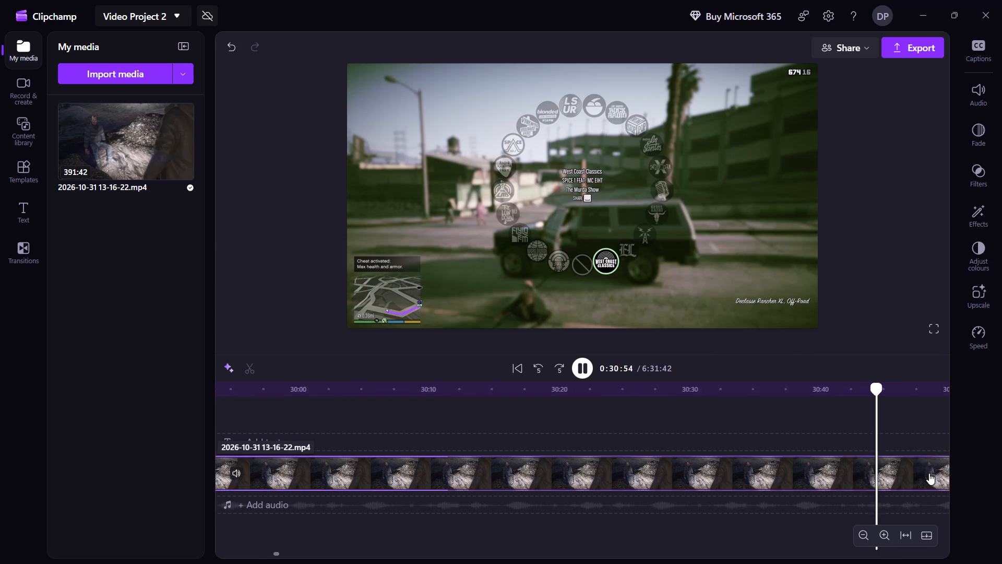
{"action": "key", "text": "shift+Right"}
{"action": "key", "text": "shift+Right"}
{"action": "key", "text": "shift+Right"}
{"action": "key", "text": "shift+Right"}
{"action": "key", "text": "shift+Right"}
{"action": "key", "text": "shift+Right"}
{"action": "key", "text": "shift+Right"}
{"action": "key", "text": "shift+Right"}
{"action": "key", "text": "shift+Right"}
{"action": "key", "text": "shift+Right"}
{"action": "key", "text": "shift+Right"}
{"action": "key", "text": "shift+Right"}
{"action": "key", "text": "shift+Right"}
{"action": "key", "text": "shift+Right"}
{"action": "key", "text": "shift+Right"}
{"action": "key", "text": "shift+Right"}
{"action": "key", "text": "shift+Right"}
{"action": "key", "text": "shift+Right"}
{"action": "key", "text": "shift+Right"}
{"action": "key", "text": "shift+Right"}
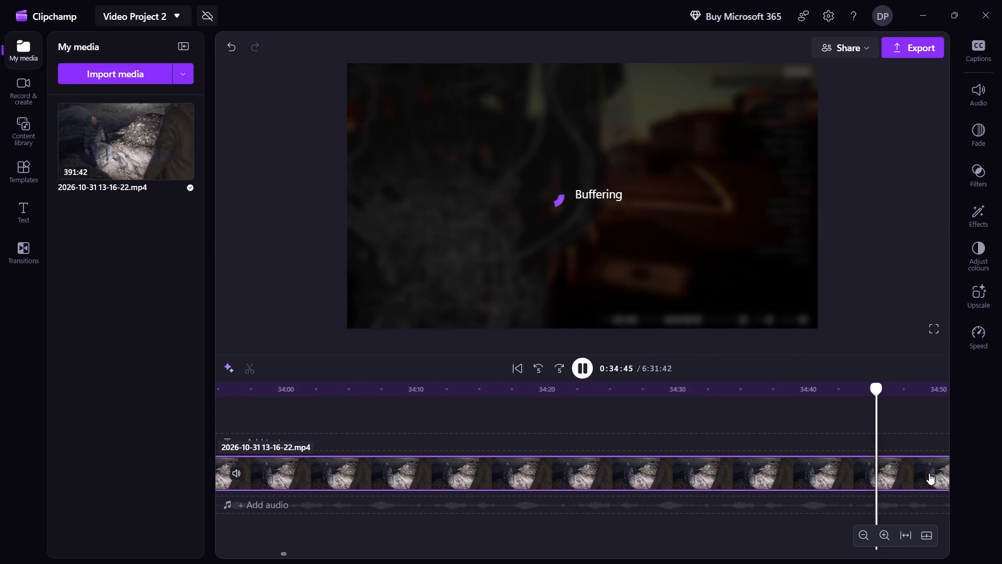
{"action": "key", "text": "shift+Right"}
{"action": "key", "text": "shift+Right"}
{"action": "key", "text": "shift+Right"}
{"action": "key", "text": "shift+Right"}
{"action": "key", "text": "shift+Right"}
{"action": "key", "text": "shift+Right"}
{"action": "key", "text": "shift+Right"}
{"action": "key", "text": "shift+Right"}
{"action": "key", "text": "shift+Right"}
{"action": "key", "text": "shift+Right"}
{"action": "key", "text": "shift+Right"}
{"action": "key", "text": "shift+Right"}
{"action": "key", "text": "shift+Right"}
{"action": "key", "text": "shift+Right"}
{"action": "key", "text": "shift+Right"}
{"action": "key", "text": "shift+Right"}
{"action": "key", "text": "shift+Right"}
{"action": "key", "text": "shift+Right"}
{"action": "key", "text": "shift+Right"}
{"action": "key", "text": "shift+Right"}
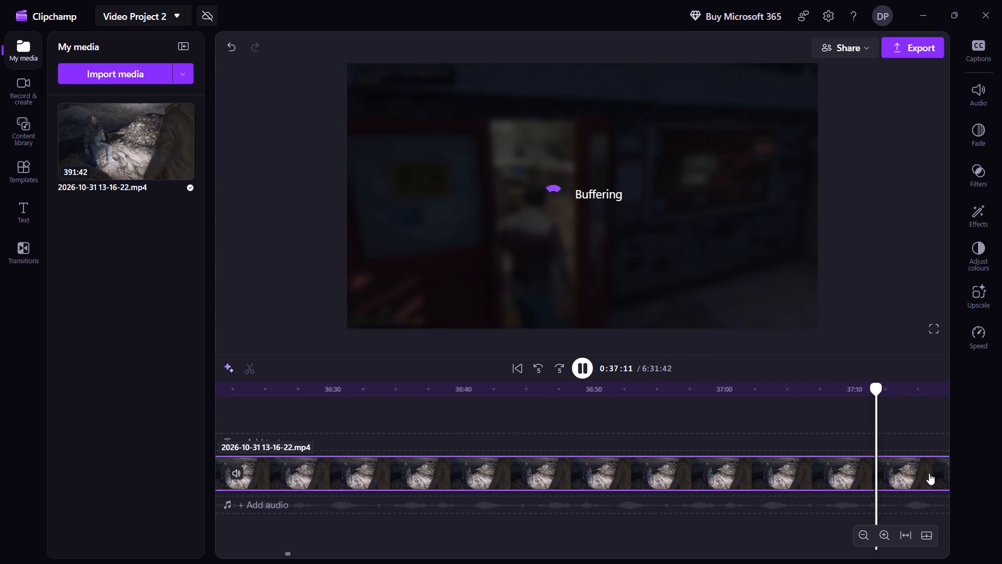
{"action": "key", "text": "shift+Right"}
{"action": "key", "text": "shift+Right"}
{"action": "key", "text": "shift+Right"}
{"action": "key", "text": "shift+Right"}
{"action": "key", "text": "shift+Right"}
{"action": "key", "text": "shift+Right"}
{"action": "key", "text": "shift+Right"}
{"action": "key", "text": "shift+Right"}
{"action": "key", "text": "shift+Right"}
{"action": "key", "text": "shift+Right"}
{"action": "key", "text": "shift+Right"}
{"action": "key", "text": "shift+Right"}
{"action": "key", "text": "shift+Right"}
{"action": "key", "text": "shift+Right"}
{"action": "key", "text": "shift+Right"}
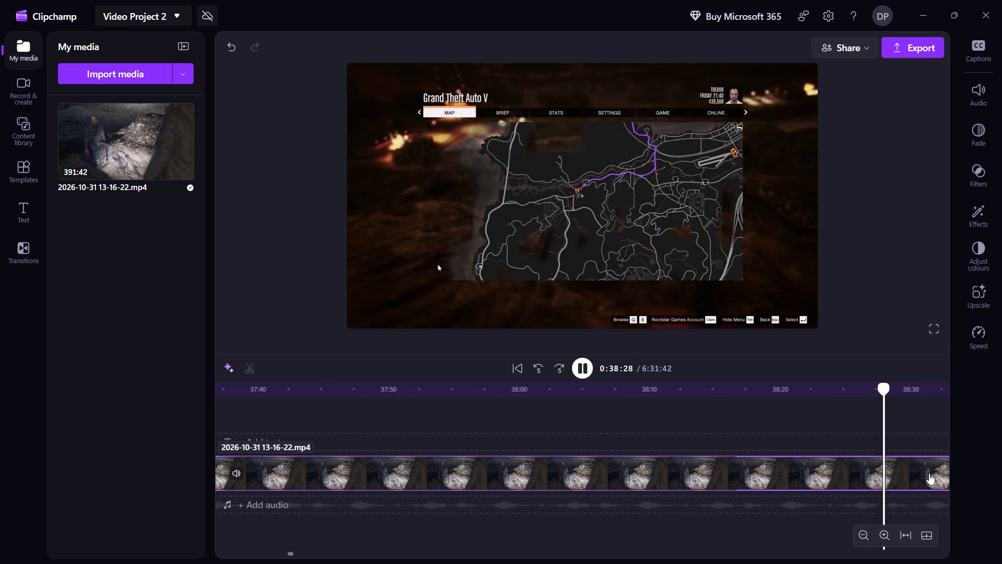
{"action": "key", "text": "shift+Right"}
{"action": "key", "text": "shift+Right"}
{"action": "key", "text": "shift+Right"}
{"action": "key", "text": "shift+Right"}
{"action": "key", "text": "shift+Right"}
{"action": "key", "text": "shift+Right"}
{"action": "key", "text": "shift+Right"}
{"action": "key", "text": "shift+Right"}
{"action": "key", "text": "shift+Right"}
{"action": "key", "text": "shift+Right"}
{"action": "key", "text": "shift+Right"}
{"action": "key", "text": "shift+Right"}
{"action": "key", "text": "shift+Right"}
{"action": "key", "text": "shift+Right"}
{"action": "key", "text": "shift+Right"}
{"action": "key", "text": "shift+Right"}
{"action": "key", "text": "shift+Right"}
{"action": "key", "text": "shift+Right"}
{"action": "key", "text": "shift+Right"}
{"action": "key", "text": "shift+Right"}
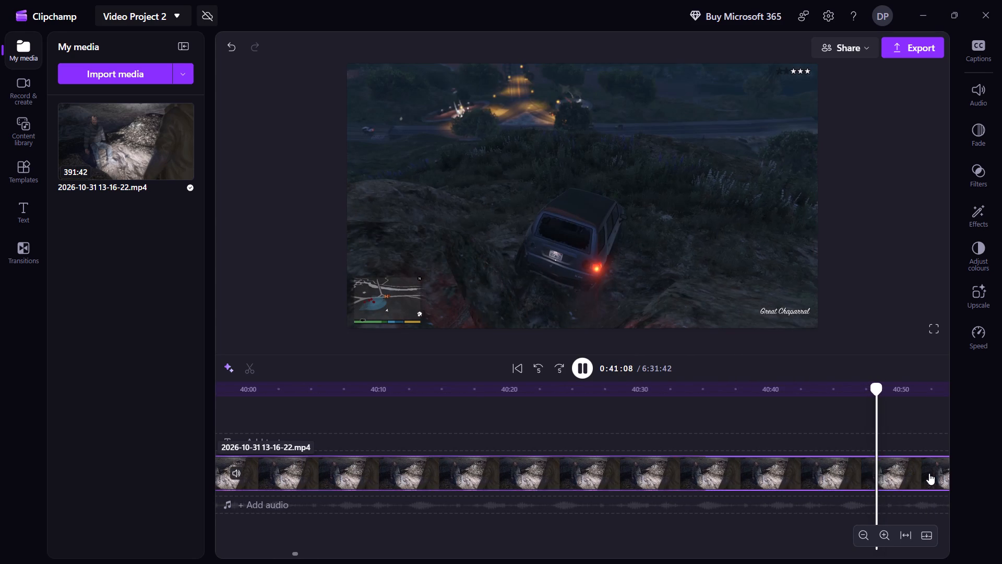
{"action": "key", "text": "shift+Right"}
{"action": "key", "text": "shift+Right"}
{"action": "key", "text": "shift+Right"}
{"action": "key", "text": "shift+Right"}
{"action": "key", "text": "shift+Right"}
{"action": "key", "text": "shift+Right"}
{"action": "key", "text": "shift+Right"}
{"action": "key", "text": "shift+Right"}
{"action": "key", "text": "shift+Right"}
{"action": "key", "text": "shift+Right"}
{"action": "key", "text": "shift+Right"}
{"action": "key", "text": "shift+Right"}
{"action": "key", "text": "shift+Right"}
{"action": "key", "text": "shift+Right"}
{"action": "key", "text": "shift+Right"}
{"action": "key", "text": "shift+Right"}
{"action": "key", "text": "shift+Right"}
{"action": "key", "text": "shift+Right"}
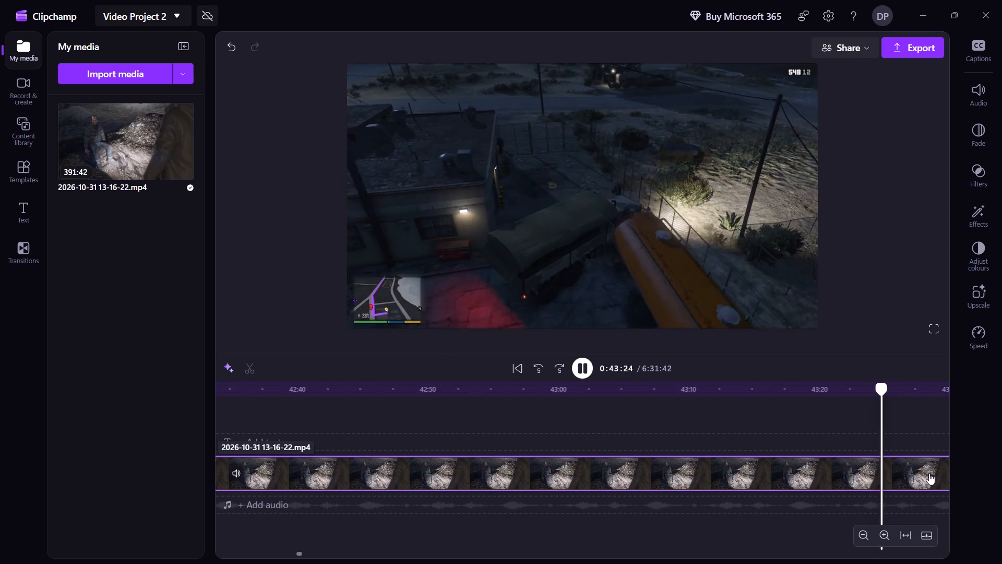
{"action": "key", "text": "shift+Right"}
{"action": "key", "text": "shift+Right"}
{"action": "key", "text": "shift+Right"}
{"action": "key", "text": "shift+Right"}
{"action": "key", "text": "shift+Right"}
{"action": "key", "text": "shift+Right"}
{"action": "key", "text": "shift+Right"}
{"action": "key", "text": "shift+Right"}
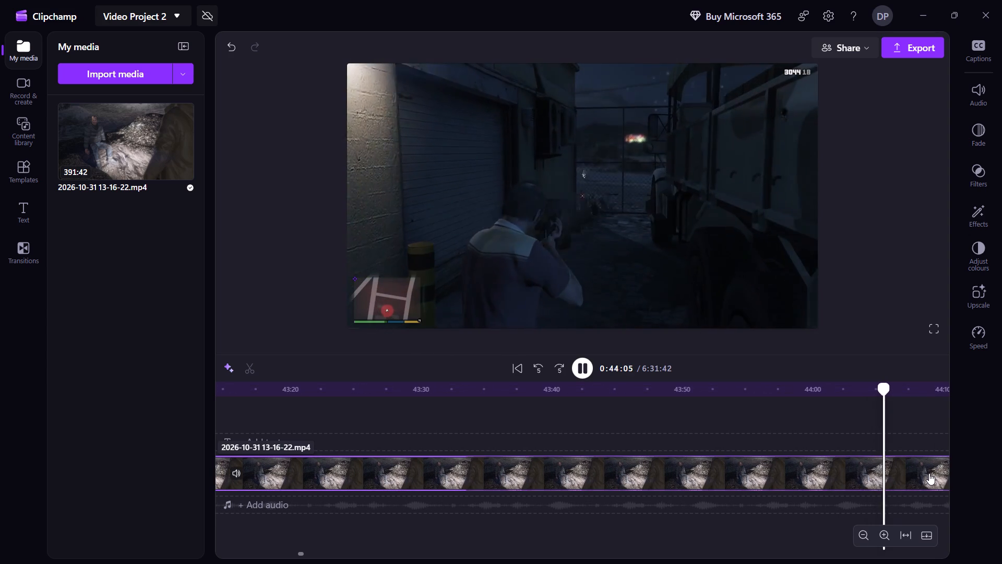
Skim the playing recording onward from about 0:44:05 to about 1:05:14, moving the playhead ahead in repeated short jumps to examine the gameplay footage.
{"action": "key", "text": "shift+Right"}
{"action": "key", "text": "shift+Right"}
{"action": "key", "text": "shift+Right"}
{"action": "key", "text": "shift+Right"}
{"action": "key", "text": "shift+Right"}
{"action": "key", "text": "shift+Right"}
{"action": "key", "text": "shift+Right"}
{"action": "key", "text": "shift+Right"}
{"action": "key", "text": "shift+Right"}
{"action": "key", "text": "shift+Right"}
{"action": "key", "text": "shift+Right"}
{"action": "key", "text": "shift+Right"}
{"action": "key", "text": "shift+Right"}
{"action": "key", "text": "shift+Right"}
{"action": "key", "text": "shift+Right"}
{"action": "key", "text": "shift+Right"}
{"action": "key", "text": "shift+Right"}
{"action": "key", "text": "shift+Right"}
{"action": "key", "text": "shift+Right"}
{"action": "key", "text": "shift+Right"}
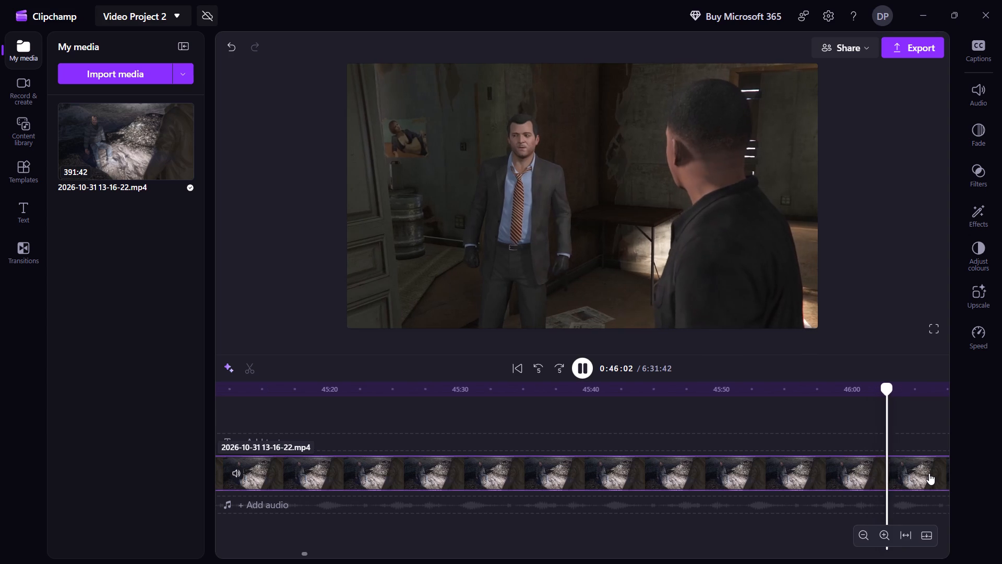
{"action": "key", "text": "shift+Right"}
{"action": "key", "text": "shift+Right"}
{"action": "key", "text": "shift+Right"}
{"action": "key", "text": "shift+Right"}
{"action": "key", "text": "shift+Right"}
{"action": "key", "text": "shift+Right"}
{"action": "key", "text": "shift+Right"}
{"action": "key", "text": "shift+Right"}
{"action": "key", "text": "shift+Right"}
{"action": "key", "text": "shift+Right"}
{"action": "key", "text": "shift+Right"}
{"action": "key", "text": "shift+Right"}
{"action": "key", "text": "shift+Right"}
{"action": "key", "text": "shift+Right"}
{"action": "key", "text": "shift+Right"}
{"action": "key", "text": "shift+Right"}
{"action": "key", "text": "shift+Right"}
{"action": "key", "text": "shift+Right"}
{"action": "key", "text": "shift+Right"}
{"action": "key", "text": "shift+Right"}
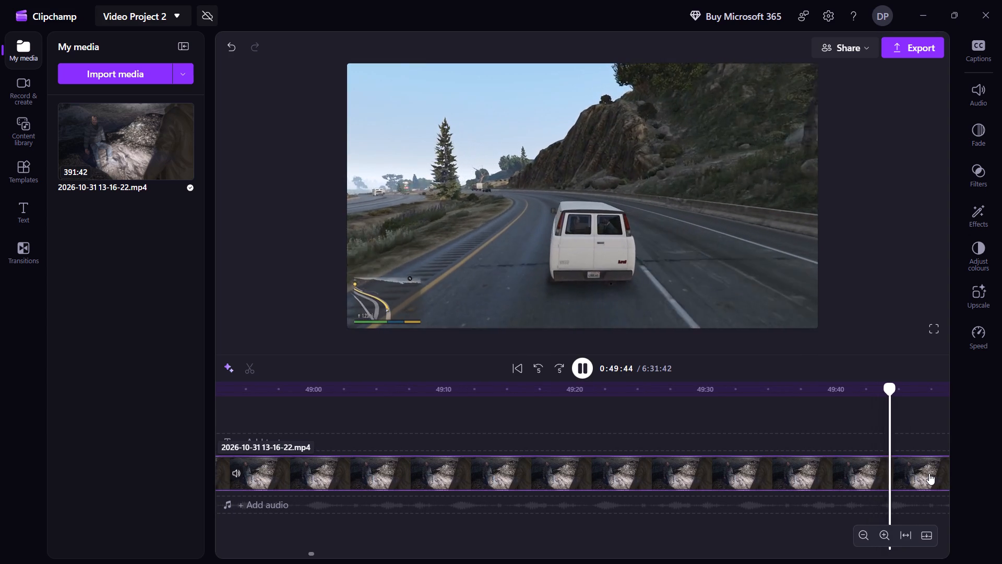
{"action": "key", "text": "shift+Right"}
{"action": "key", "text": "shift+Right"}
{"action": "key", "text": "shift+Right"}
{"action": "key", "text": "shift+Right"}
{"action": "key", "text": "shift+Right"}
{"action": "key", "text": "shift+Right"}
{"action": "key", "text": "shift+Right"}
{"action": "key", "text": "shift+Right"}
{"action": "key", "text": "shift+Right"}
{"action": "key", "text": "shift+Right"}
{"action": "key", "text": "shift+Right"}
{"action": "key", "text": "shift+Right"}
{"action": "key", "text": "shift+Right"}
{"action": "key", "text": "shift+Right"}
{"action": "key", "text": "shift+Right"}
{"action": "key", "text": "shift+Right"}
{"action": "key", "text": "shift+Right"}
{"action": "key", "text": "shift+Right"}
{"action": "key", "text": "shift+Right"}
{"action": "key", "text": "shift+Right"}
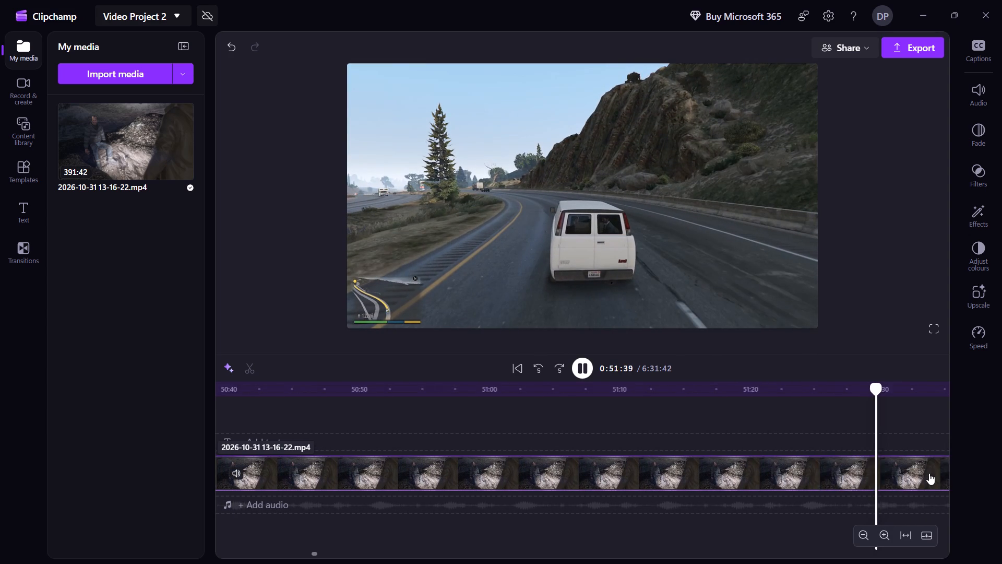
{"action": "key", "text": "shift+Right"}
{"action": "key", "text": "shift+Right"}
{"action": "key", "text": "shift+Right"}
{"action": "key", "text": "shift+Right"}
{"action": "key", "text": "shift+Right"}
{"action": "key", "text": "shift+Right"}
{"action": "key", "text": "shift+Right"}
{"action": "key", "text": "shift+Right"}
{"action": "key", "text": "shift+Right"}
{"action": "key", "text": "shift+Right"}
{"action": "key", "text": "shift+Right"}
{"action": "key", "text": "shift+Right"}
{"action": "key", "text": "shift+Right"}
{"action": "key", "text": "shift+Right"}
{"action": "key", "text": "shift+Right"}
{"action": "key", "text": "shift+Right"}
{"action": "key", "text": "shift+Right"}
{"action": "key", "text": "shift+Right"}
{"action": "key", "text": "shift+Right"}
{"action": "key", "text": "shift+Right"}
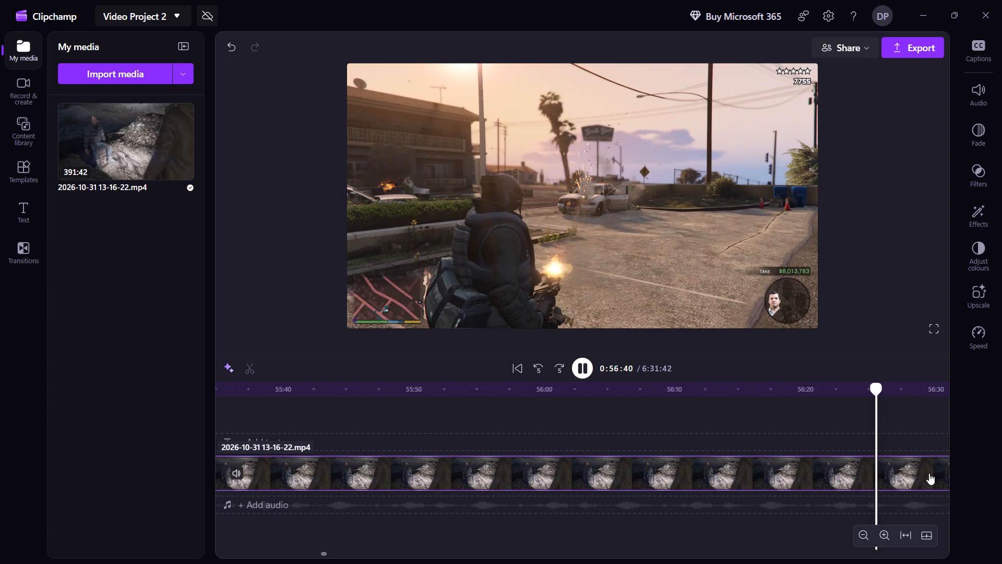
{"action": "key", "text": "shift+Right"}
{"action": "key", "text": "shift+Right"}
{"action": "key", "text": "shift+Right"}
{"action": "key", "text": "shift+Right"}
{"action": "key", "text": "shift+Right"}
{"action": "key", "text": "shift+Right"}
{"action": "key", "text": "shift+Right"}
{"action": "key", "text": "shift+Right"}
{"action": "key", "text": "shift+Right"}
{"action": "key", "text": "shift+Right"}
{"action": "key", "text": "shift+Right"}
{"action": "key", "text": "shift+Right"}
{"action": "key", "text": "shift+Right"}
{"action": "key", "text": "shift+Right"}
{"action": "key", "text": "shift+Right"}
{"action": "key", "text": "shift+Right"}
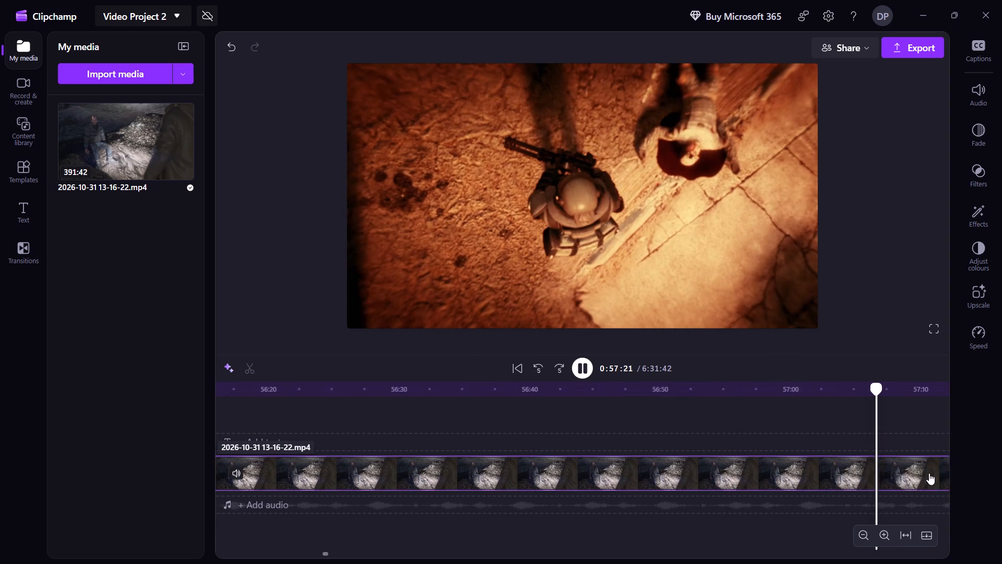
{"action": "key", "text": "shift+Right"}
{"action": "key", "text": "shift+Right"}
{"action": "key", "text": "shift+Right"}
{"action": "key", "text": "shift+Right"}
{"action": "key", "text": "shift+Right"}
{"action": "key", "text": "shift+Right"}
{"action": "key", "text": "shift+Right"}
{"action": "key", "text": "shift+Right"}
{"action": "key", "text": "shift+Right"}
{"action": "key", "text": "shift+Right"}
{"action": "key", "text": "shift+Right"}
{"action": "key", "text": "shift+Right"}
{"action": "key", "text": "shift+Right"}
{"action": "key", "text": "shift+Right"}
{"action": "key", "text": "shift+Right"}
{"action": "key", "text": "shift+Right"}
{"action": "key", "text": "shift+Right"}
{"action": "key", "text": "shift+Right"}
{"action": "key", "text": "shift+Right"}
{"action": "key", "text": "shift+Right"}
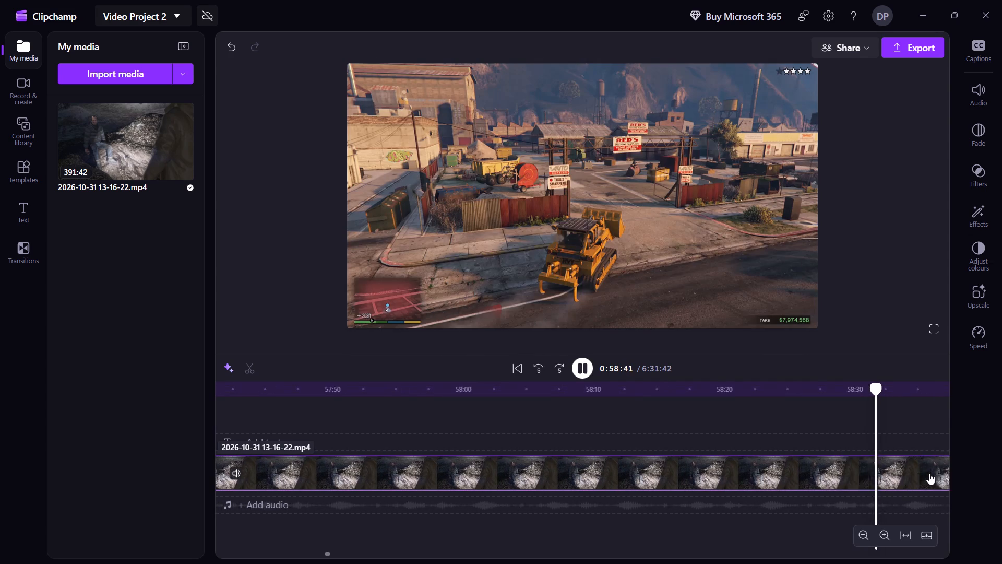
{"action": "key", "text": "shift+Right"}
{"action": "key", "text": "shift+Right"}
{"action": "key", "text": "shift+Right"}
{"action": "key", "text": "shift+Right"}
{"action": "key", "text": "shift+Right"}
{"action": "key", "text": "shift+Right"}
{"action": "key", "text": "shift+Right"}
{"action": "key", "text": "shift+Right"}
{"action": "key", "text": "shift+Right"}
{"action": "key", "text": "shift+Right"}
{"action": "key", "text": "shift+Right"}
{"action": "key", "text": "shift+Right"}
{"action": "key", "text": "shift+Right"}
{"action": "key", "text": "shift+Right"}
{"action": "key", "text": "shift+Right"}
{"action": "key", "text": "shift+Right"}
{"action": "key", "text": "shift+Right"}
{"action": "key", "text": "shift+Right"}
{"action": "key", "text": "shift+Right"}
{"action": "key", "text": "shift+Right"}
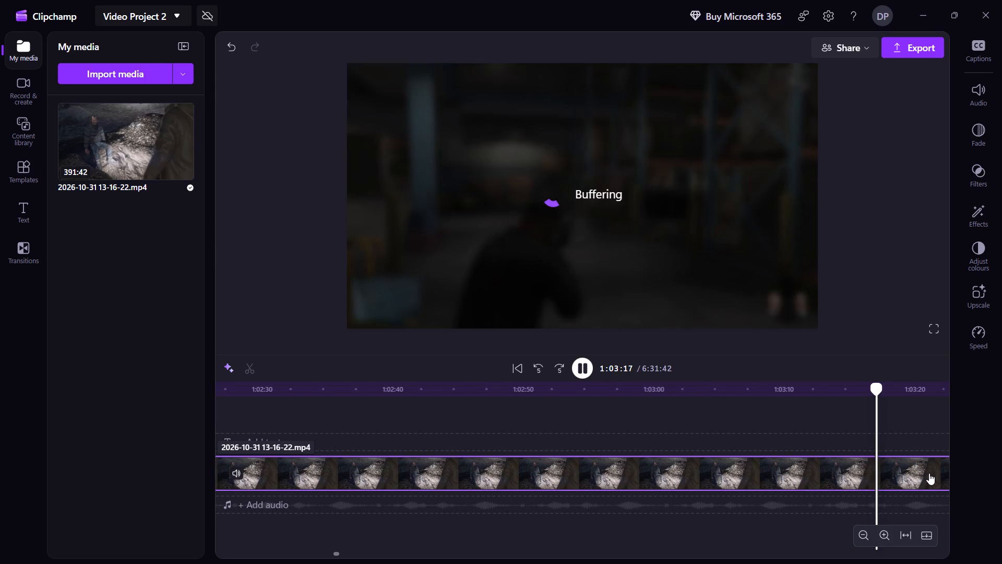
{"action": "key", "text": "shift+Right"}
{"action": "key", "text": "shift+Right"}
{"action": "key", "text": "shift+Right"}
{"action": "key", "text": "shift+Right"}
{"action": "key", "text": "shift+Right"}
{"action": "key", "text": "shift+Right"}
{"action": "key", "text": "shift+Right"}
{"action": "key", "text": "shift+Right"}
{"action": "key", "text": "shift+Right"}
{"action": "key", "text": "shift+Right"}
{"action": "key", "text": "shift+Right"}
{"action": "key", "text": "shift+Right"}
{"action": "key", "text": "shift+Right"}
{"action": "key", "text": "shift+Right"}
{"action": "key", "text": "shift+Right"}
{"action": "key", "text": "shift+Right"}
{"action": "key", "text": "shift+Right"}
{"action": "key", "text": "shift+Right"}
{"action": "key", "text": "shift+Right"}
{"action": "key", "text": "shift+Right"}
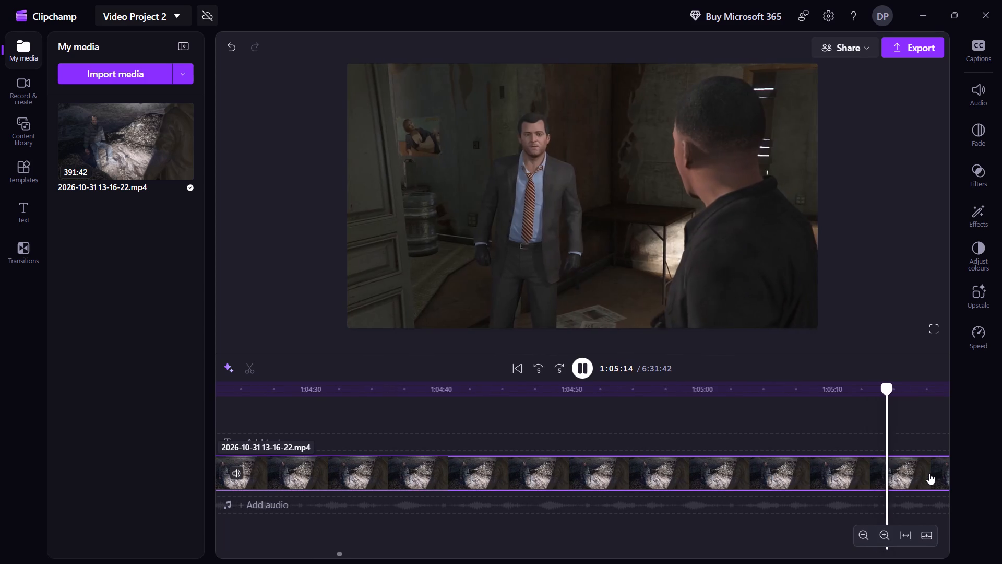
Skim the playing recording onward from about 1:05:14 to about 1:28:19, moving the playhead ahead in repeated short jumps to examine the gameplay footage.
{"action": "key", "text": "shift+Right"}
{"action": "key", "text": "shift+Right"}
{"action": "key", "text": "shift+Right"}
{"action": "key", "text": "shift+Right"}
{"action": "key", "text": "shift+Right"}
{"action": "key", "text": "shift+Right"}
{"action": "key", "text": "shift+Right"}
{"action": "key", "text": "shift+Right"}
{"action": "key", "text": "shift+Right"}
{"action": "key", "text": "shift+Right"}
{"action": "key", "text": "shift+Right"}
{"action": "key", "text": "shift+Right"}
{"action": "key", "text": "shift+Right"}
{"action": "key", "text": "shift+Right"}
{"action": "key", "text": "shift+Right"}
{"action": "key", "text": "shift+Right"}
{"action": "key", "text": "shift+Right"}
{"action": "key", "text": "shift+Right"}
{"action": "key", "text": "shift+Right"}
{"action": "key", "text": "shift+Right"}
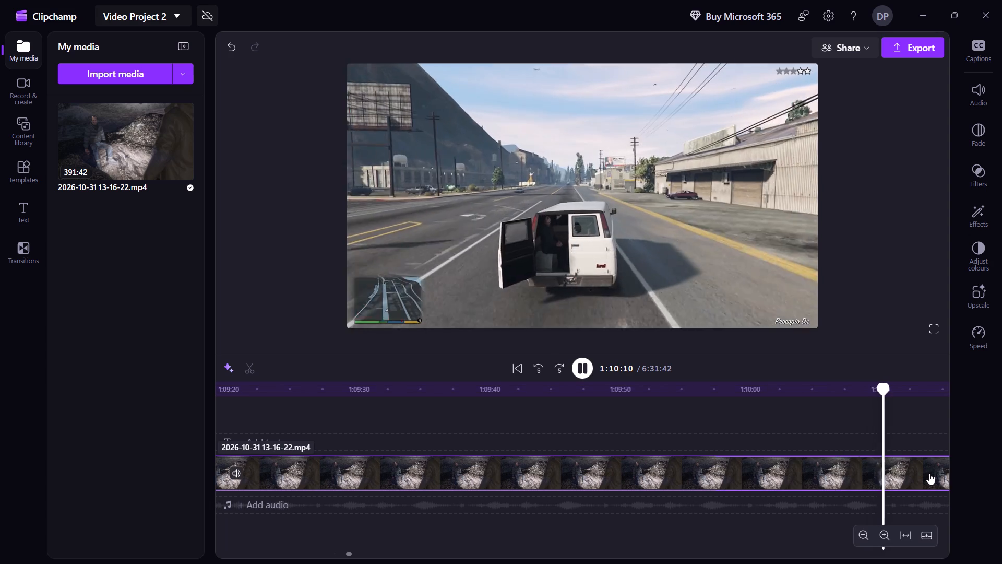
{"action": "key", "text": "shift+Right"}
{"action": "key", "text": "shift+Right"}
{"action": "key", "text": "shift+Right"}
{"action": "key", "text": "shift+Right"}
{"action": "key", "text": "shift+Right"}
{"action": "key", "text": "shift+Right"}
{"action": "key", "text": "shift+Right"}
{"action": "key", "text": "shift+Right"}
{"action": "key", "text": "shift+Right"}
{"action": "key", "text": "shift+Right"}
{"action": "key", "text": "shift+Right"}
{"action": "key", "text": "shift+Right"}
{"action": "key", "text": "shift+Right"}
{"action": "key", "text": "shift+Right"}
{"action": "key", "text": "shift+Right"}
{"action": "key", "text": "shift+Right"}
{"action": "key", "text": "shift+Right"}
{"action": "key", "text": "shift+Right"}
{"action": "key", "text": "shift+Right"}
{"action": "key", "text": "shift+Right"}
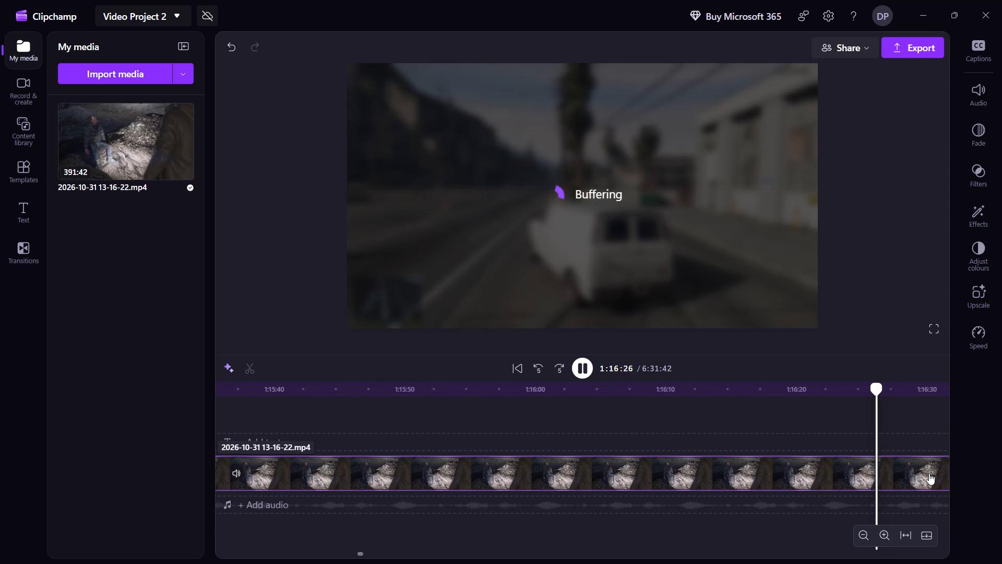
{"action": "key", "text": "shift+Right"}
{"action": "key", "text": "shift+Right"}
{"action": "key", "text": "shift+Right"}
{"action": "key", "text": "shift+Right"}
{"action": "key", "text": "shift+Right"}
{"action": "key", "text": "shift+Right"}
{"action": "key", "text": "shift+Right"}
{"action": "key", "text": "shift+Right"}
{"action": "key", "text": "shift+Right"}
{"action": "key", "text": "shift+Right"}
{"action": "key", "text": "shift+Right"}
{"action": "key", "text": "shift+Right"}
{"action": "key", "text": "shift+Right"}
{"action": "key", "text": "shift+Right"}
{"action": "key", "text": "shift+Right"}
{"action": "key", "text": "shift+Right"}
{"action": "key", "text": "shift+Right"}
{"action": "key", "text": "shift+Right"}
{"action": "key", "text": "shift+Right"}
{"action": "key", "text": "shift+Right"}
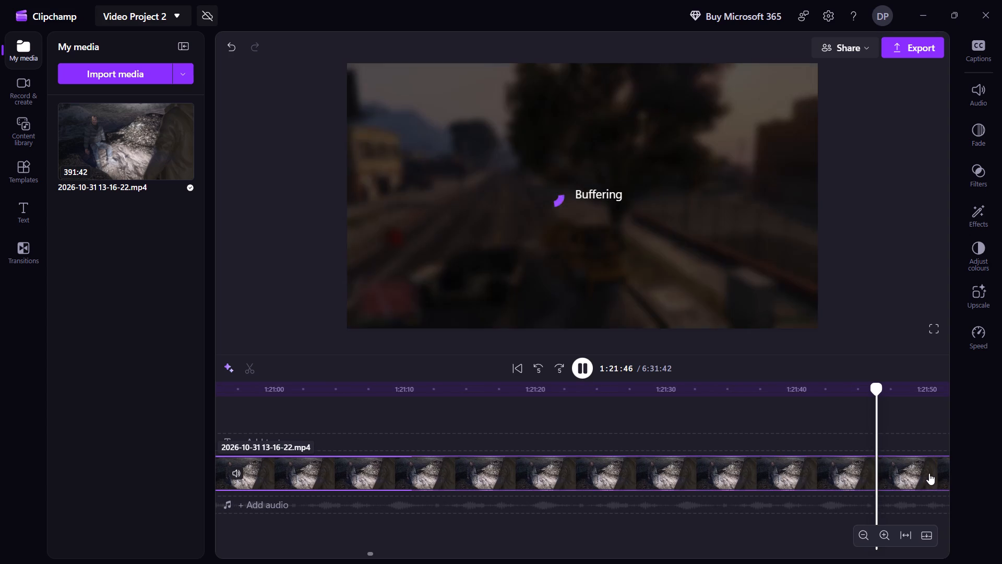
{"action": "key", "text": "shift+Right"}
{"action": "key", "text": "shift+Right"}
{"action": "key", "text": "shift+Right"}
{"action": "key", "text": "shift+Right"}
{"action": "key", "text": "shift+Right"}
{"action": "key", "text": "shift+Right"}
{"action": "key", "text": "shift+Right"}
{"action": "key", "text": "shift+Right"}
{"action": "key", "text": "shift+Right"}
{"action": "key", "text": "shift+Right"}
{"action": "key", "text": "shift+Right"}
{"action": "key", "text": "shift+Right"}
{"action": "key", "text": "shift+Right"}
{"action": "key", "text": "shift+Right"}
{"action": "key", "text": "shift+Right"}
{"action": "key", "text": "shift+Right"}
{"action": "key", "text": "shift+Right"}
{"action": "key", "text": "shift+Right"}
{"action": "key", "text": "shift+Right"}
{"action": "key", "text": "shift+Right"}
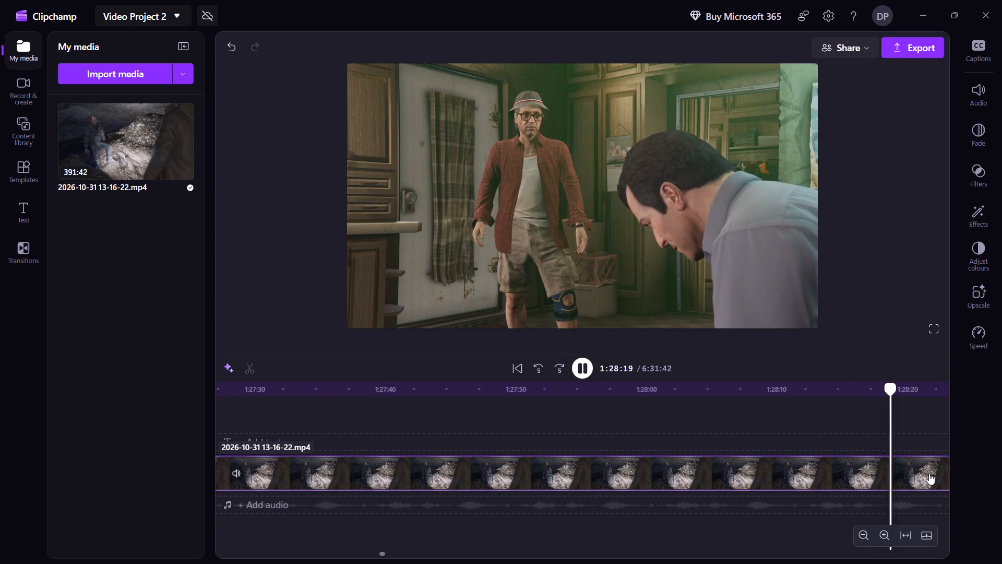
Skim the playing recording onward from about 1:28:19 to about 1:37:21, moving the playhead ahead in repeated short jumps to examine the gameplay footage.
{"action": "key", "text": "shift+Right"}
{"action": "key", "text": "shift+Right"}
{"action": "key", "text": "shift+Right"}
{"action": "key", "text": "shift+Right"}
{"action": "key", "text": "shift+Right"}
{"action": "key", "text": "shift+Right"}
{"action": "key", "text": "shift+Right"}
{"action": "key", "text": "shift+Right"}
{"action": "key", "text": "shift+Right"}
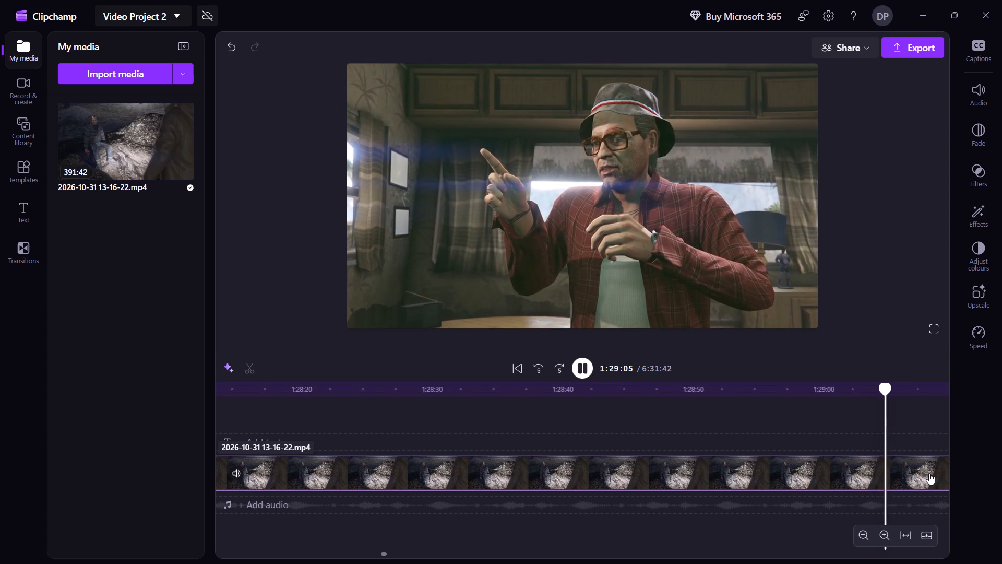
{"action": "key", "text": "shift+Right"}
{"action": "key", "text": "shift+Right"}
{"action": "key", "text": "shift+Right"}
{"action": "key", "text": "shift+Right"}
{"action": "key", "text": "shift+Right"}
{"action": "key", "text": "shift+Right"}
{"action": "key", "text": "shift+Right"}
{"action": "key", "text": "shift+Right"}
{"action": "key", "text": "shift+Right"}
{"action": "key", "text": "shift+Right"}
{"action": "key", "text": "shift+Right"}
{"action": "key", "text": "shift+Right"}
{"action": "key", "text": "shift+Right"}
{"action": "key", "text": "shift+Right"}
{"action": "key", "text": "shift+Right"}
{"action": "key", "text": "shift+Right"}
{"action": "key", "text": "shift+Right"}
{"action": "key", "text": "shift+Right"}
{"action": "key", "text": "shift+Right"}
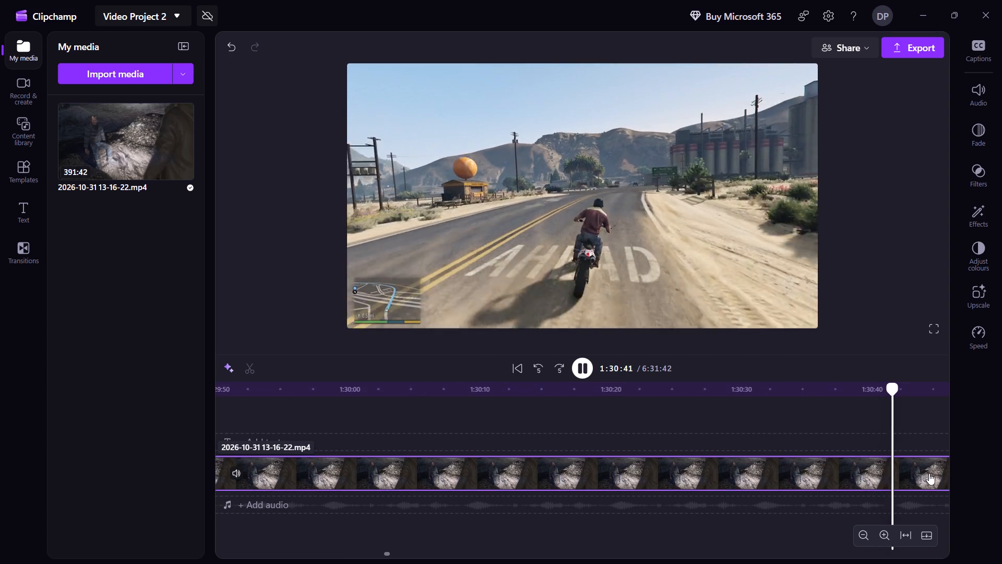
{"action": "key", "text": "shift+Right"}
{"action": "key", "text": "shift+Right"}
{"action": "key", "text": "shift+Right"}
{"action": "key", "text": "shift+Right"}
{"action": "key", "text": "shift+Right"}
{"action": "key", "text": "shift+Right"}
{"action": "key", "text": "shift+Right"}
{"action": "key", "text": "shift+Right"}
{"action": "key", "text": "shift+Right"}
{"action": "key", "text": "shift+Right"}
{"action": "key", "text": "shift+Right"}
{"action": "key", "text": "shift+Right"}
{"action": "key", "text": "shift+Right"}
{"action": "key", "text": "shift+Right"}
{"action": "key", "text": "shift+Right"}
{"action": "key", "text": "shift+Right"}
{"action": "key", "text": "shift+Right"}
{"action": "key", "text": "shift+Right"}
{"action": "key", "text": "shift+Right"}
{"action": "key", "text": "shift+Right"}
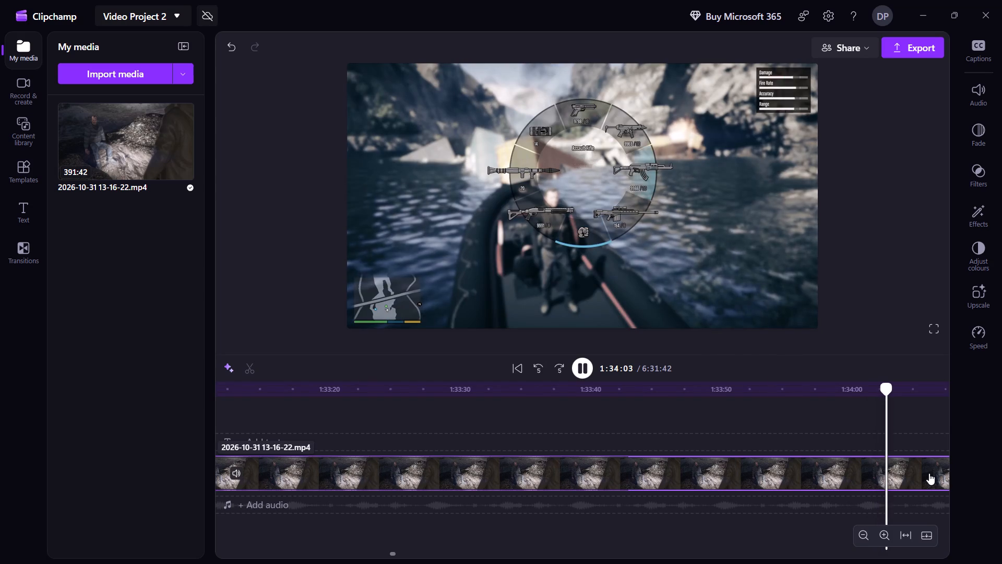
{"action": "key", "text": "shift+Right"}
{"action": "key", "text": "shift+Right"}
{"action": "key", "text": "shift+Right"}
{"action": "key", "text": "shift+Right"}
{"action": "key", "text": "shift+Right"}
{"action": "key", "text": "shift+Right"}
{"action": "key", "text": "shift+Right"}
{"action": "key", "text": "shift+Right"}
{"action": "key", "text": "shift+Right"}
{"action": "key", "text": "shift+Right"}
{"action": "key", "text": "shift+Right"}
{"action": "key", "text": "shift+Right"}
{"action": "key", "text": "shift+Right"}
{"action": "key", "text": "shift+Right"}
{"action": "key", "text": "shift+Right"}
{"action": "key", "text": "shift+Right"}
{"action": "key", "text": "shift+Right"}
{"action": "key", "text": "shift+Right"}
{"action": "key", "text": "shift+Right"}
{"action": "key", "text": "shift+Right"}
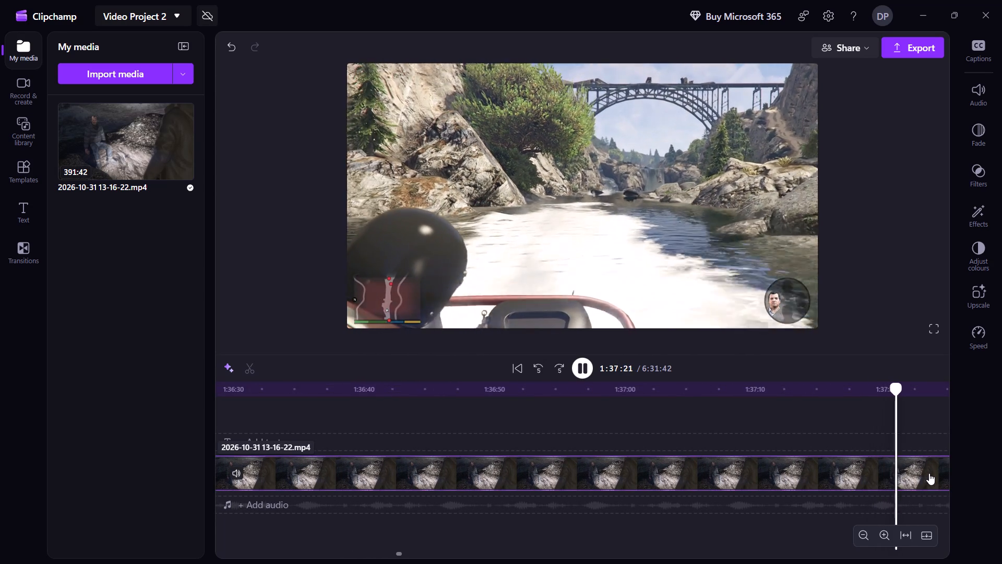
Skim the recording onward from about 1:37:21 to about 1:43:05 in short jumps, looking for a place to cut the gameplay.
{"action": "key", "text": "shift+Right"}
{"action": "key", "text": "shift+Right"}
{"action": "key", "text": "shift+Right"}
{"action": "key", "text": "shift+Right"}
{"action": "key", "text": "shift+Right"}
{"action": "key", "text": "shift+Right"}
{"action": "key", "text": "shift+Right"}
{"action": "key", "text": "shift+Right"}
{"action": "key", "text": "shift+Right"}
{"action": "key", "text": "shift+Right"}
{"action": "key", "text": "shift+Right"}
{"action": "key", "text": "shift+Right"}
{"action": "key", "text": "shift+Right"}
{"action": "key", "text": "shift+Right"}
{"action": "key", "text": "shift+Right"}
{"action": "key", "text": "shift+Right"}
{"action": "key", "text": "shift+Right"}
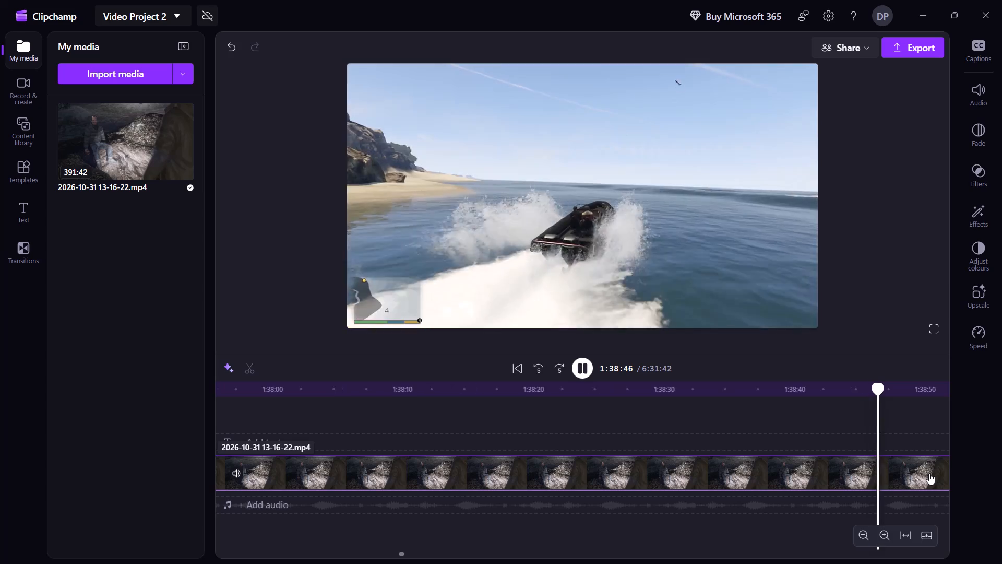
{"action": "key", "text": "shift+Right"}
{"action": "key", "text": "shift+Right"}
{"action": "key", "text": "shift+Right"}
{"action": "key", "text": "shift+Right"}
{"action": "key", "text": "shift+Right"}
{"action": "key", "text": "shift+Right"}
{"action": "key", "text": "shift+Right"}
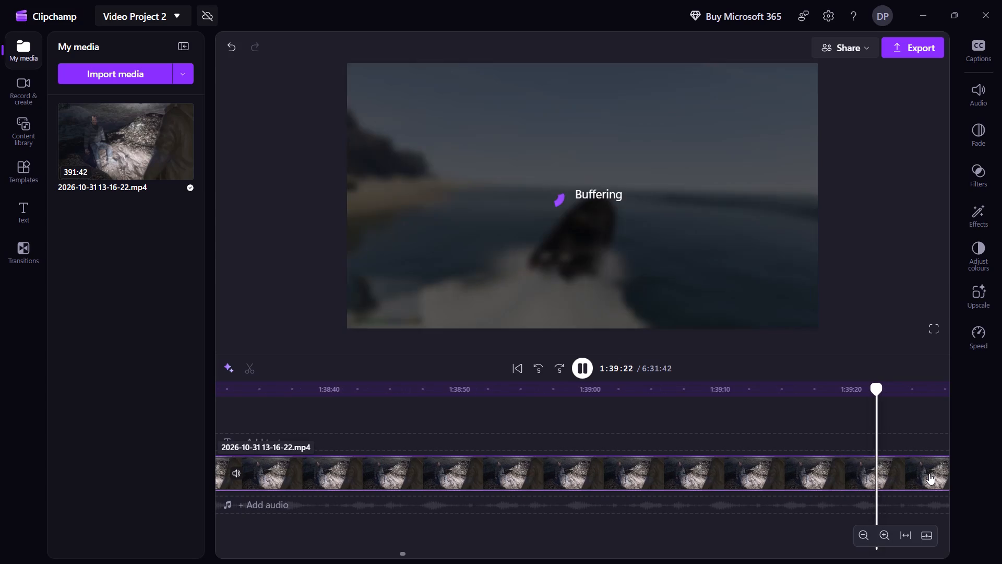
{"action": "key", "text": "shift+Right"}
{"action": "key", "text": "shift+Right"}
{"action": "key", "text": "shift+Right"}
{"action": "key", "text": "shift+Right"}
{"action": "key", "text": "shift+Right"}
{"action": "key", "text": "shift+Right"}
{"action": "key", "text": "shift+Right"}
{"action": "key", "text": "shift+Right"}
{"action": "key", "text": "shift+Right"}
{"action": "key", "text": "shift+Right"}
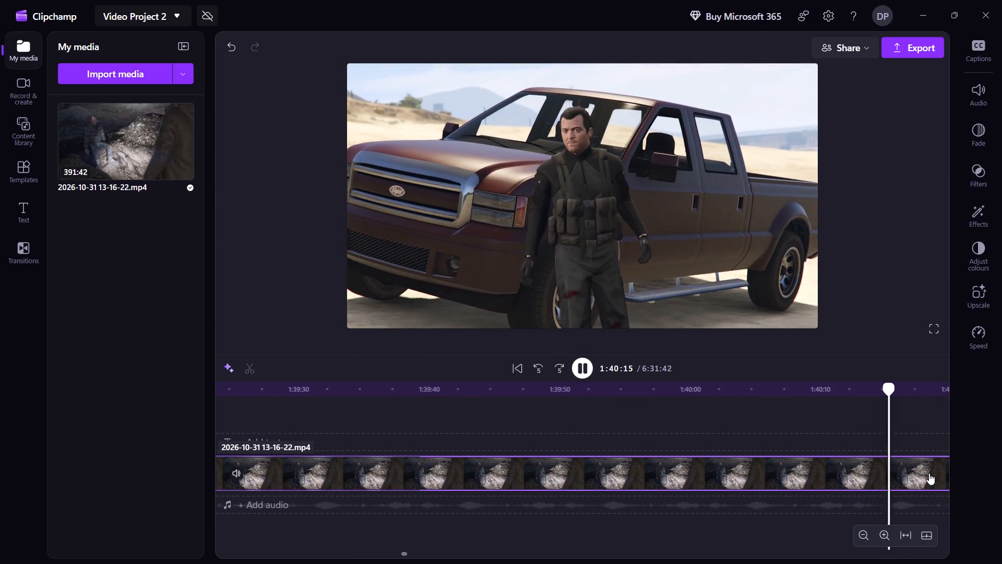
{"action": "key", "text": "shift+Right"}
{"action": "key", "text": "shift+Right"}
{"action": "key", "text": "shift+Right"}
{"action": "key", "text": "shift+Right"}
{"action": "key", "text": "shift+Right"}
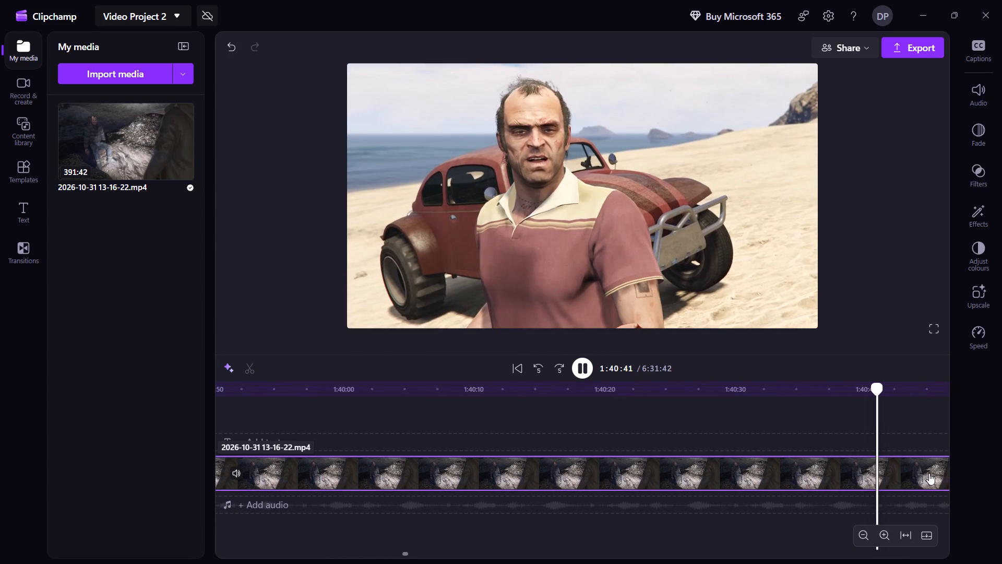
{"action": "key", "text": "shift+Right"}
{"action": "key", "text": "shift+Right"}
{"action": "key", "text": "shift+Right"}
{"action": "key", "text": "shift+Right"}
{"action": "key", "text": "shift+Right"}
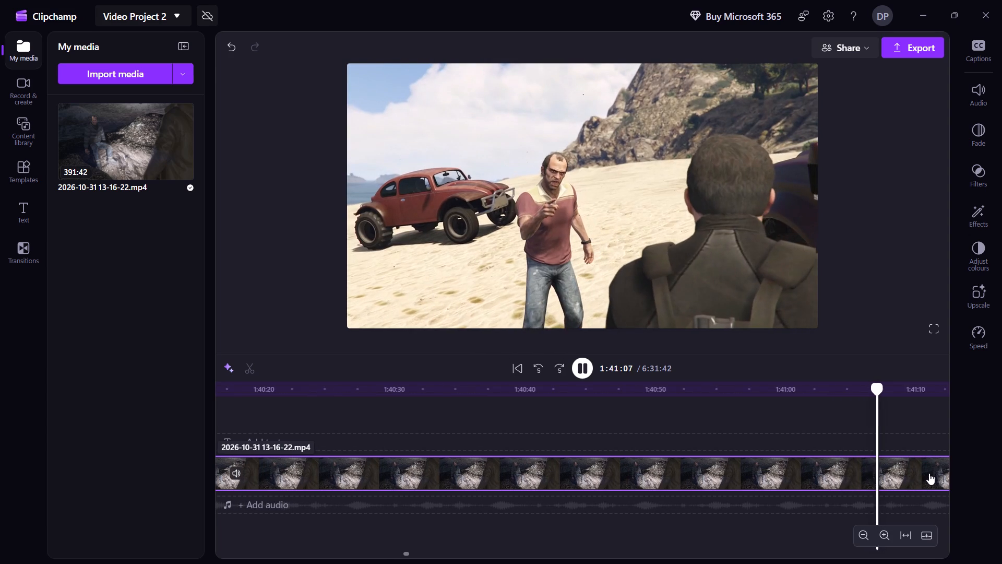
{"action": "key", "text": "shift+Right"}
{"action": "key", "text": "shift+Right"}
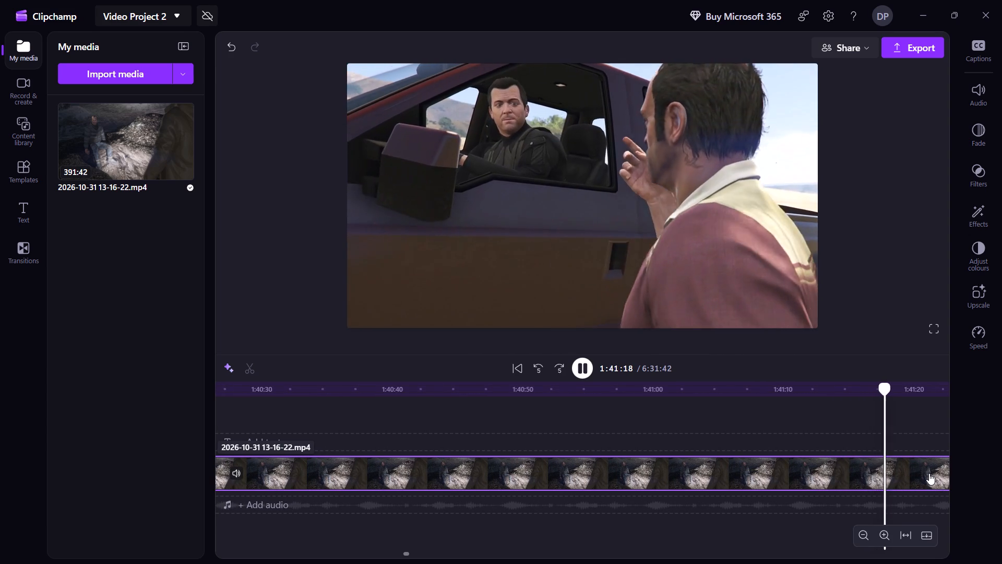
{"action": "key", "text": "shift+Right"}
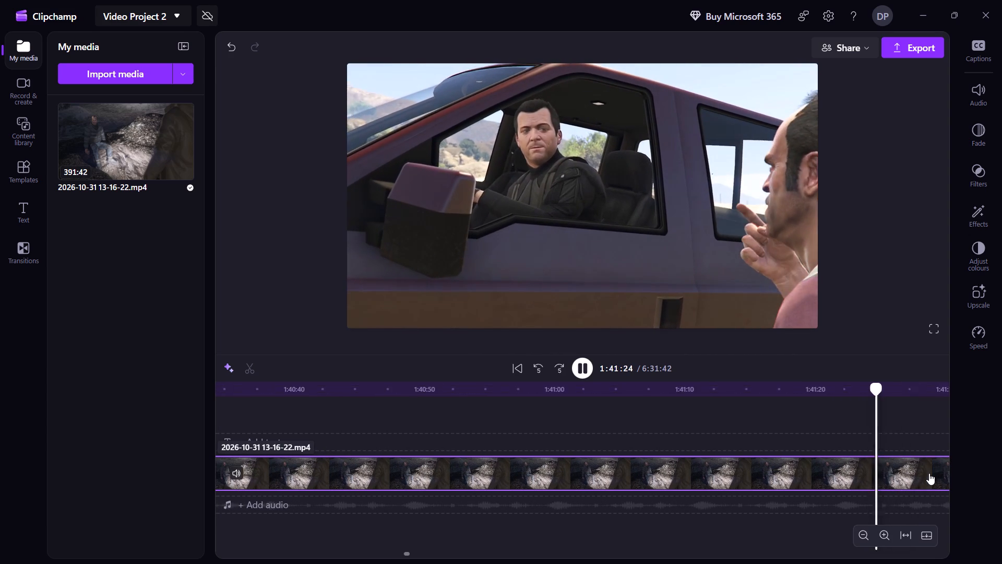
{"action": "key", "text": "shift+Right"}
{"action": "key", "text": "shift+Right"}
{"action": "key", "text": "shift+Right"}
{"action": "key", "text": "shift+Right"}
{"action": "key", "text": "shift+Right"}
{"action": "key", "text": "shift+Right"}
{"action": "key", "text": "shift+Right"}
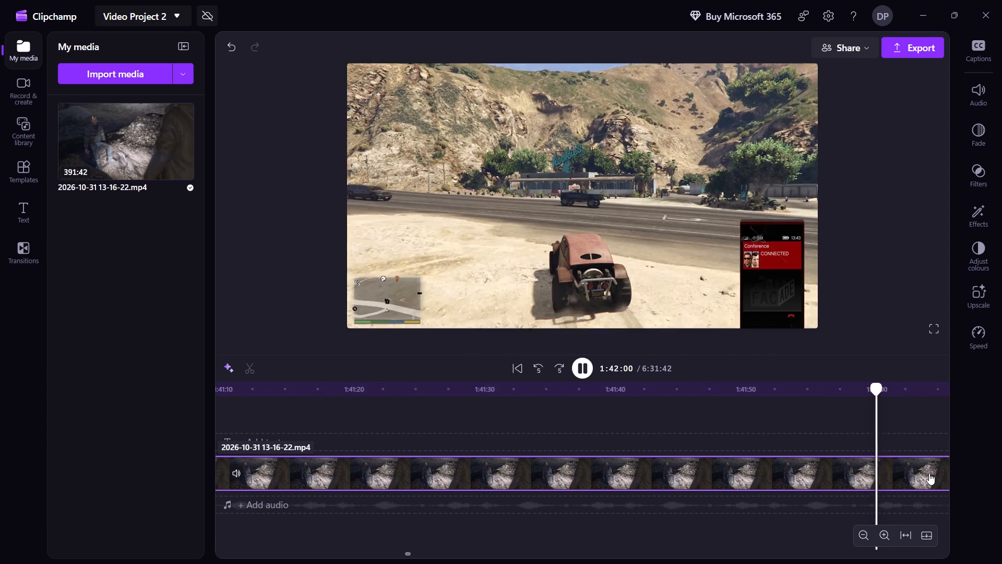
{"action": "key", "text": "shift+Right"}
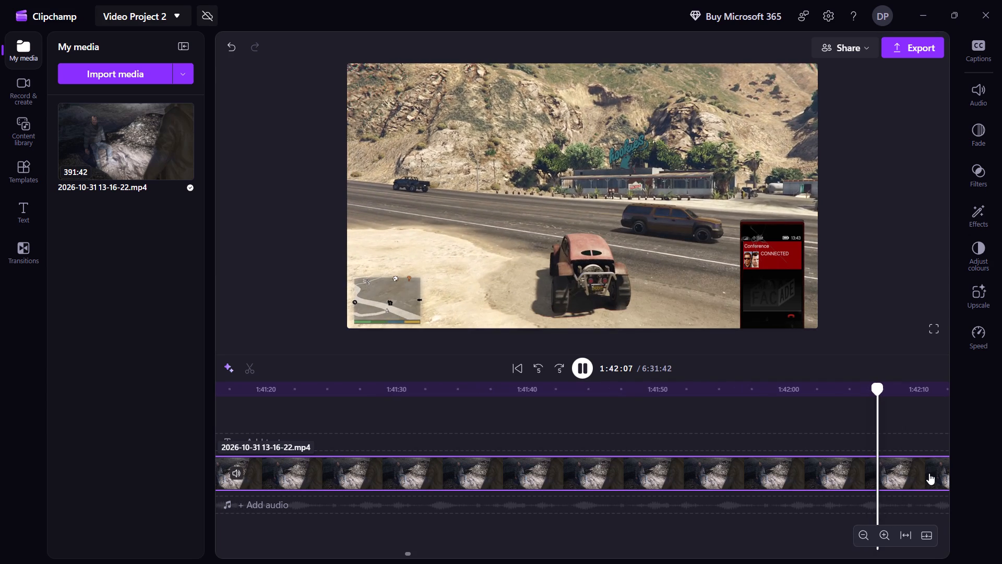
{"action": "key", "text": "shift+Right"}
{"action": "key", "text": "shift+Right"}
{"action": "key", "text": "shift+Right"}
{"action": "key", "text": "shift+Right"}
{"action": "key", "text": "shift+Right"}
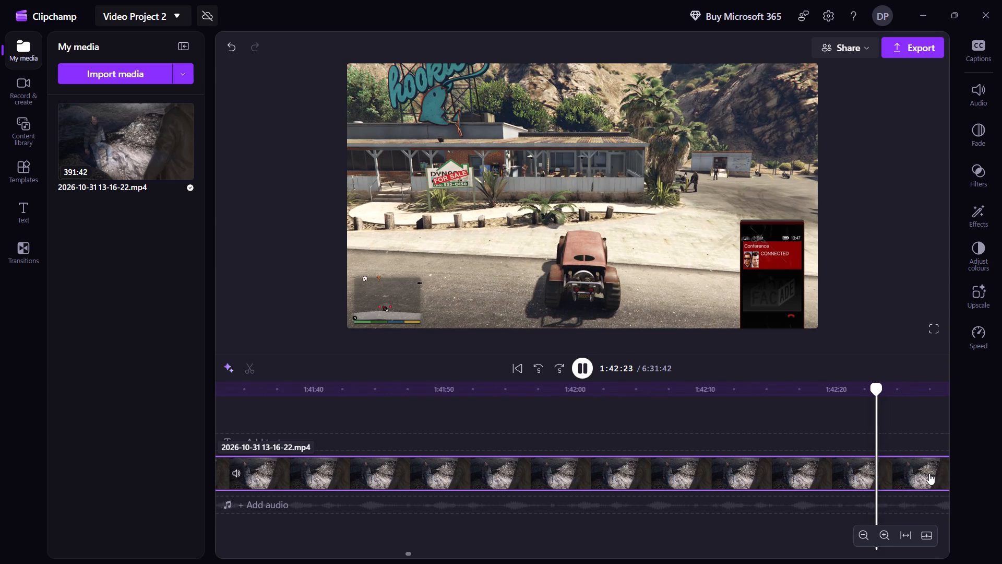
{"action": "key", "text": "shift+Right"}
{"action": "key", "text": "shift+Right"}
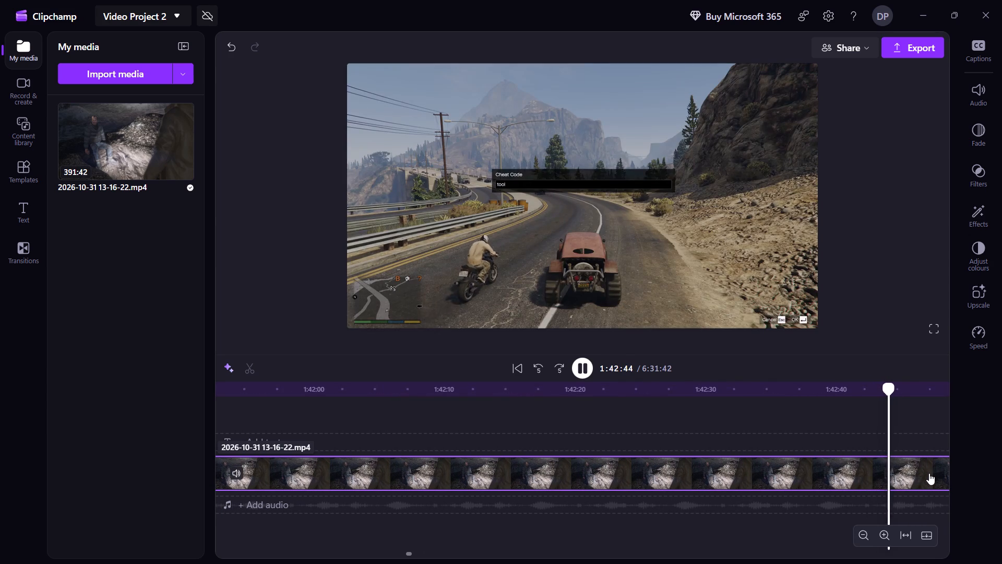
{"action": "key", "text": "shift+Right"}
{"action": "key", "text": "shift+Right"}
{"action": "key", "text": "shift+Right"}
{"action": "key", "text": "shift+Right"}
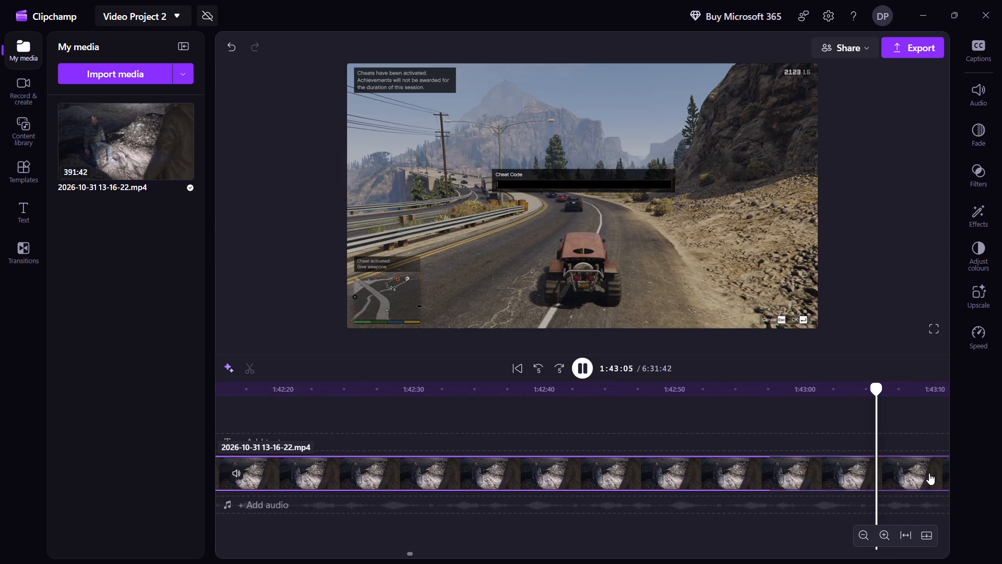
Pause playback at 1:43:07 and split the recording clip there.
{"action": "key", "text": "space"}
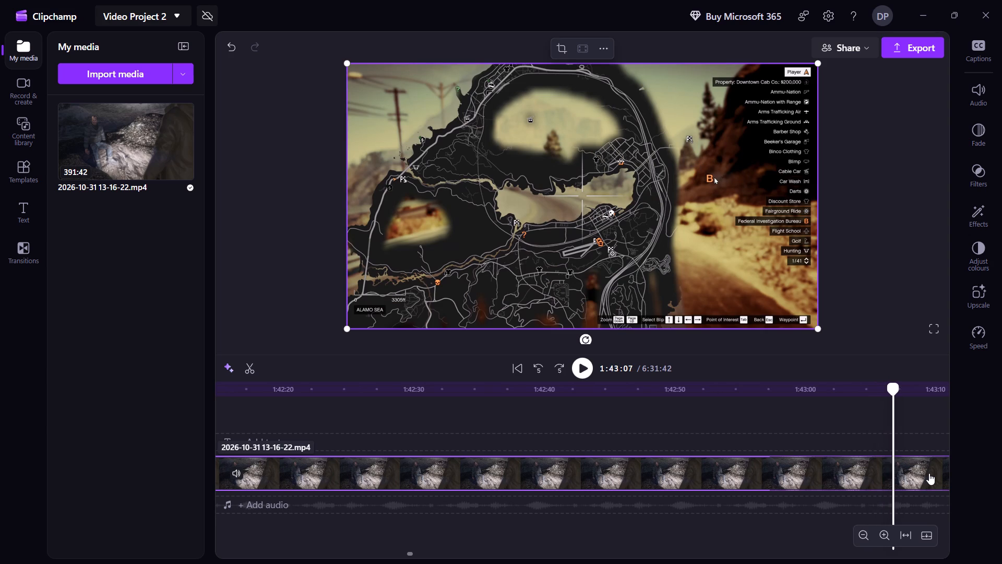
{"action": "key", "text": "s"}
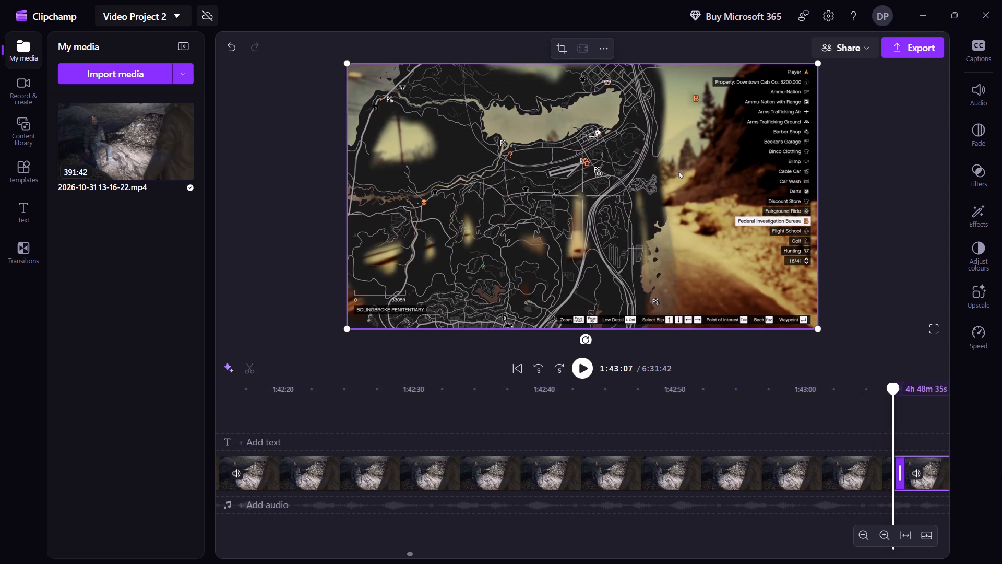
Delete the clip section before the 1:43:07 split and close the empty gap so the remaining footage starts the timeline.
{"action": "left_click", "coordinate": [732, 484]}
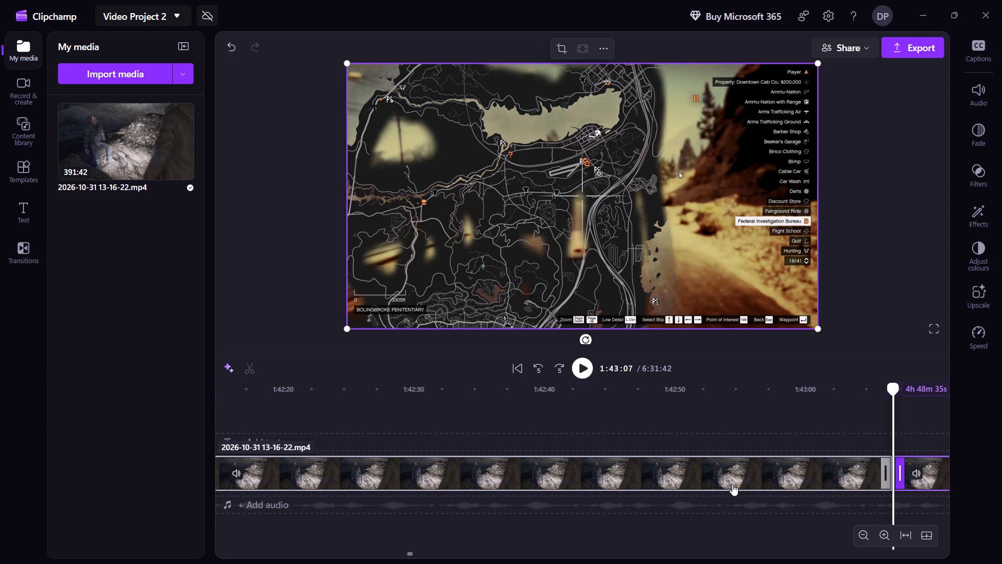
{"action": "right_click", "coordinate": [732, 484]}
{"action": "left_click", "coordinate": [789, 283]}
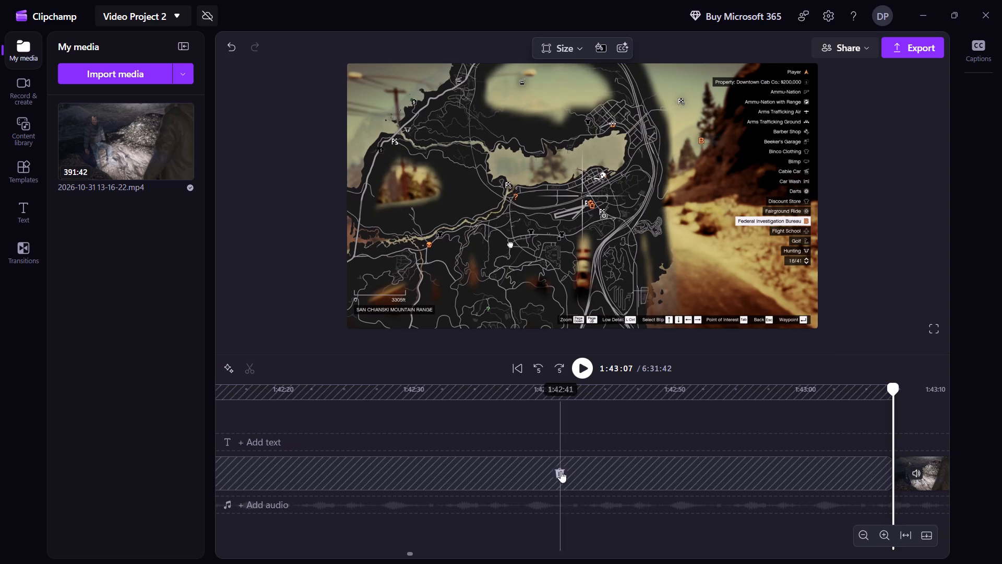
{"action": "left_click", "coordinate": [560, 471]}
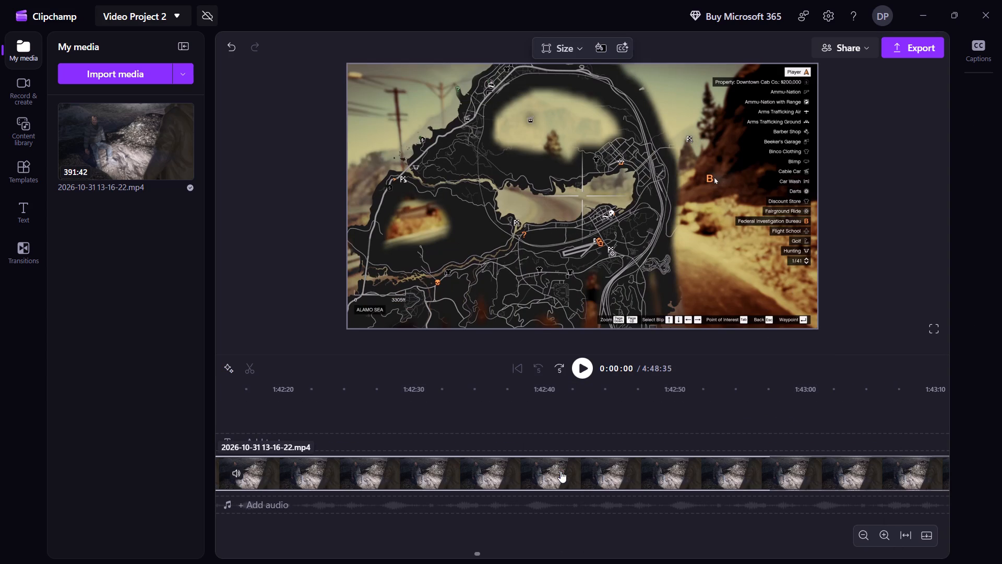
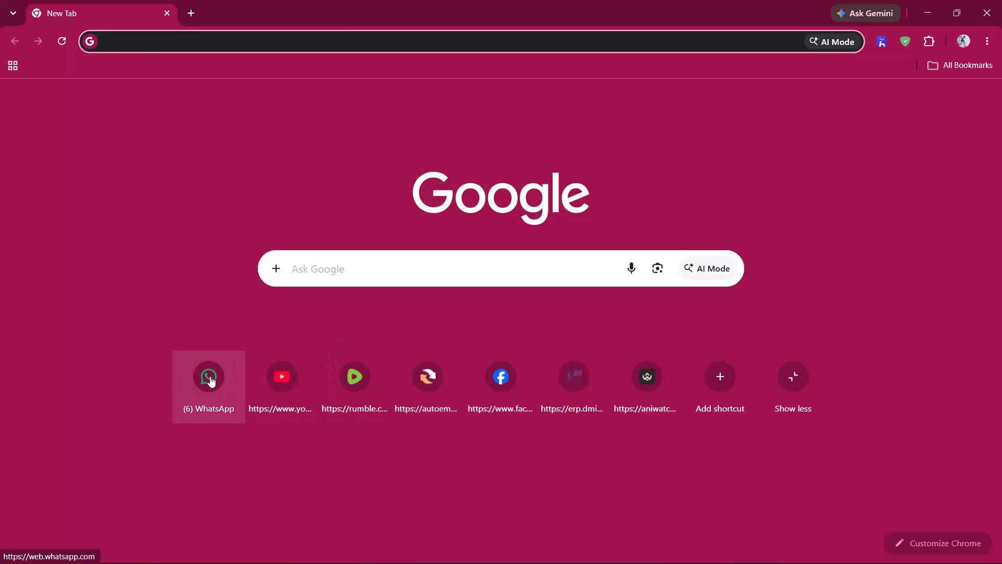
Open WhatsApp Web from the browser's new tab page.
{"action": "left_click", "coordinate": [210, 376]}
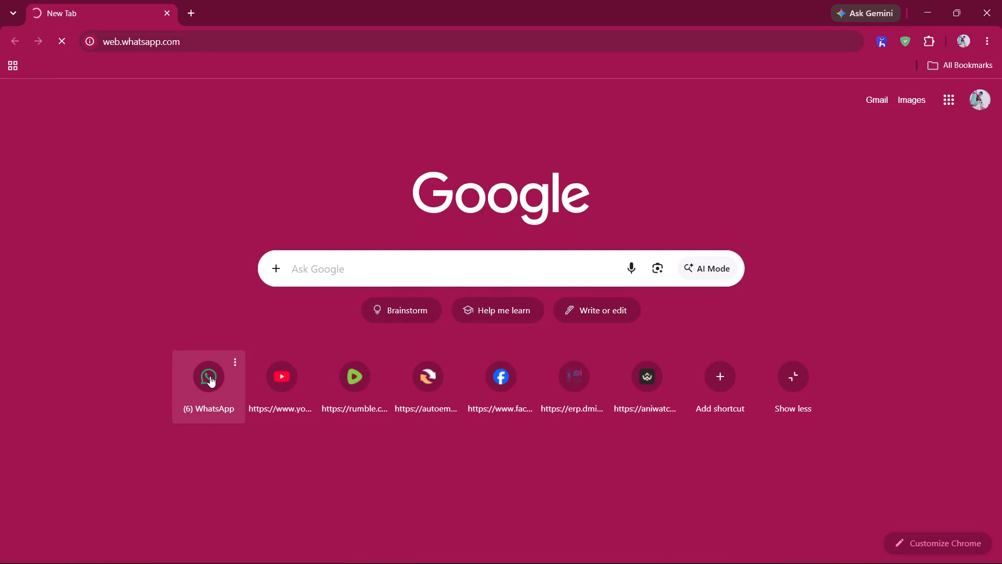
Switch back to Clipchamp and split the recording clip at 0:01:02, just before the current playhead position.
{"action": "key", "text": "alt+Tab"}
{"action": "key", "text": "alt+Tab"}
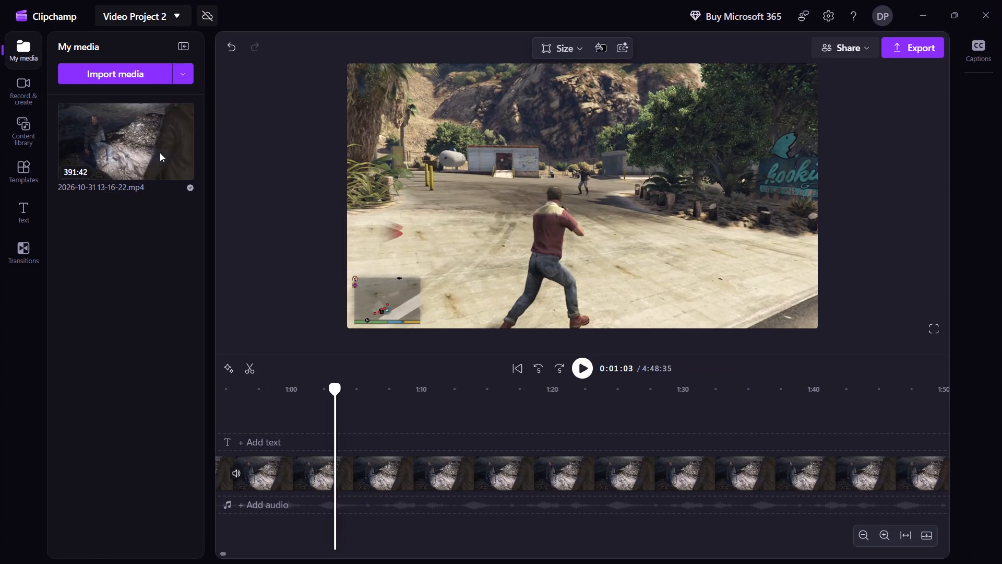
{"action": "key", "text": "Left"}
{"action": "key", "text": "Left"}
{"action": "key", "text": "Left"}
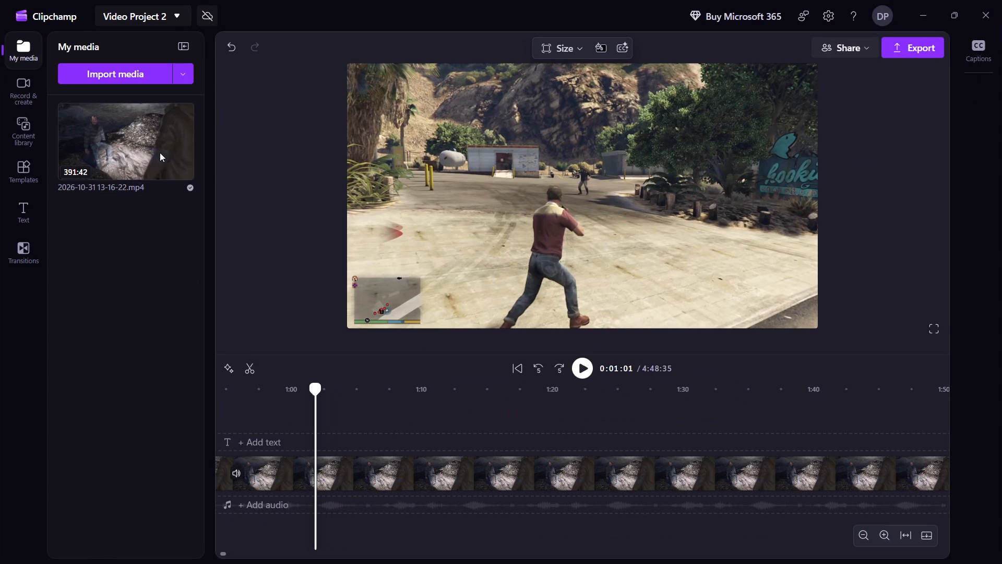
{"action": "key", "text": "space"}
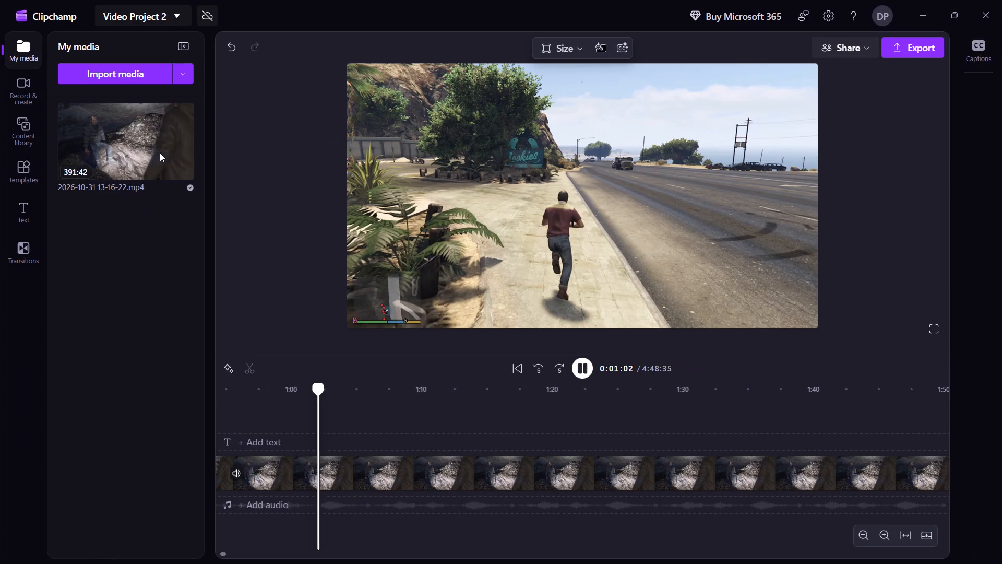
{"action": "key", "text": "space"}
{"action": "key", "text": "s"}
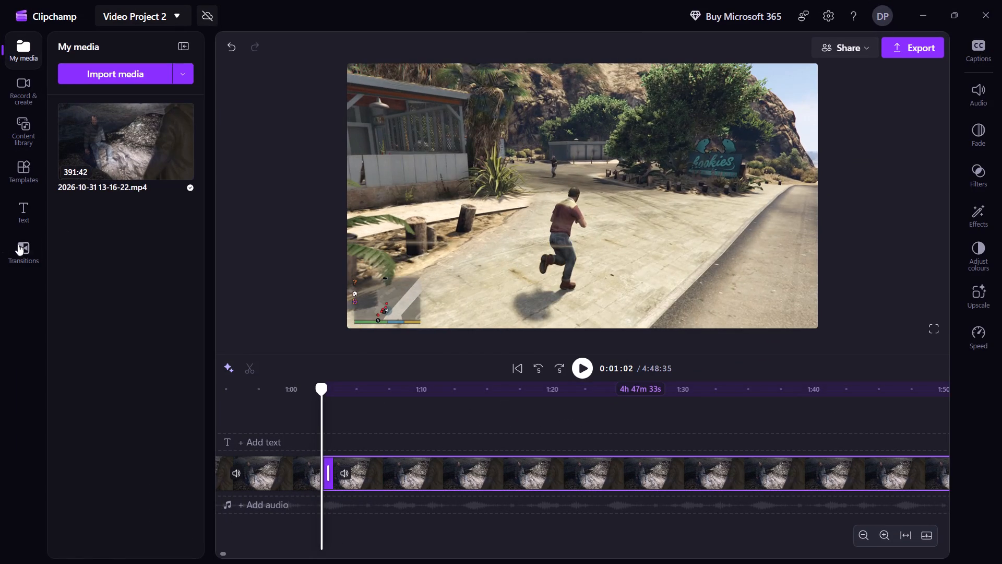
Delete the clip section before the 0:01:02 split and close the empty gap at the start of the timeline.
{"action": "left_click", "coordinate": [285, 481]}
{"action": "right_click", "coordinate": [285, 481]}
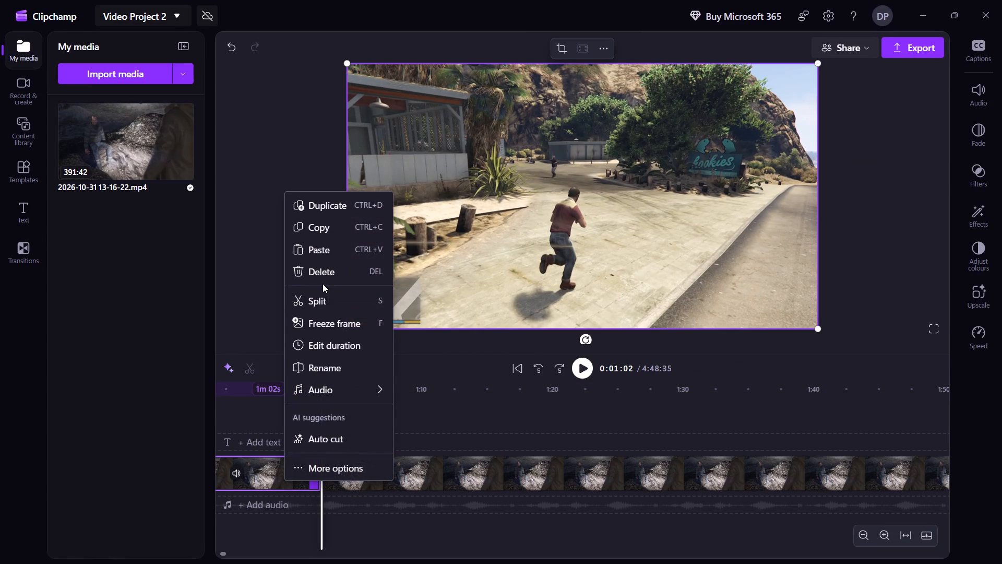
{"action": "left_click", "coordinate": [322, 274]}
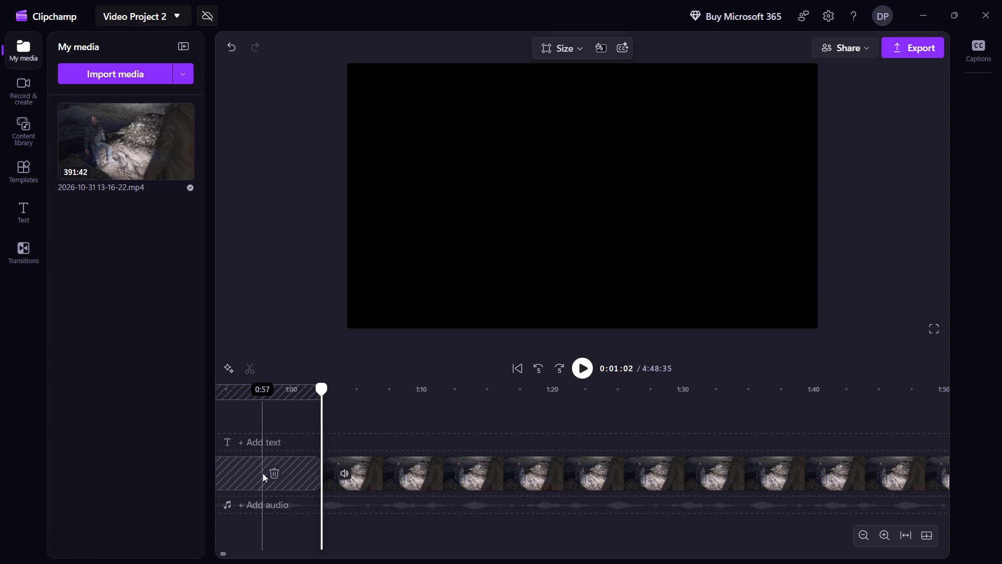
{"action": "left_click", "coordinate": [263, 473]}
{"action": "left_click", "coordinate": [278, 469]}
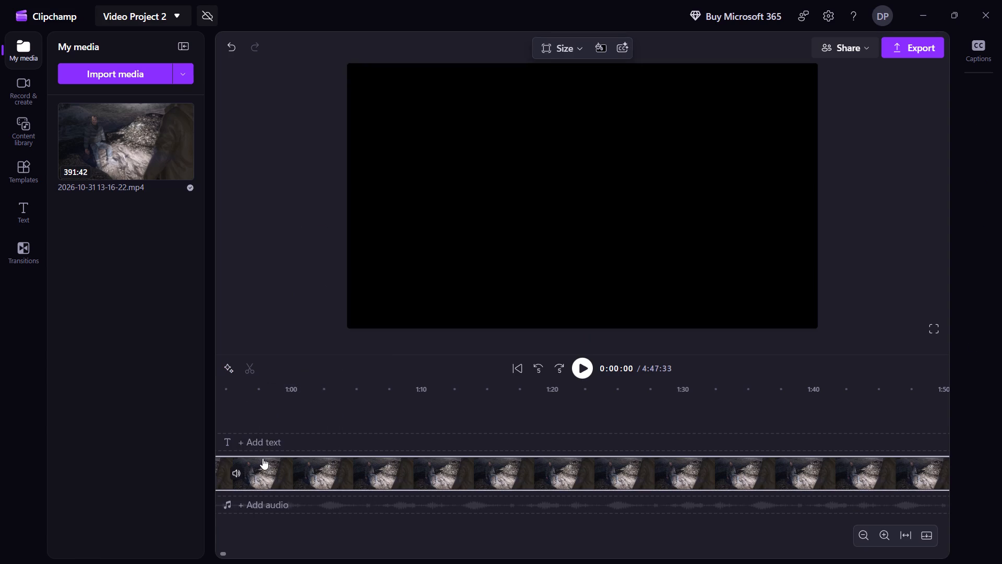
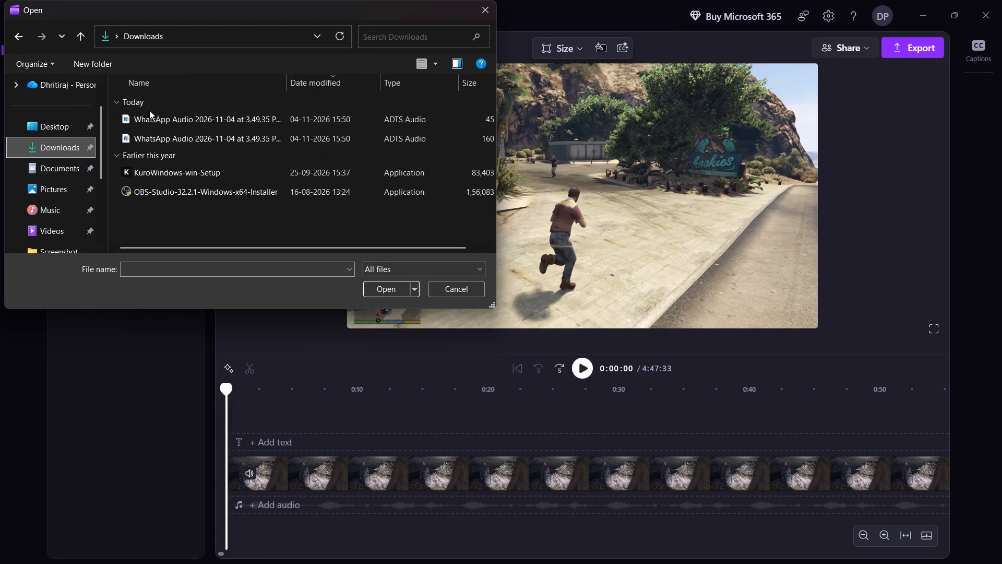
Import the first listed "WhatsApp Audio 2026-11-04 at 3.49.35" file from the Downloads folder into the project media.
{"action": "double_click", "coordinate": [157, 118]}
Open the file selection for importing another media file into the project.
{"action": "left_click", "coordinate": [90, 65]}
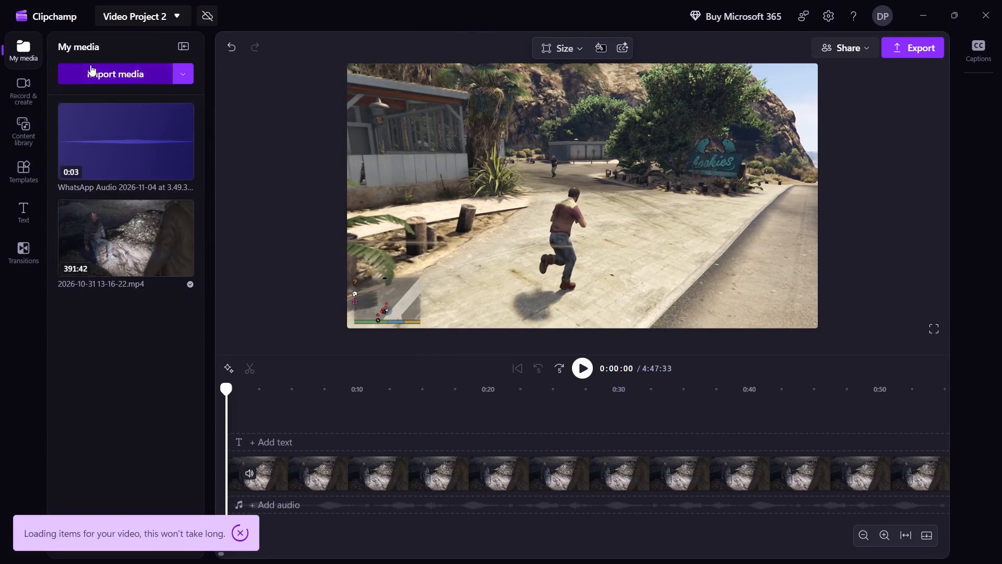
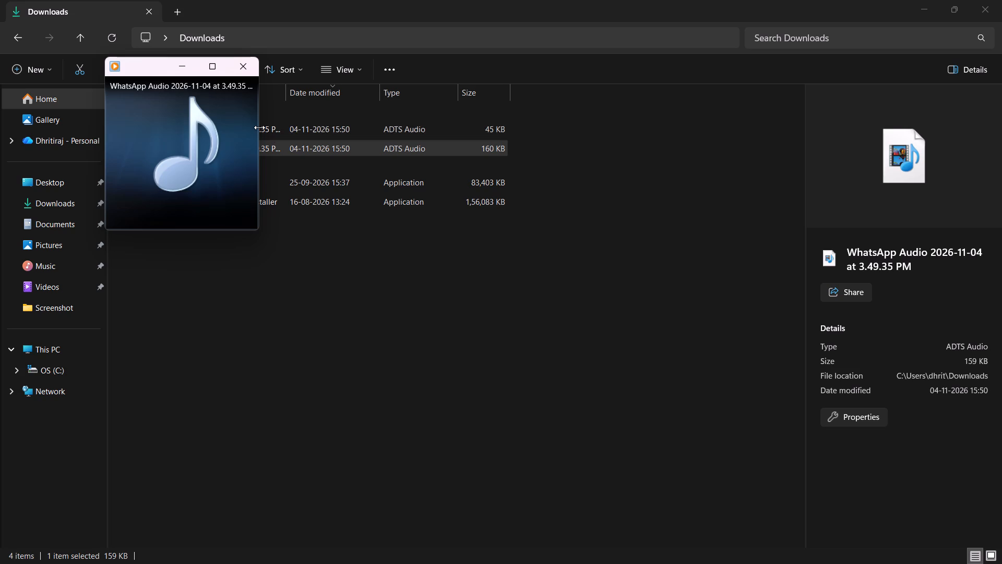
Close the media player window previewing the 160 KB WhatsApp audio file.
{"action": "left_click", "coordinate": [235, 67]}
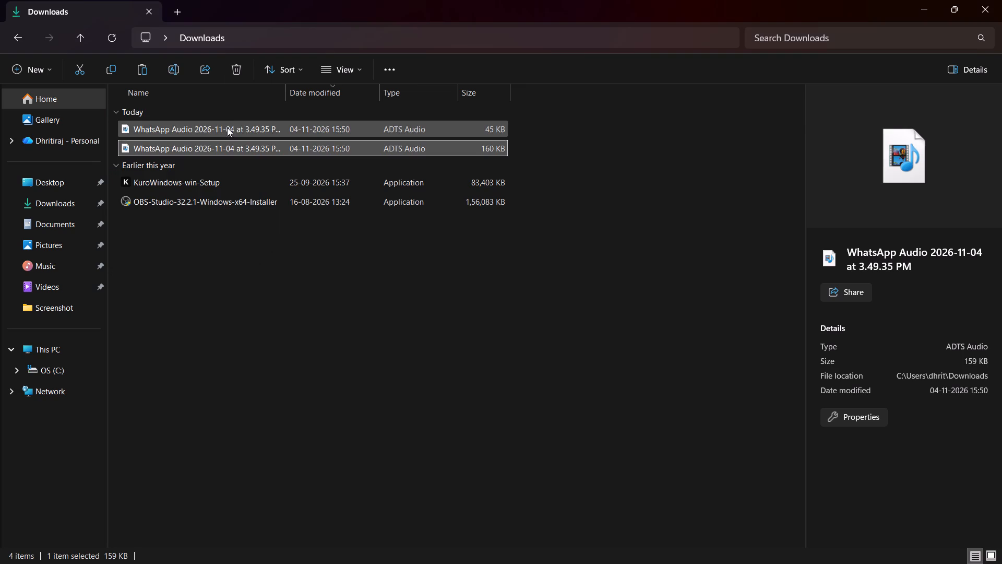
Select the 45 KB WhatsApp audio file in Downloads and bring up its available file actions.
{"action": "left_click", "coordinate": [227, 127]}
{"action": "right_click", "coordinate": [227, 127]}
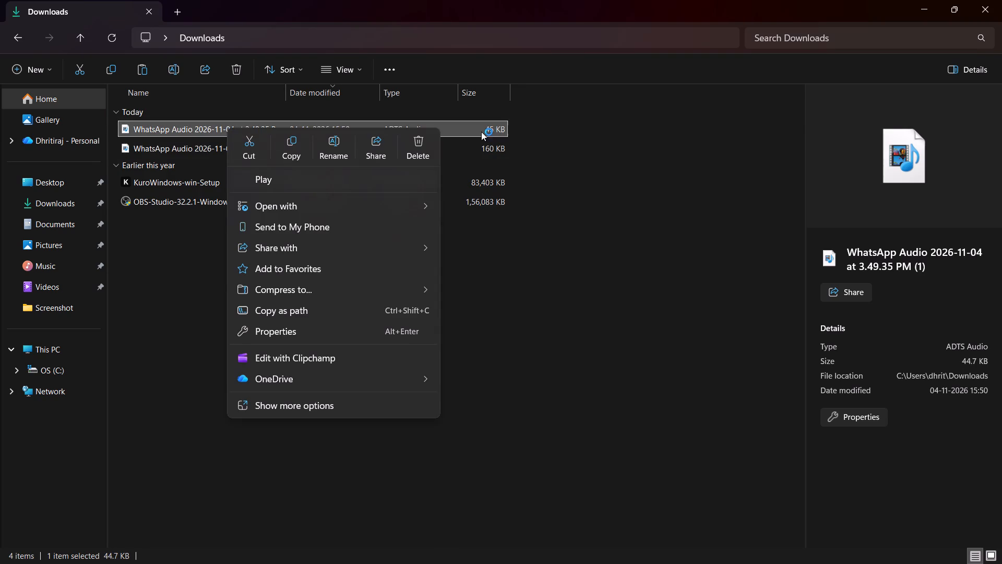
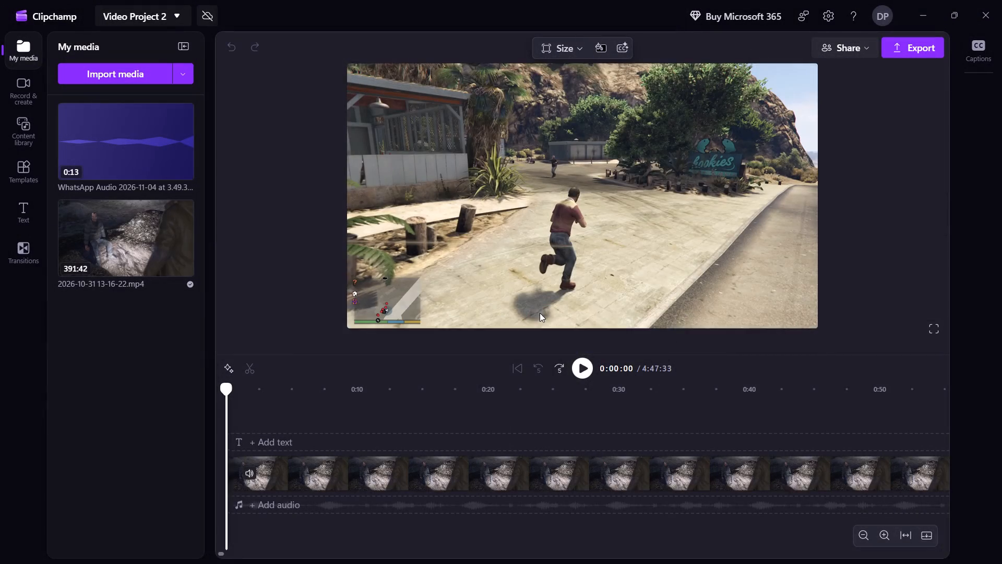
Switch to the Downloads folder in File Explorer and play the WhatsApp audio files from 3.49.35 PM and 3.52.43 PM to identify them.
{"action": "key", "text": "alt+Tab"}
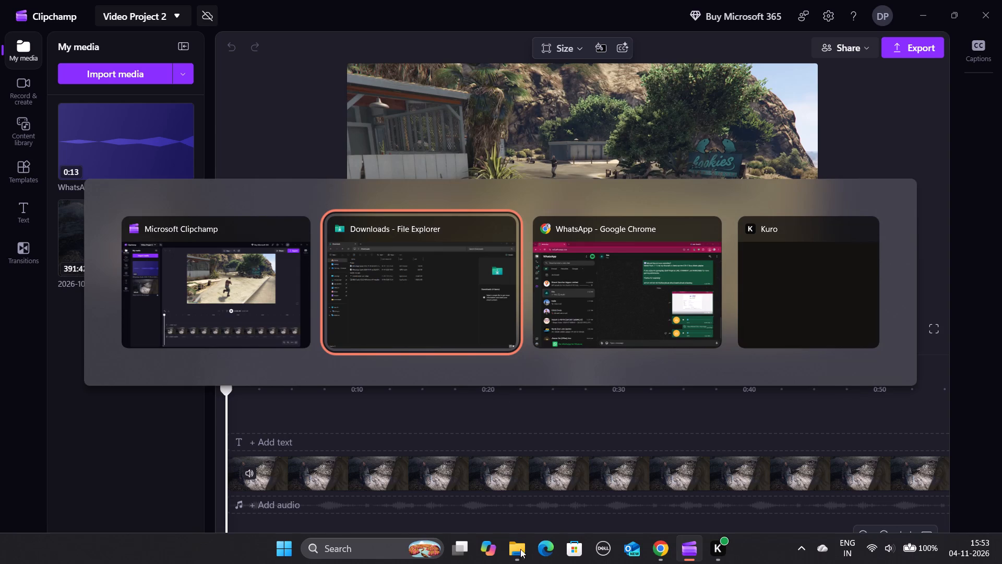
{"action": "double_click", "coordinate": [258, 133]}
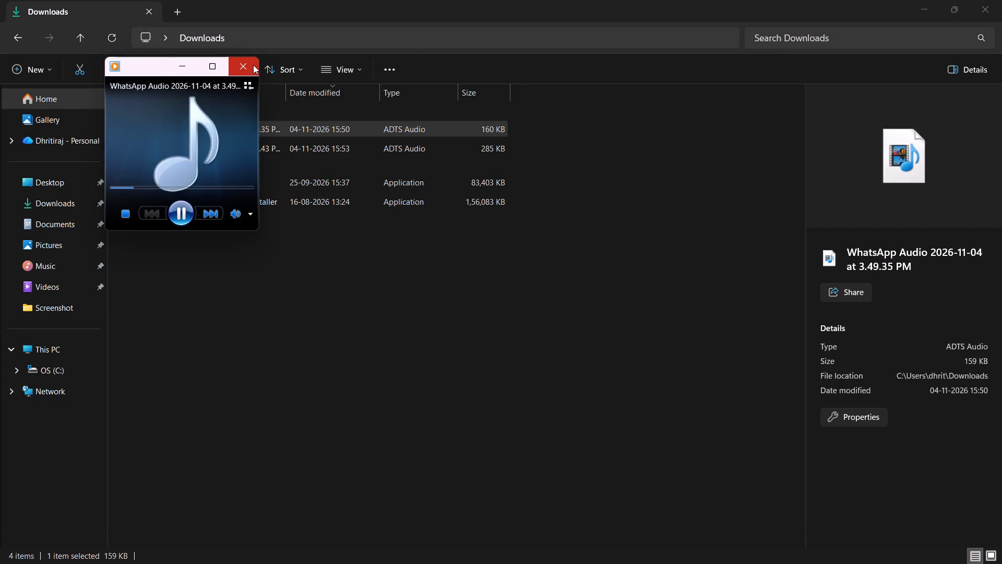
{"action": "left_click", "coordinate": [253, 65]}
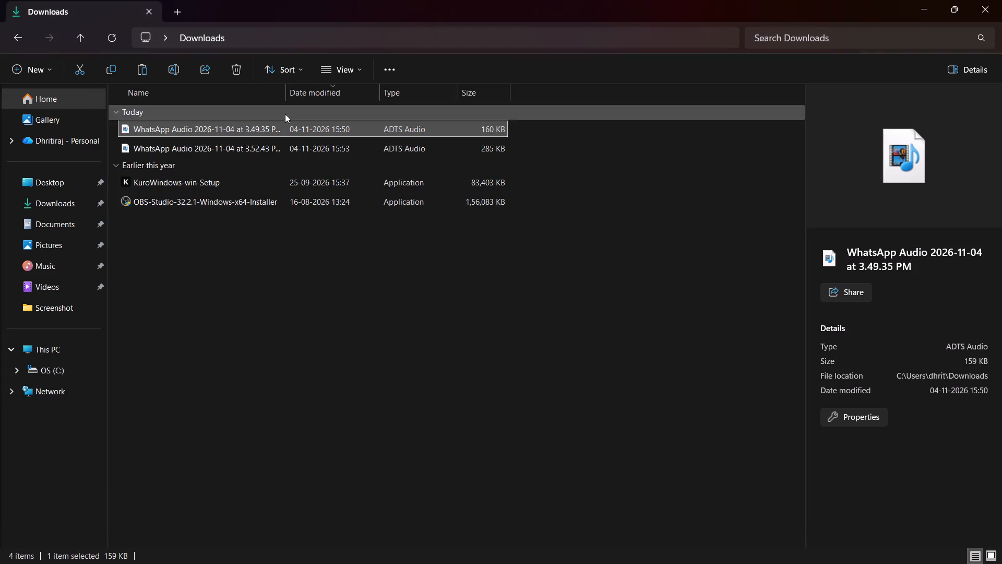
{"action": "double_click", "coordinate": [306, 153]}
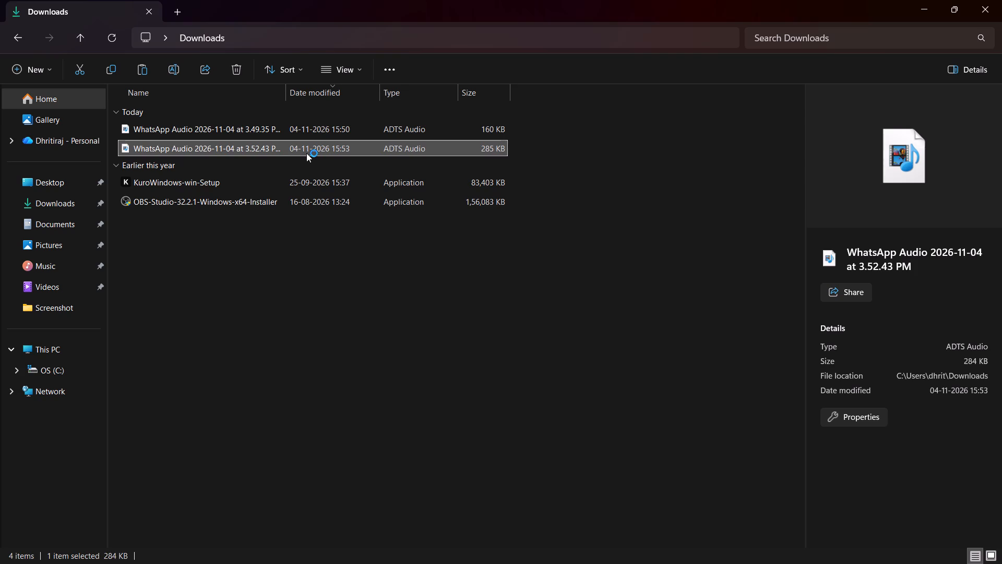
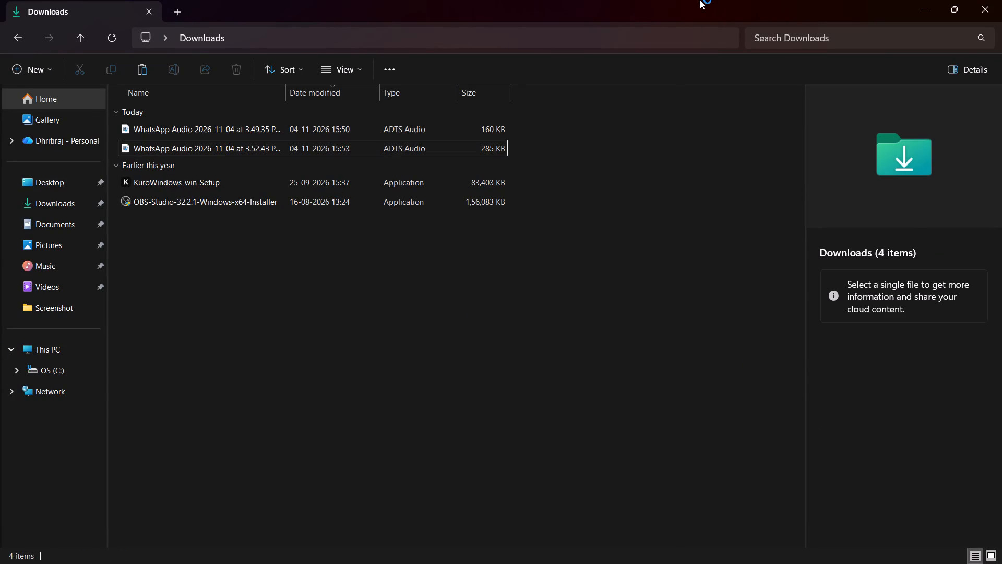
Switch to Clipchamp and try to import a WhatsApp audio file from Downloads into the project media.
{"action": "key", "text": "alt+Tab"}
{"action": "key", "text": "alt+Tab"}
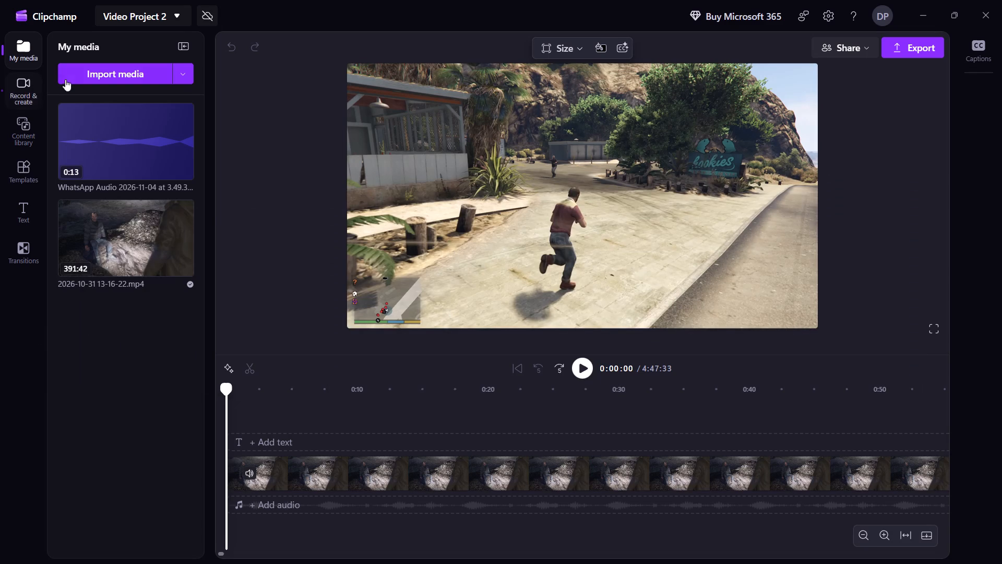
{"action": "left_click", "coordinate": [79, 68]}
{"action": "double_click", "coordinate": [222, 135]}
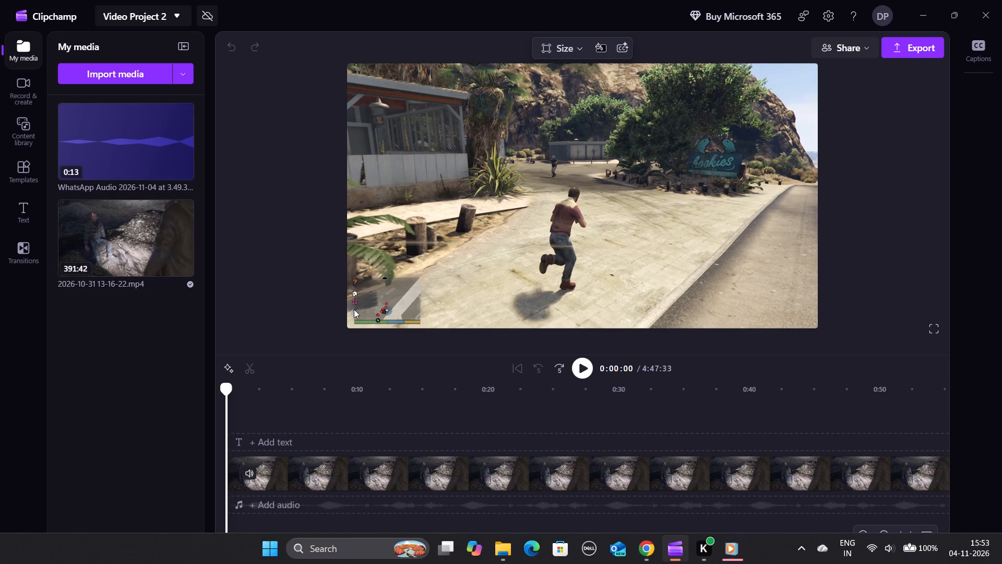
Switch to the Downloads window, dismiss the audio file error and close the media player window.
{"action": "key", "text": "alt+Tab"}
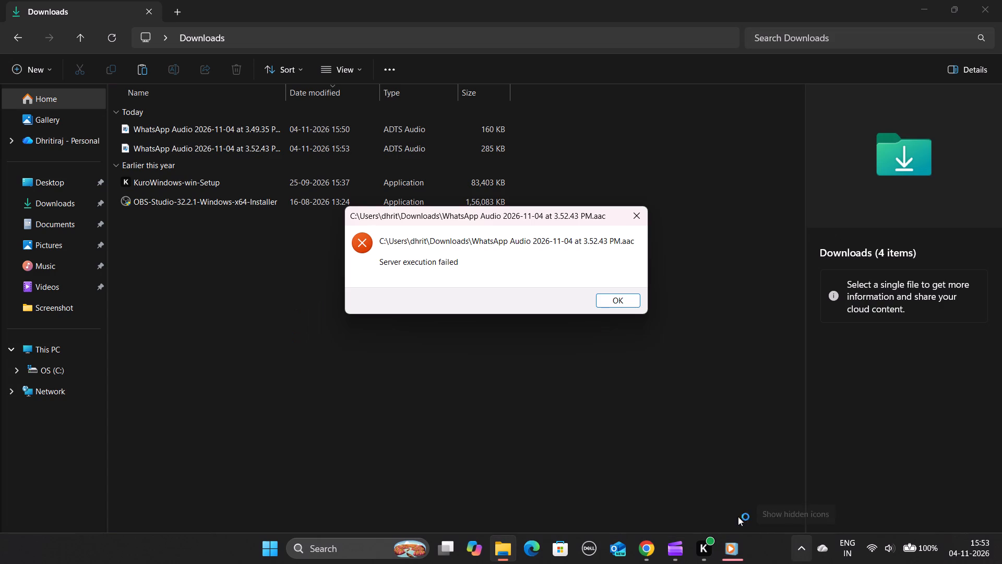
{"action": "left_click", "coordinate": [618, 302]}
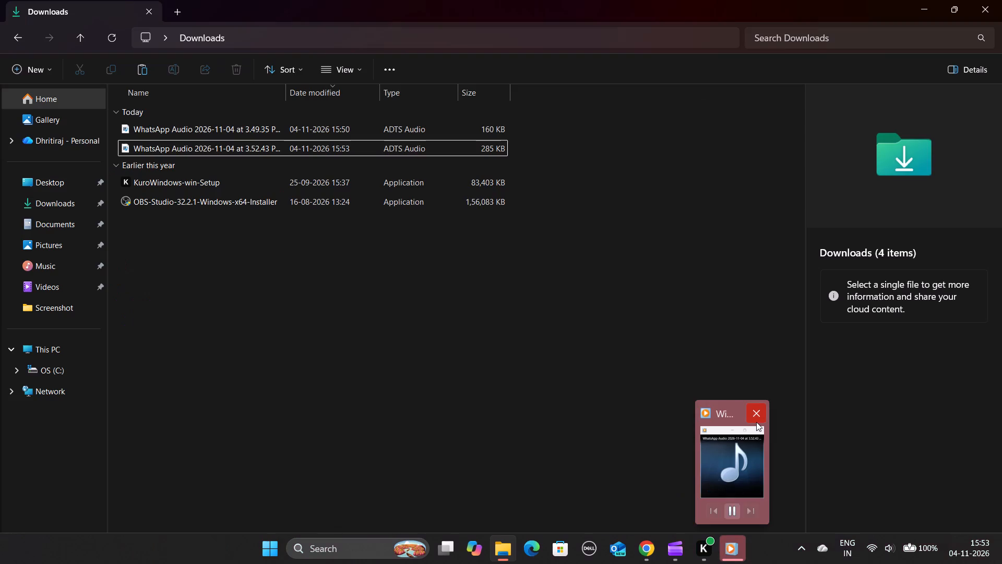
{"action": "left_click", "coordinate": [756, 422]}
Return to Clipchamp and import the WhatsApp Audio 2026-11-04 at 3.52.43 PM file from Downloads.
{"action": "key", "text": "alt+Tab"}
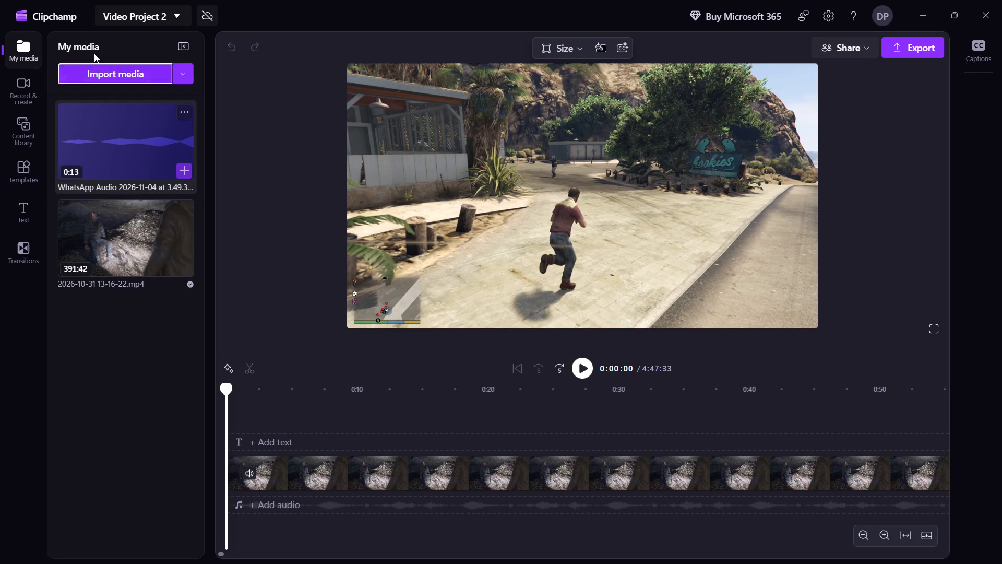
{"action": "left_click", "coordinate": [88, 70]}
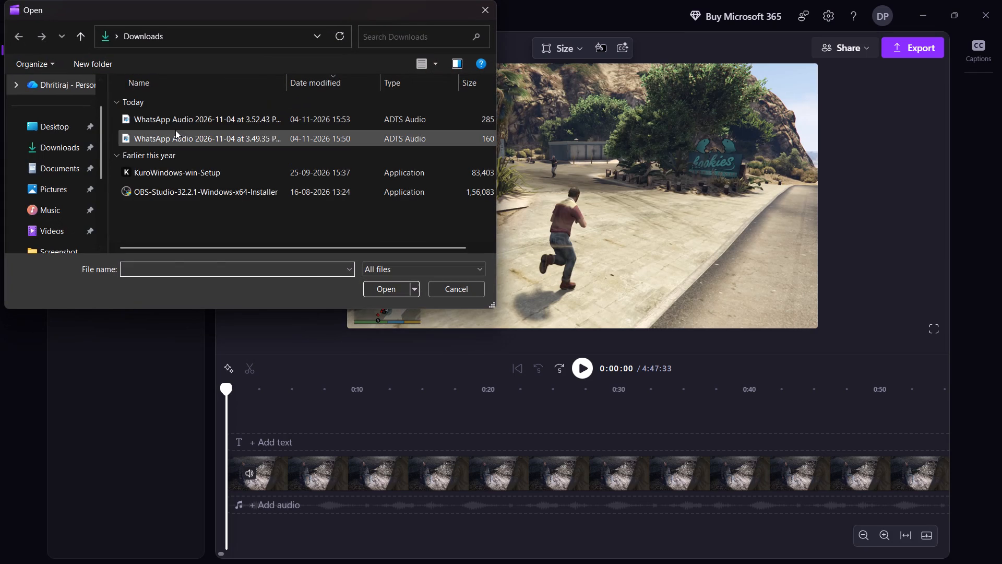
{"action": "double_click", "coordinate": [182, 125]}
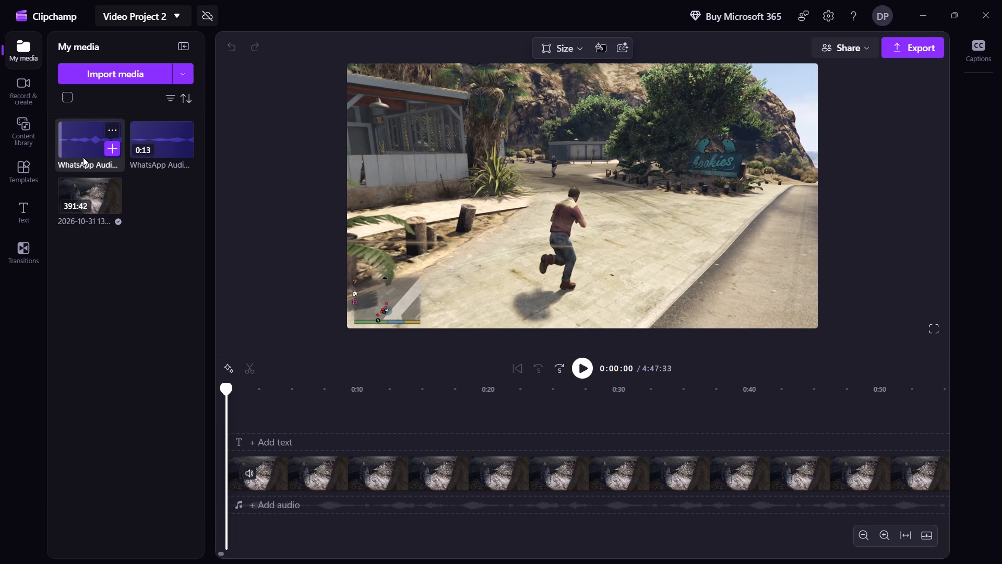
Place the 3.49.35 PM WhatsApp audio clip on the audio track beneath the recording, starting at 0:00.
{"action": "left_click_drag", "start_coordinate": [182, 140], "coordinate": [318, 549]}
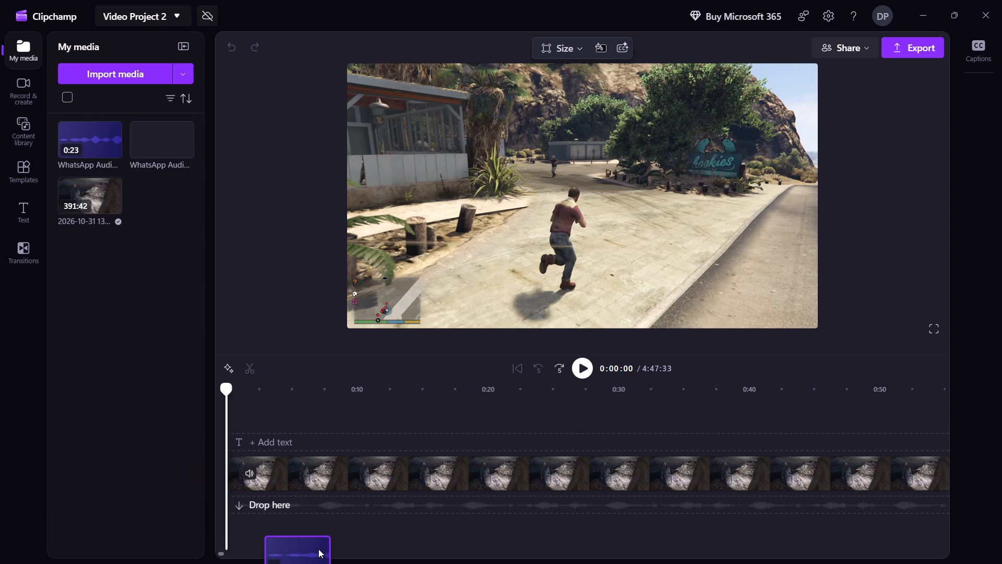
{"action": "left_click_drag", "start_coordinate": [318, 549], "coordinate": [272, 543]}
Play the timeline from the start through the placed audio clip and pause at 0:13.
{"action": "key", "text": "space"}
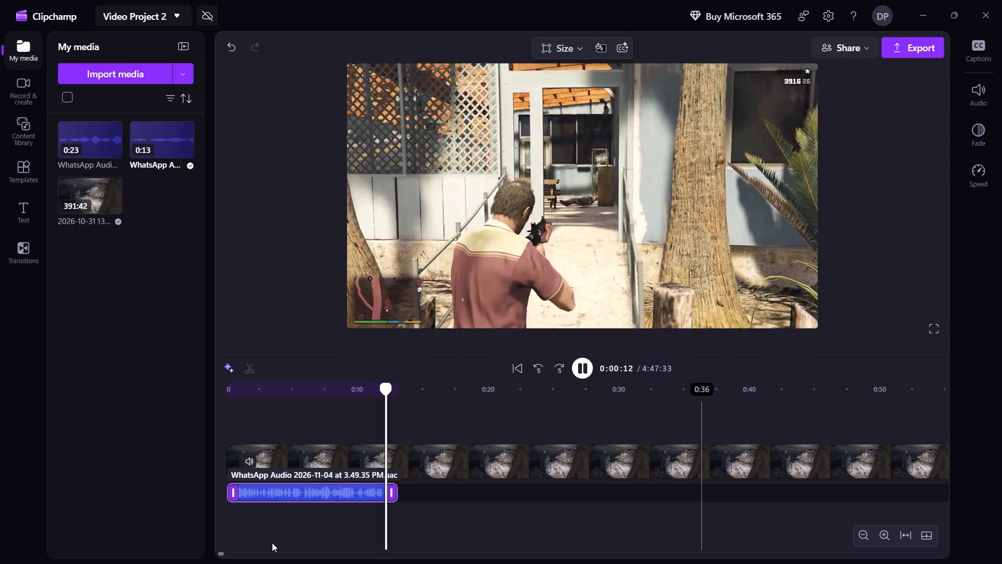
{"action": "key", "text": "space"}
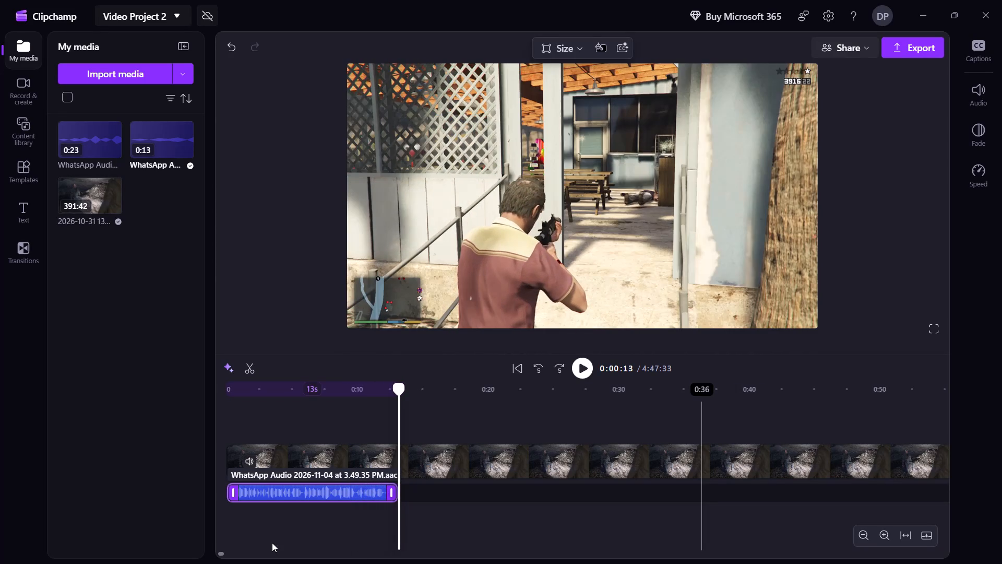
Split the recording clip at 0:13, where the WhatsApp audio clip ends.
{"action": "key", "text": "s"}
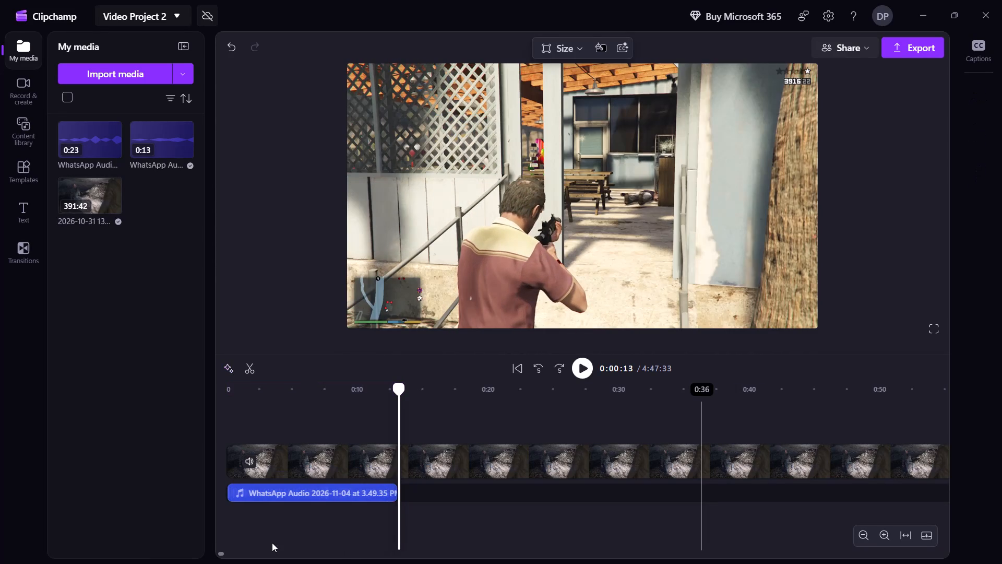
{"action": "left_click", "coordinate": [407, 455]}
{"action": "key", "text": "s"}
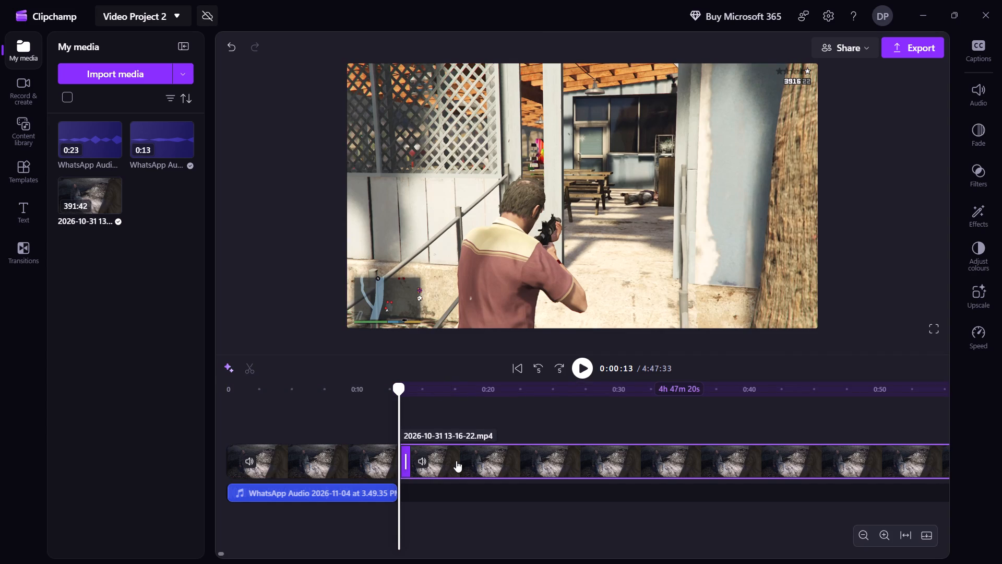
Play the footage just after the 0:13 split and step back through it repeatedly, examining where the shot should be cut.
{"action": "key", "text": "space"}
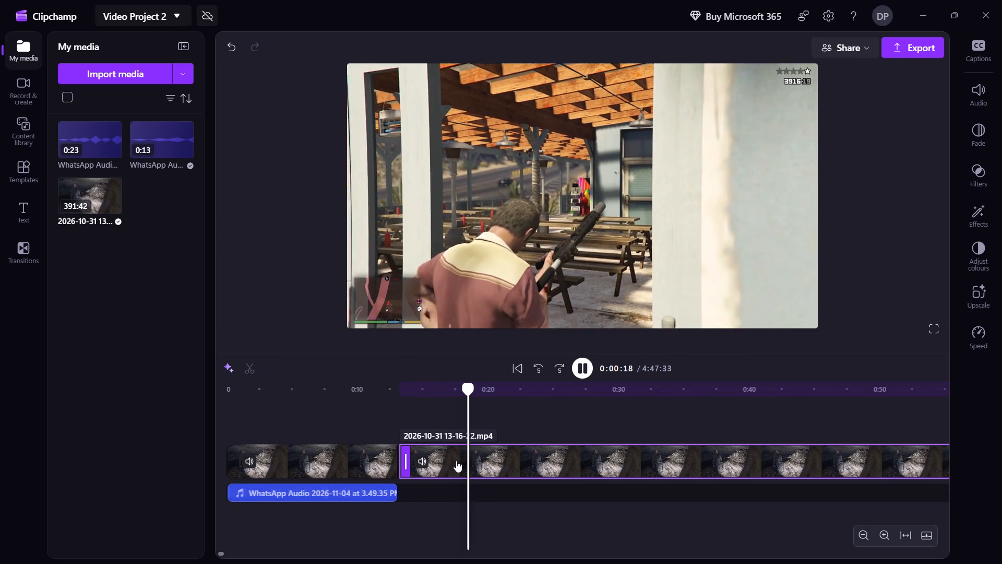
{"action": "key", "text": "Left"}
{"action": "key", "text": "Left"}
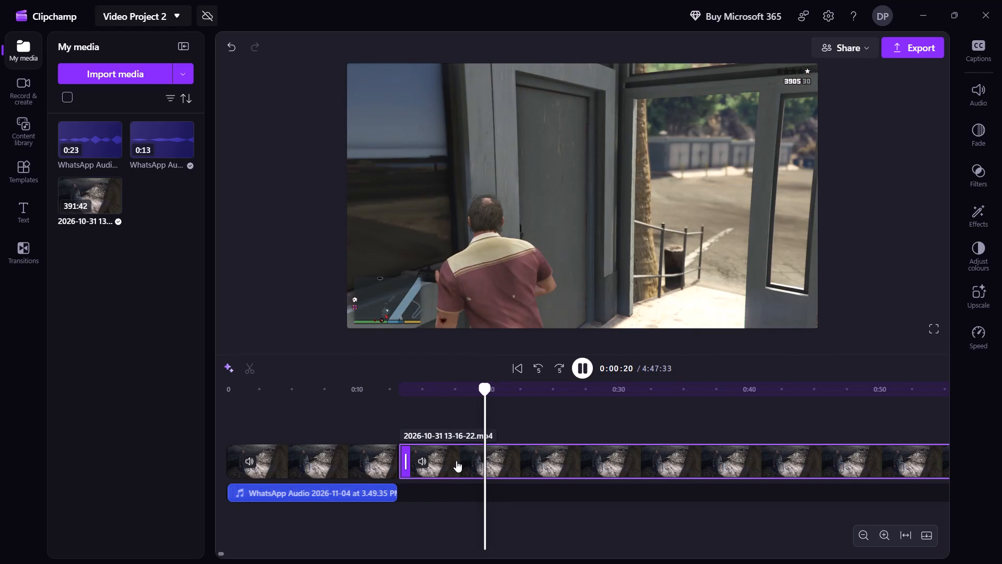
{"action": "key", "text": "Left"}
{"action": "key", "text": "Left"}
{"action": "key", "text": "Left"}
{"action": "key", "text": "Left"}
{"action": "key", "text": "Left"}
{"action": "key", "text": "Left"}
{"action": "key", "text": "Left"}
{"action": "key", "text": "Left"}
{"action": "key", "text": "Left"}
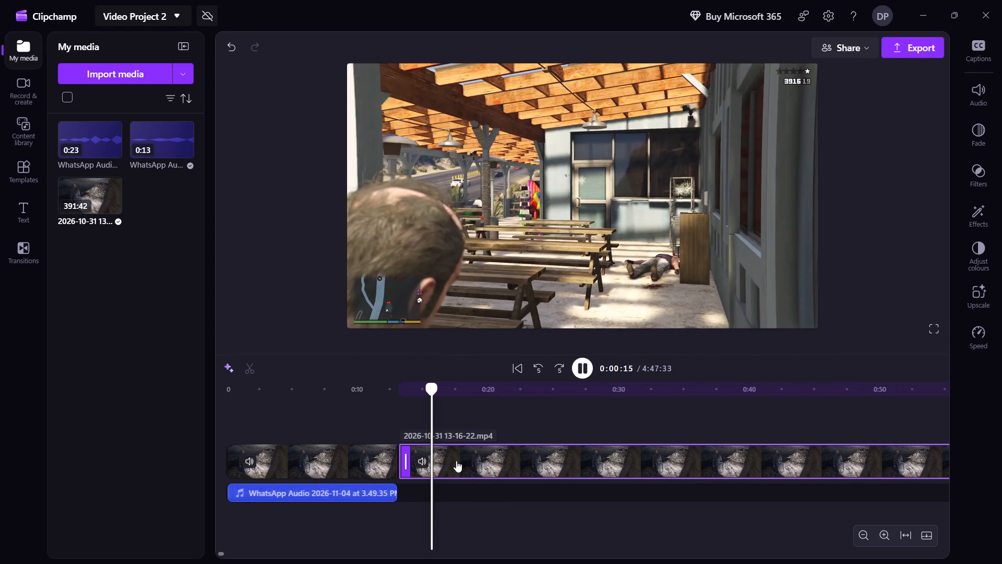
{"action": "key", "text": "Left"}
{"action": "key", "text": "Left"}
{"action": "key", "text": "Left"}
{"action": "key", "text": "Left"}
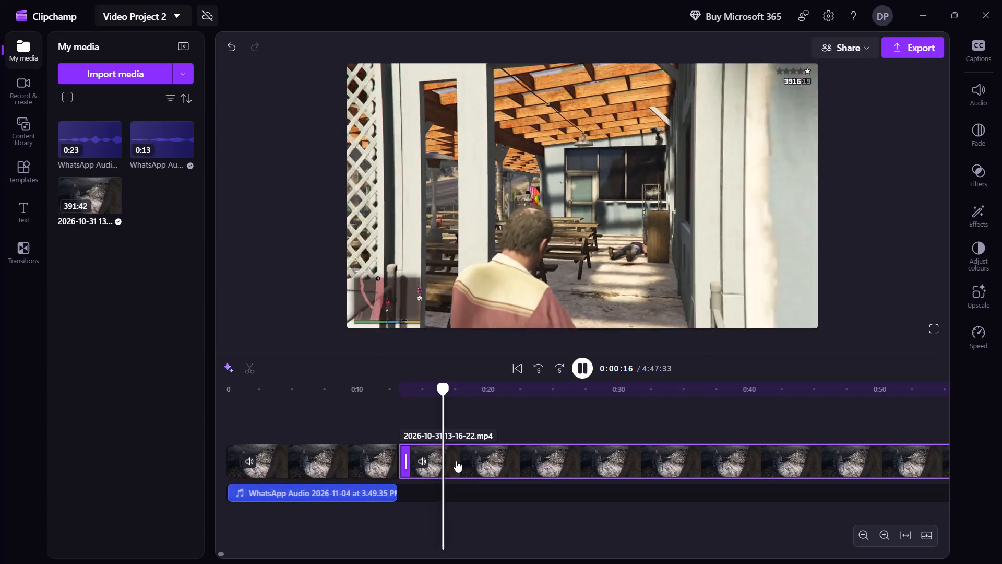
{"action": "key", "text": "Left"}
{"action": "key", "text": "Left"}
{"action": "key", "text": "Left"}
{"action": "key", "text": "Left"}
{"action": "key", "text": "Left"}
{"action": "key", "text": "Left"}
{"action": "key", "text": "Left"}
{"action": "key", "text": "Left"}
{"action": "key", "text": "Left"}
{"action": "key", "text": "Left"}
{"action": "key", "text": "Left"}
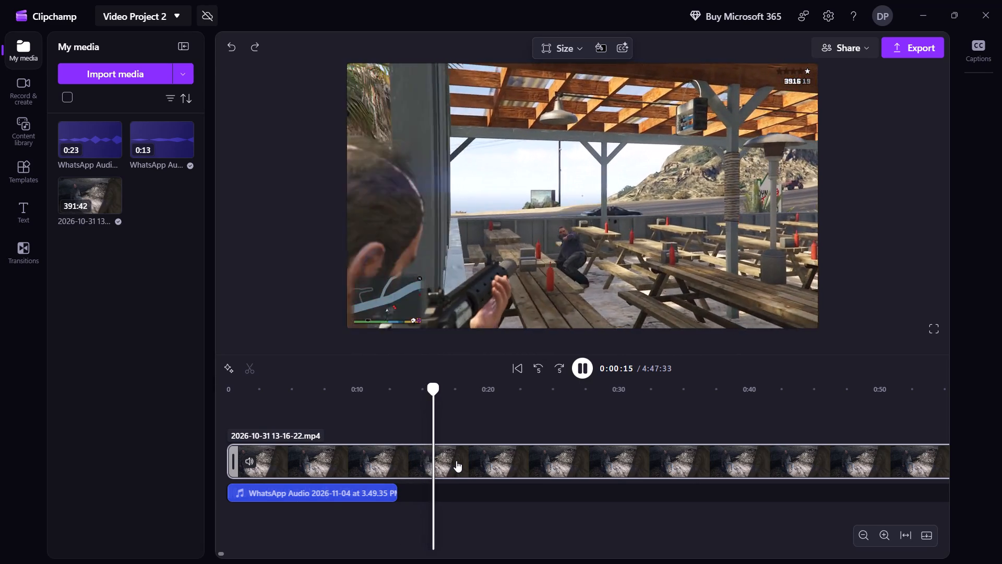
{"action": "key", "text": "space"}
{"action": "type", "text": "s"}
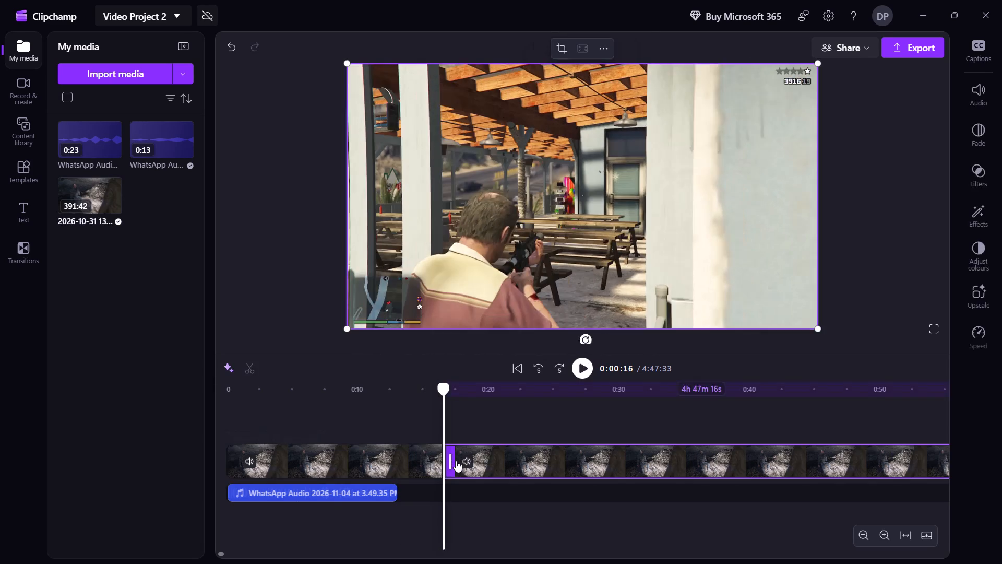
Skim the recording onward from 0:16 to about 8:14 in short jumps, looking for the next gameplay section.
{"action": "key", "text": "space"}
{"action": "key", "text": "shift+Right"}
{"action": "key", "text": "shift+Right"}
{"action": "key", "text": "shift+Right"}
{"action": "key", "text": "shift+Right"}
{"action": "key", "text": "shift+Right"}
{"action": "key", "text": "shift+Right"}
{"action": "key", "text": "shift+Right"}
{"action": "key", "text": "shift+Right"}
{"action": "key", "text": "shift+Right"}
{"action": "key", "text": "shift+Right"}
{"action": "key", "text": "shift+Right"}
{"action": "key", "text": "shift+Right"}
{"action": "key", "text": "shift+Right"}
{"action": "key", "text": "shift+Right"}
{"action": "key", "text": "shift+Right"}
{"action": "key", "text": "shift+Right"}
{"action": "key", "text": "shift+Right"}
{"action": "key", "text": "shift+Right"}
{"action": "key", "text": "shift+Right"}
{"action": "key", "text": "shift+Right"}
{"action": "key", "text": "shift+Right"}
{"action": "key", "text": "shift+Right"}
{"action": "key", "text": "shift+Right"}
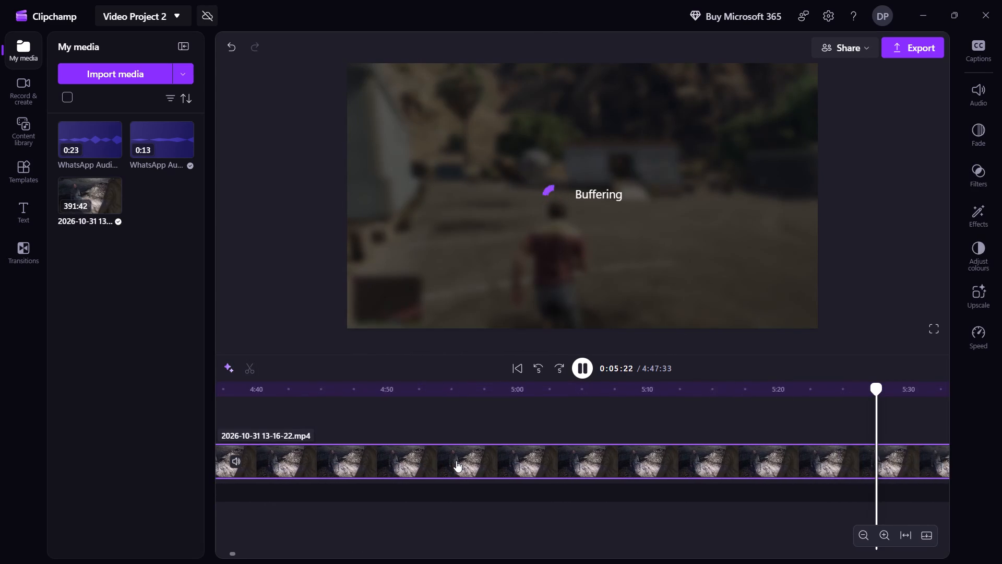
{"action": "key", "text": "shift+Right"}
{"action": "key", "text": "shift+Right"}
{"action": "key", "text": "shift+Right"}
{"action": "key", "text": "shift+Right"}
{"action": "key", "text": "shift+Right"}
{"action": "key", "text": "shift+Right"}
{"action": "key", "text": "shift+Right"}
{"action": "key", "text": "shift+Right"}
{"action": "key", "text": "shift+Right"}
{"action": "key", "text": "shift+Right"}
{"action": "key", "text": "shift+Right"}
{"action": "key", "text": "shift+Right"}
{"action": "key", "text": "shift+Right"}
{"action": "key", "text": "shift+Right"}
{"action": "key", "text": "shift+Right"}
{"action": "key", "text": "shift+Right"}
{"action": "key", "text": "shift+Right"}
{"action": "key", "text": "shift+Right"}
{"action": "key", "text": "shift+Right"}
{"action": "key", "text": "shift+Right"}
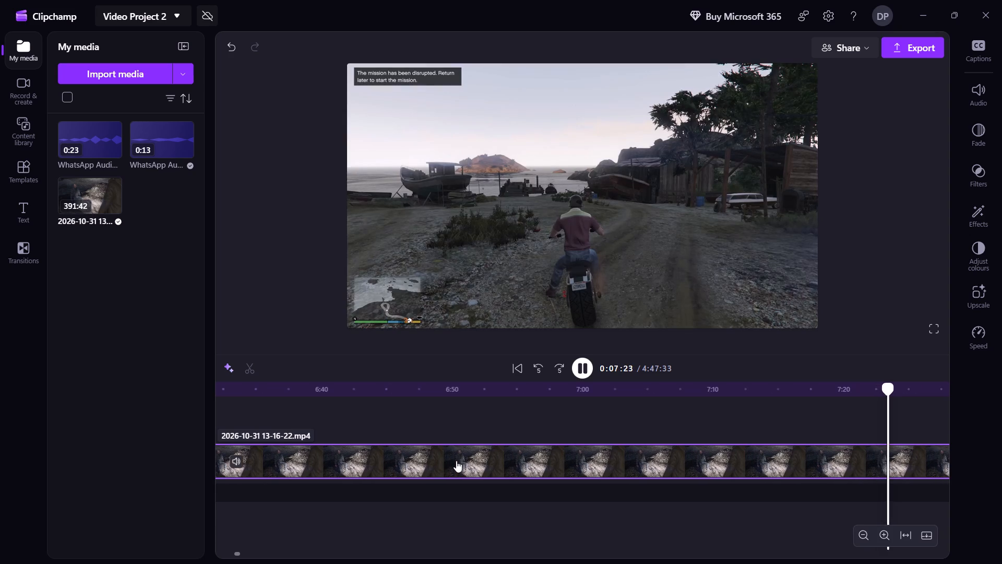
Skim the recording back to about 6:39 to re-examine the motorcycle footage.
{"action": "key", "text": "shift+Left"}
{"action": "key", "text": "shift+Left"}
{"action": "key", "text": "shift+Left"}
{"action": "key", "text": "shift+Left"}
{"action": "key", "text": "shift+Left"}
{"action": "key", "text": "shift+Left"}
{"action": "key", "text": "shift+Left"}
{"action": "key", "text": "shift+Left"}
{"action": "key", "text": "shift+Left"}
{"action": "key", "text": "shift+Left"}
{"action": "key", "text": "shift+Left"}
{"action": "key", "text": "shift+Left"}
{"action": "key", "text": "shift+Left"}
{"action": "key", "text": "shift+Left"}
{"action": "key", "text": "shift+Left"}
{"action": "key", "text": "shift+Left"}
{"action": "key", "text": "shift+Left"}
{"action": "key", "text": "shift+Left"}
{"action": "key", "text": "shift+Left"}
{"action": "key", "text": "shift+Left"}
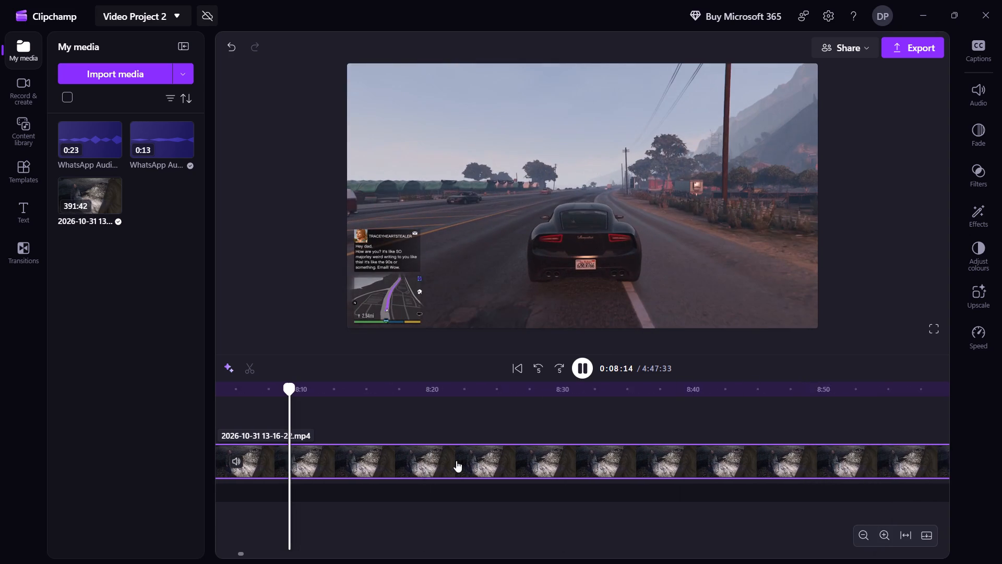
Skim the recording forward to about 13:20 in short jumps, looking for the next gameplay section.
{"action": "key", "text": "shift+Right"}
{"action": "key", "text": "shift+Right"}
{"action": "key", "text": "shift+Right"}
{"action": "key", "text": "shift+Right"}
{"action": "key", "text": "shift+Right"}
{"action": "key", "text": "shift+Right"}
{"action": "key", "text": "shift+Right"}
{"action": "key", "text": "shift+Right"}
{"action": "key", "text": "shift+Right"}
{"action": "key", "text": "shift+Right"}
{"action": "key", "text": "shift+Right"}
{"action": "key", "text": "shift+Right"}
{"action": "key", "text": "shift+Right"}
{"action": "key", "text": "shift+Right"}
{"action": "key", "text": "shift+Right"}
{"action": "key", "text": "shift+Right"}
{"action": "key", "text": "shift+Right"}
{"action": "key", "text": "shift+Right"}
{"action": "key", "text": "shift+Right"}
{"action": "key", "text": "shift+Right"}
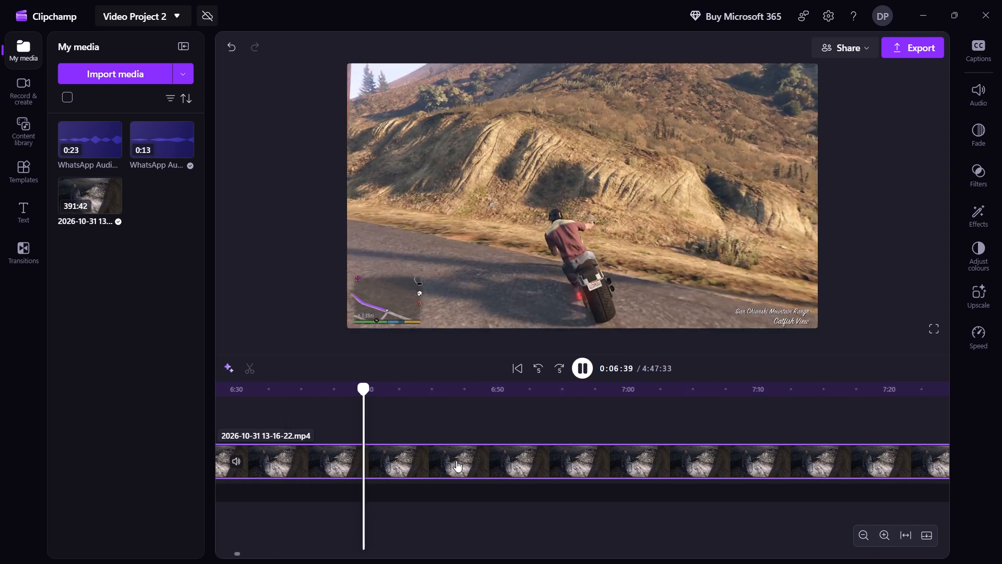
{"action": "key", "text": "shift+Right"}
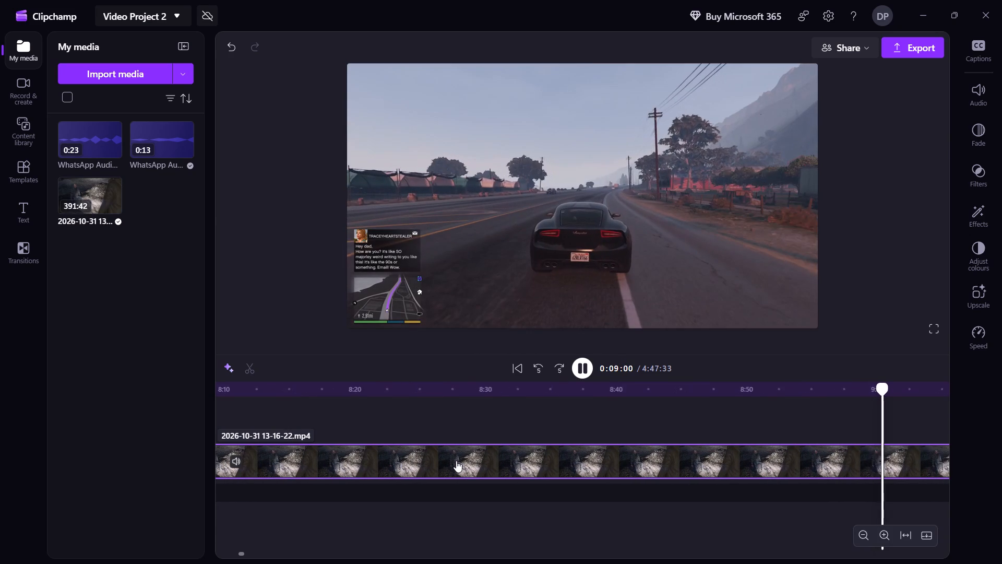
{"action": "key", "text": "shift+Right"}
{"action": "key", "text": "shift+Right"}
{"action": "key", "text": "shift+Right"}
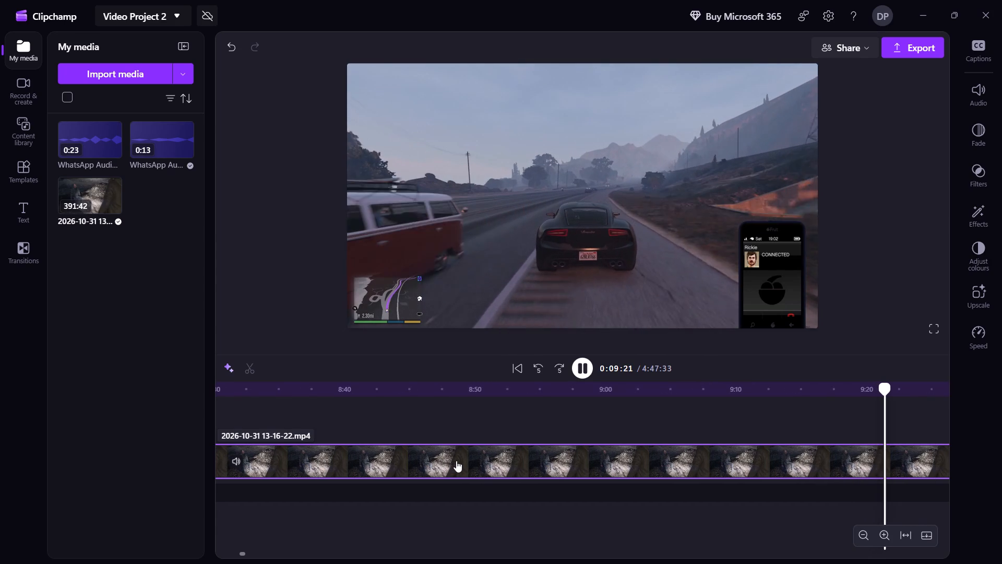
{"action": "key", "text": "shift+Right"}
{"action": "key", "text": "shift+Right"}
{"action": "key", "text": "shift+Right"}
{"action": "key", "text": "shift+Right"}
{"action": "key", "text": "shift+Right"}
{"action": "key", "text": "shift+Right"}
{"action": "key", "text": "shift+Right"}
{"action": "key", "text": "shift+Right"}
{"action": "key", "text": "shift+Right"}
{"action": "key", "text": "shift+Right"}
{"action": "key", "text": "shift+Right"}
{"action": "key", "text": "shift+Right"}
{"action": "key", "text": "shift+Right"}
{"action": "key", "text": "shift+Right"}
{"action": "key", "text": "shift+Right"}
{"action": "key", "text": "shift+Right"}
{"action": "key", "text": "shift+Right"}
{"action": "key", "text": "shift+Right"}
{"action": "key", "text": "shift+Right"}
{"action": "key", "text": "shift+Right"}
{"action": "key", "text": "shift+Right"}
{"action": "key", "text": "shift+Right"}
{"action": "key", "text": "shift+Right"}
{"action": "key", "text": "shift+Right"}
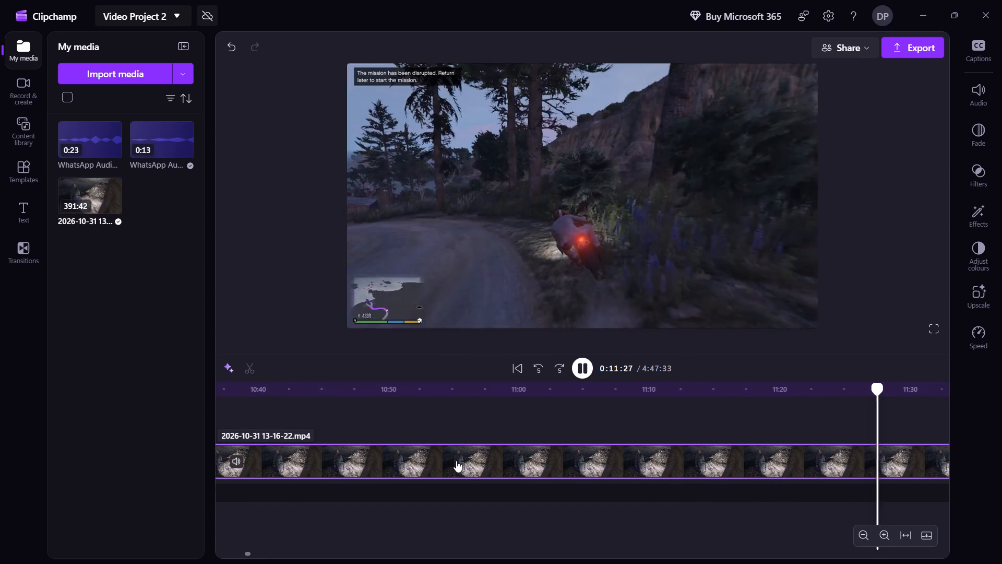
{"action": "key", "text": "shift+Right"}
{"action": "key", "text": "shift+Right"}
{"action": "key", "text": "shift+Right"}
{"action": "key", "text": "shift+Right"}
{"action": "key", "text": "shift+Right"}
{"action": "key", "text": "shift+Right"}
{"action": "key", "text": "shift+Right"}
{"action": "key", "text": "shift+Right"}
{"action": "key", "text": "shift+Right"}
{"action": "key", "text": "shift+Right"}
{"action": "key", "text": "shift+Right"}
{"action": "key", "text": "shift+Right"}
{"action": "key", "text": "shift+Right"}
{"action": "key", "text": "shift+Right"}
{"action": "key", "text": "shift+Right"}
{"action": "key", "text": "shift+Right"}
{"action": "key", "text": "shift+Right"}
{"action": "key", "text": "shift+Right"}
{"action": "key", "text": "shift+Right"}
{"action": "key", "text": "shift+Right"}
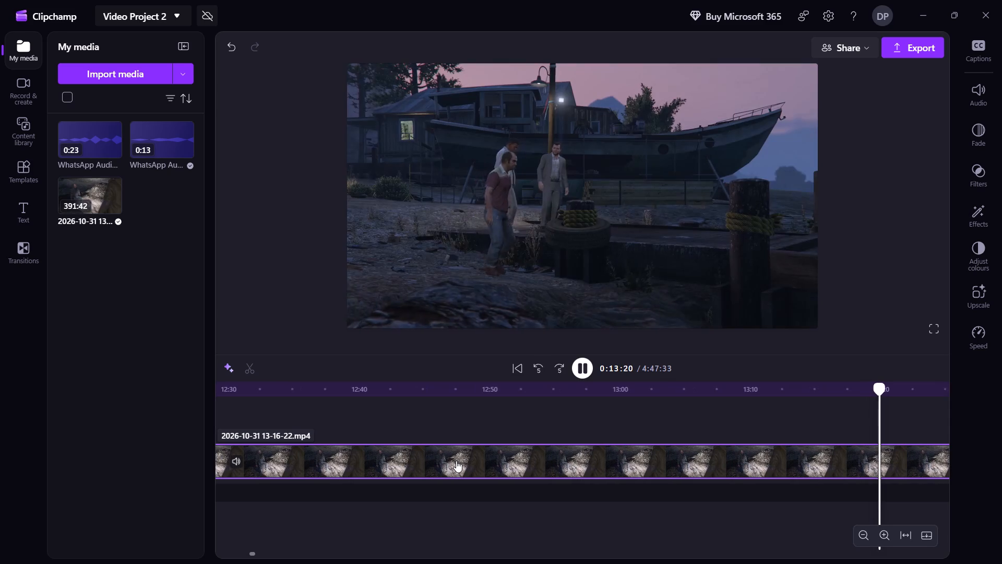
{"action": "key", "text": "shift+Right"}
Go back to the motorcycle ride at about 12:43, pause at 12:45 and split the recording clip there.
{"action": "key", "text": "shift+Left"}
{"action": "key", "text": "shift+Left"}
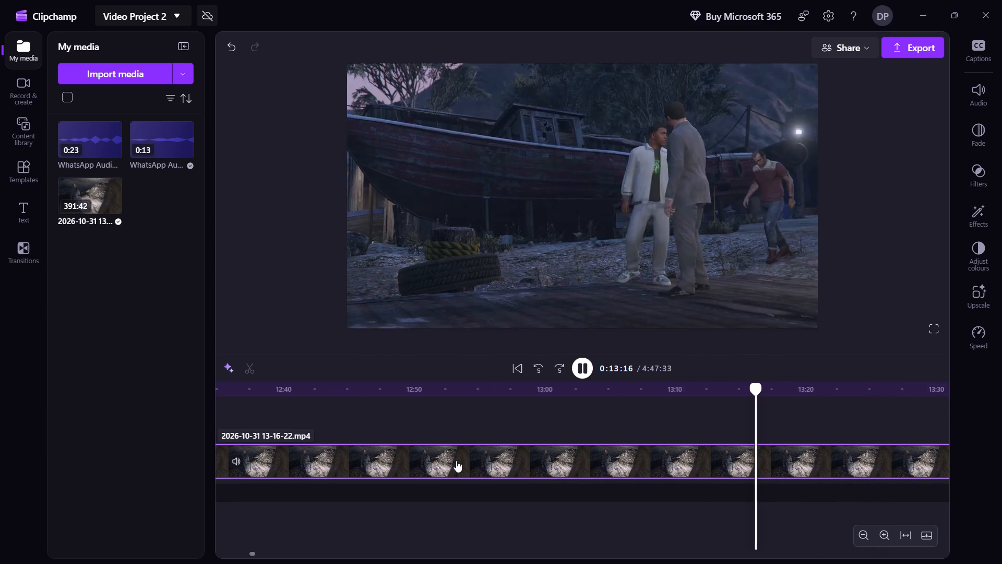
{"action": "key", "text": "shift+Left"}
{"action": "key", "text": "shift+Left"}
{"action": "key", "text": "shift+Left"}
{"action": "key", "text": "shift+Left"}
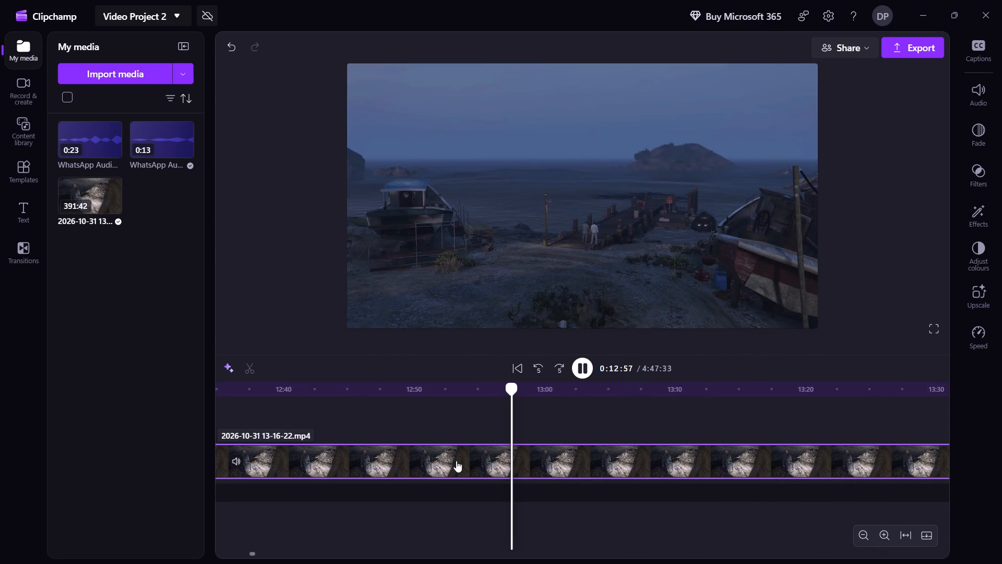
{"action": "key", "text": "shift+Left"}
{"action": "key", "text": "shift+Left"}
{"action": "key", "text": "shift+Left"}
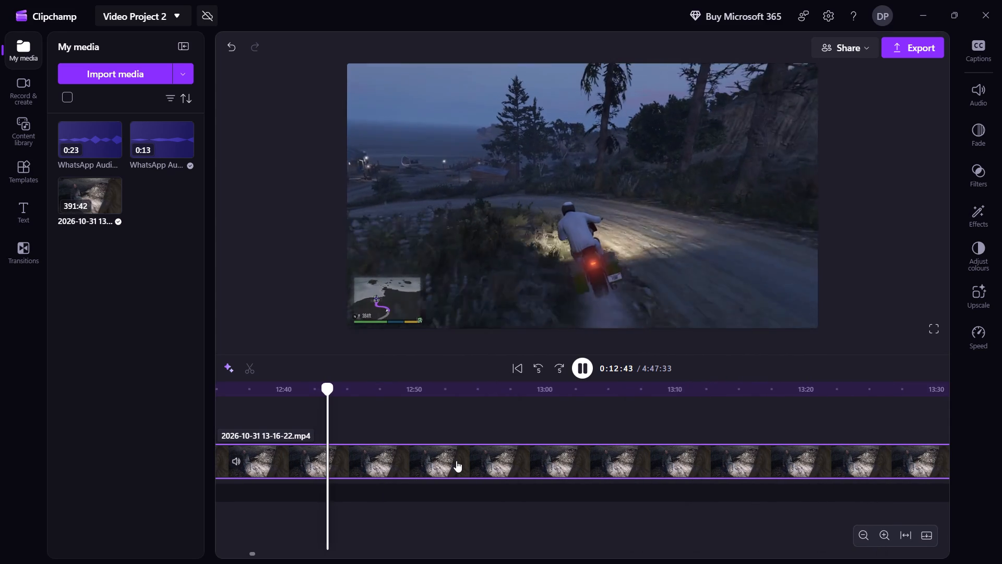
{"action": "key", "text": "space"}
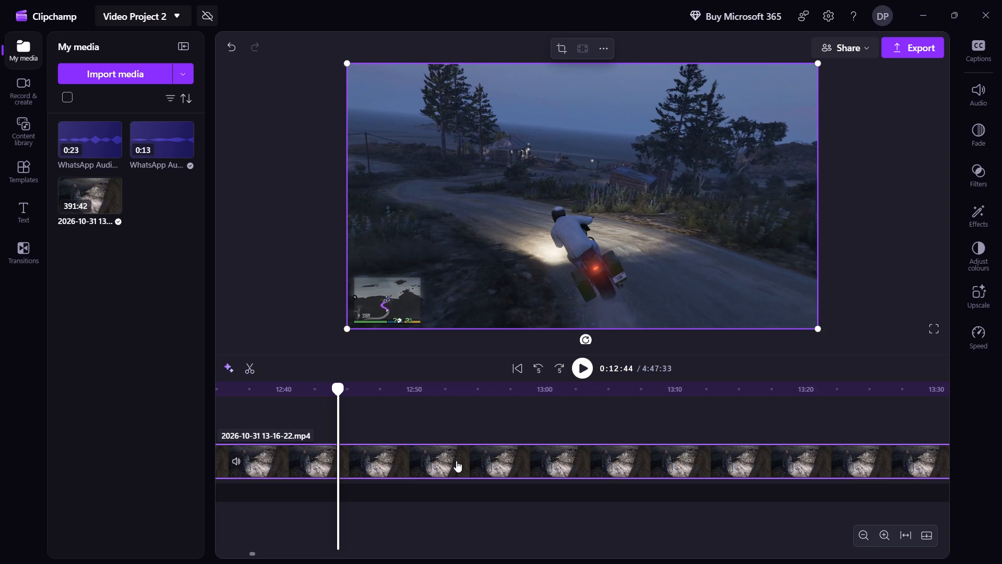
{"action": "key", "text": "space"}
{"action": "key", "text": "space"}
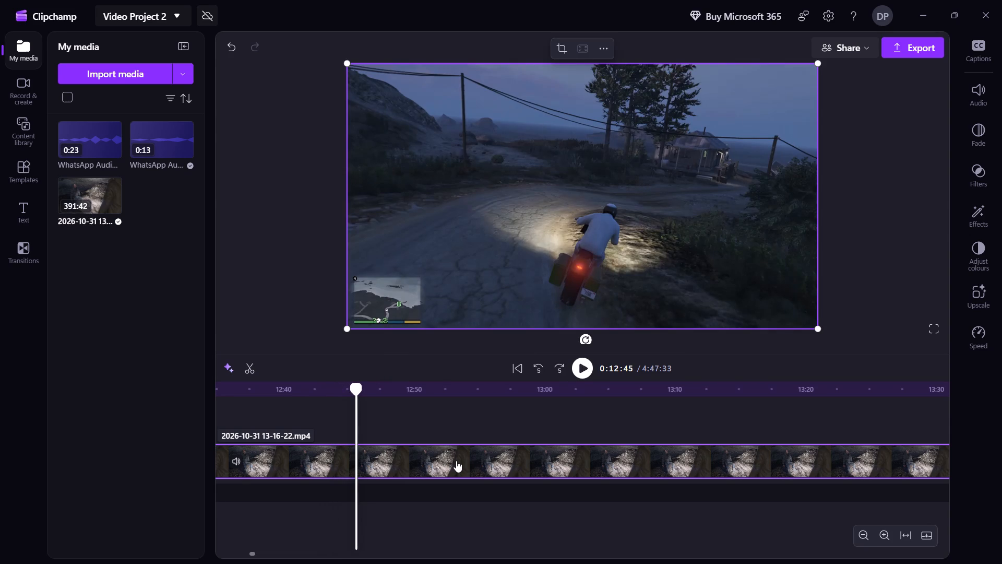
{"action": "key", "text": "s"}
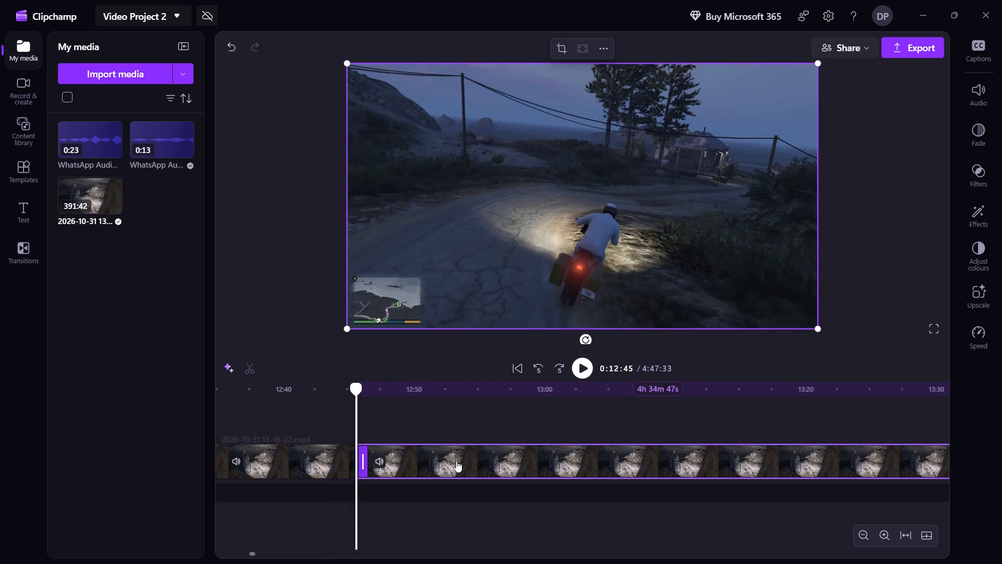
Delete the recording segment between the cuts at 0:16 and 12:45 and close the gap it leaves.
{"action": "left_click", "coordinate": [233, 462]}
{"action": "right_click", "coordinate": [233, 462]}
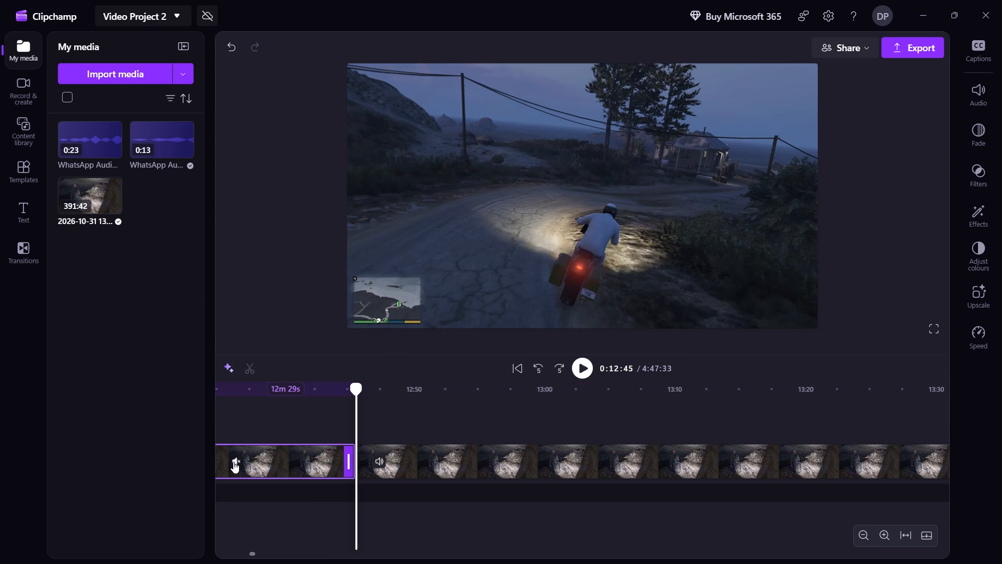
{"action": "left_click", "coordinate": [290, 260]}
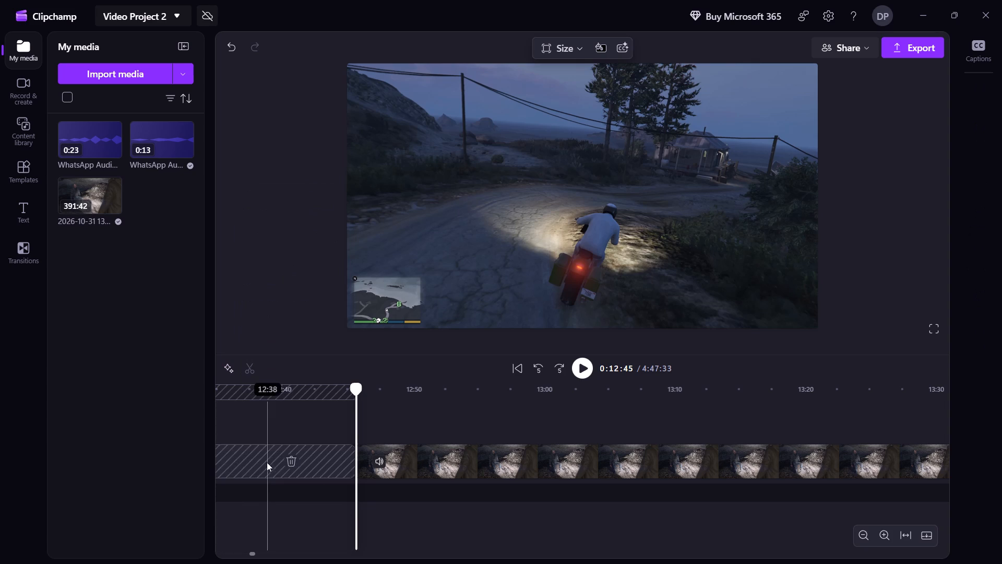
{"action": "left_click", "coordinate": [285, 459]}
Add the Collage transition from Zooms & spins between the two recording clips at 0:16.
{"action": "key", "text": "Left"}
{"action": "key", "text": "Left"}
{"action": "key", "text": "Left"}
{"action": "key", "text": "Left"}
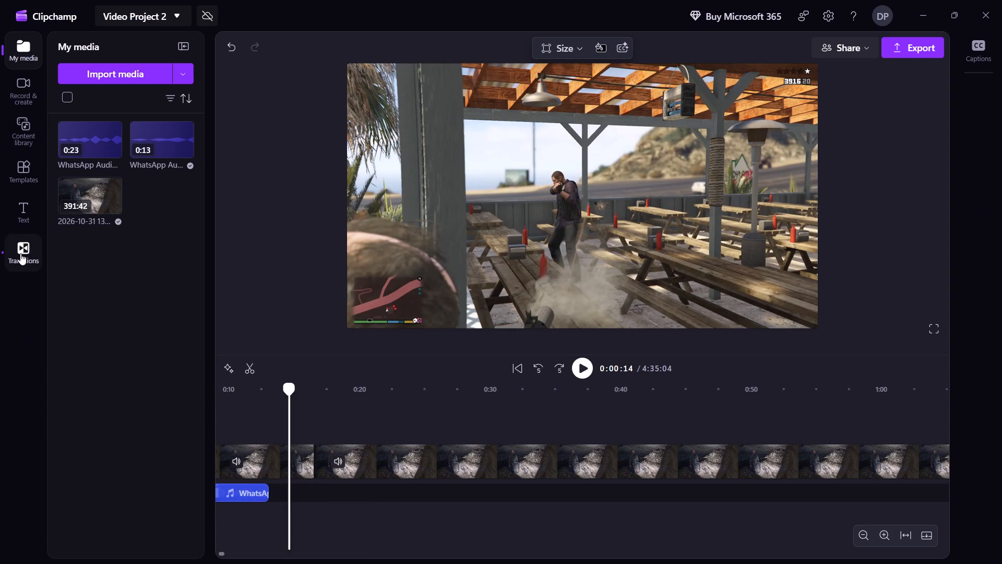
{"action": "left_click", "coordinate": [20, 253]}
{"action": "scroll", "coordinate": [157, 364], "scroll_direction": "down", "scroll_amount": 4}
{"action": "scroll", "coordinate": [144, 417], "scroll_direction": "down", "scroll_amount": 1}
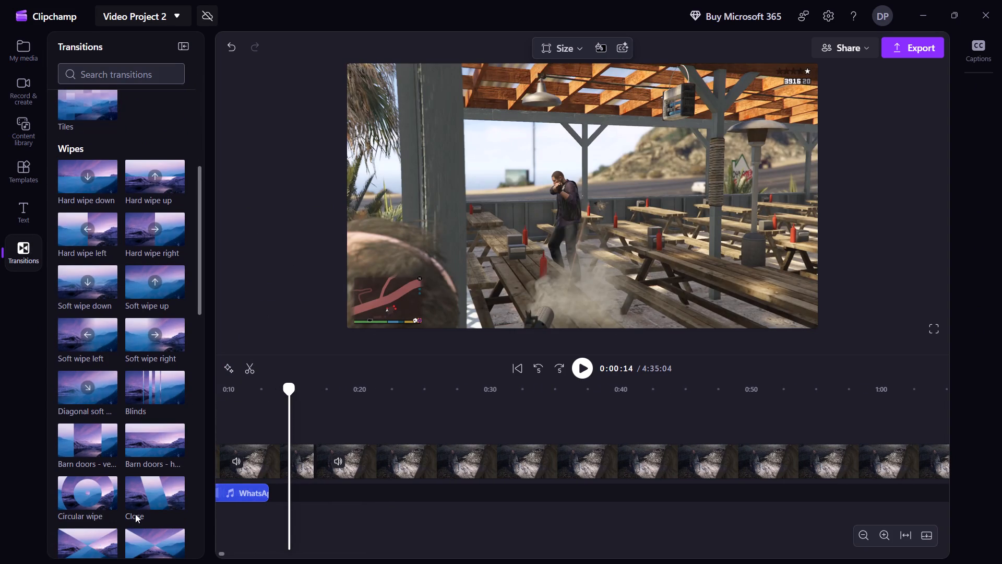
{"action": "scroll", "coordinate": [139, 510], "scroll_direction": "down", "scroll_amount": 4}
{"action": "left_click_drag", "start_coordinate": [144, 412], "coordinate": [439, 459]}
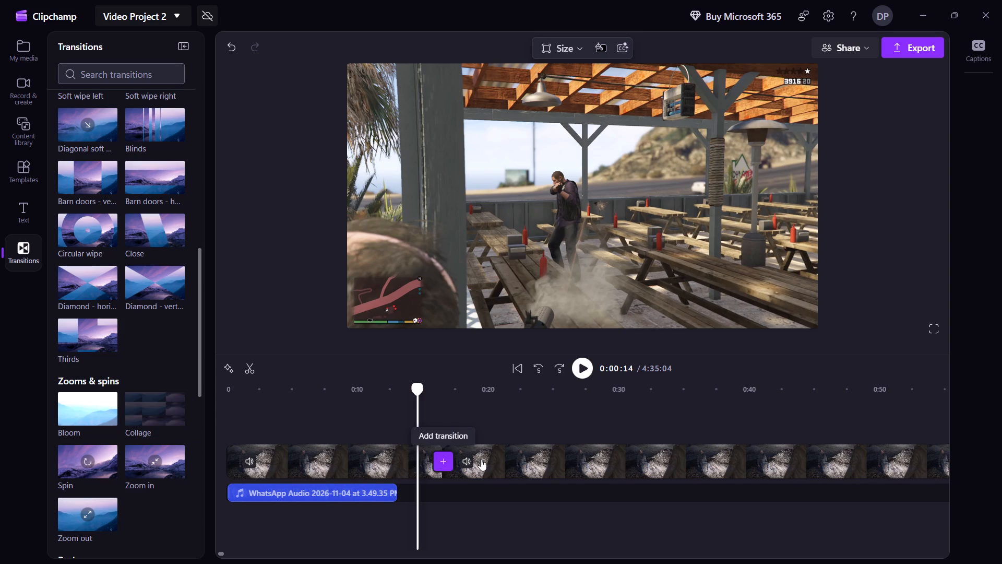
Play through the Collage transition and skim the cutscene footage to about 3:00, looking for the next gameplay section.
{"action": "key", "text": "space"}
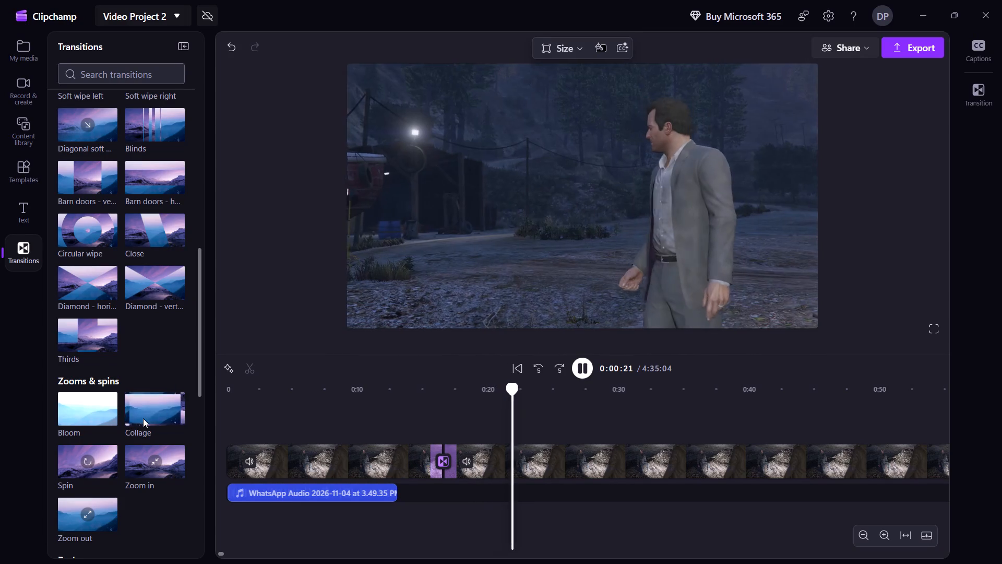
{"action": "key", "text": "shift+Right"}
{"action": "key", "text": "shift+Right"}
{"action": "key", "text": "shift+Right"}
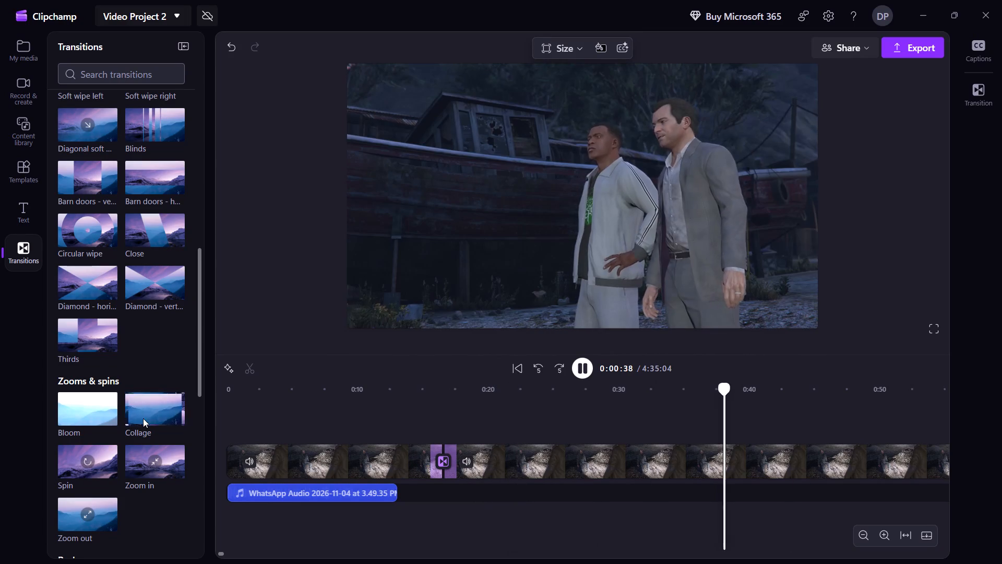
{"action": "key", "text": "shift+Right"}
{"action": "key", "text": "shift+Right"}
{"action": "key", "text": "shift+Right"}
{"action": "key", "text": "shift+Right"}
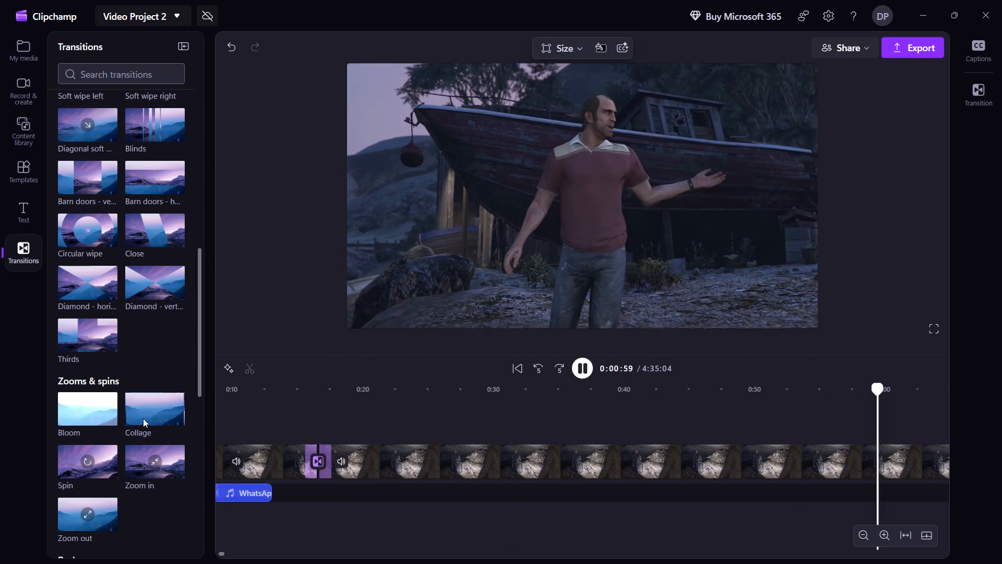
{"action": "key", "text": "shift+Right"}
{"action": "key", "text": "shift+Right"}
{"action": "key", "text": "shift+Right"}
{"action": "key", "text": "shift+Right"}
{"action": "key", "text": "shift+Right"}
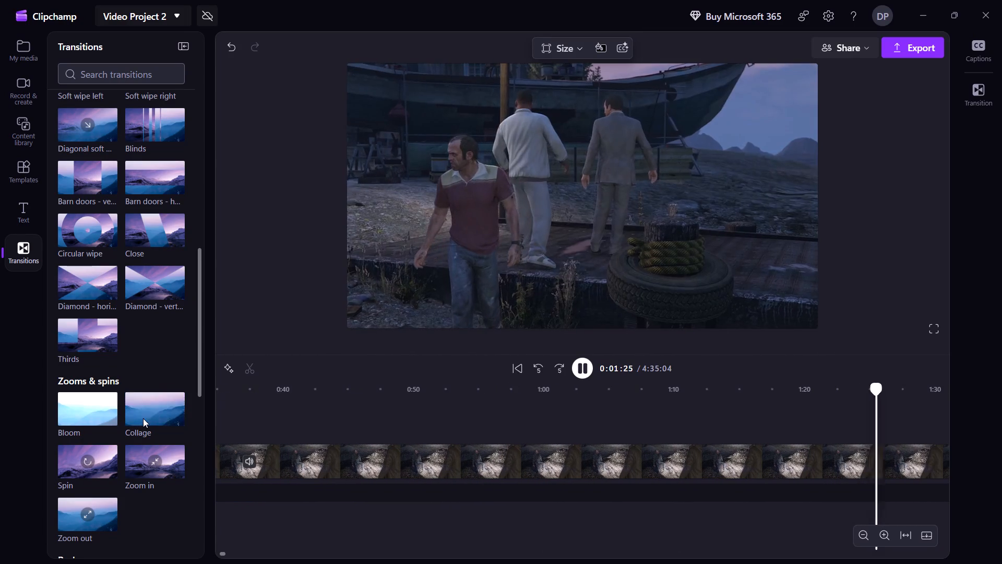
{"action": "key", "text": "shift+Right"}
{"action": "key", "text": "shift+Right"}
{"action": "key", "text": "shift+Right"}
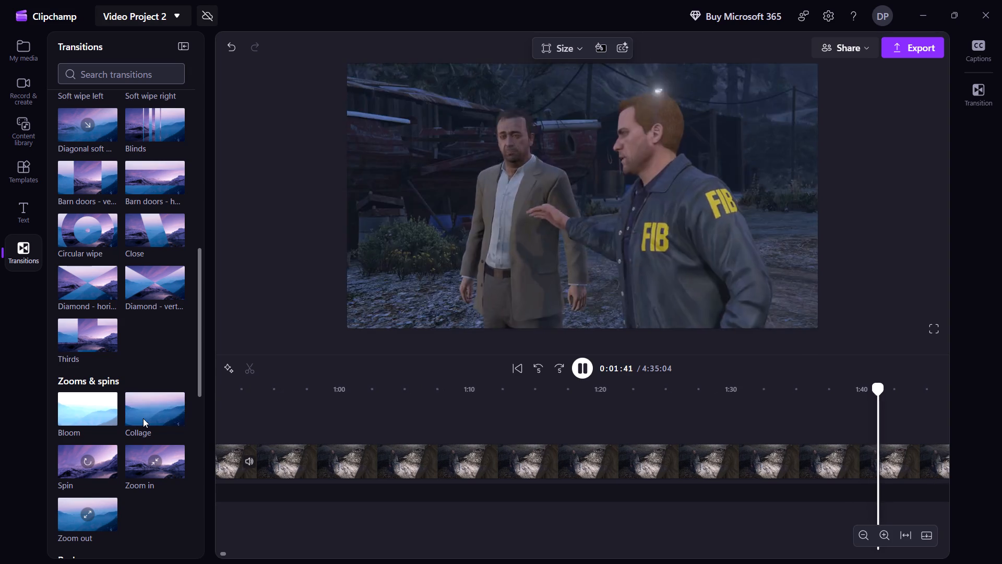
{"action": "key", "text": "shift+Right"}
{"action": "key", "text": "shift+Right"}
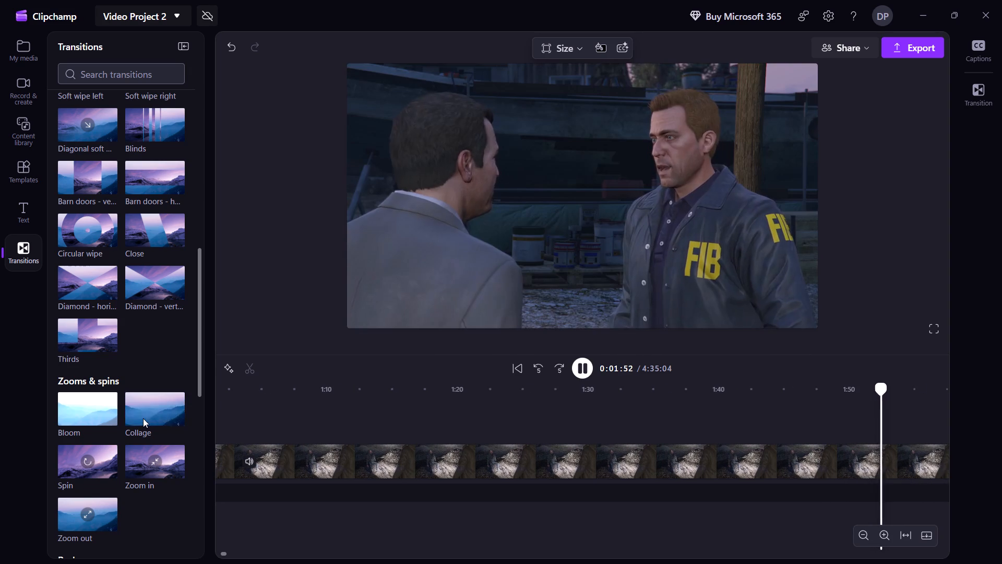
{"action": "key", "text": "shift+Right"}
{"action": "key", "text": "shift+Right"}
{"action": "key", "text": "shift+Right"}
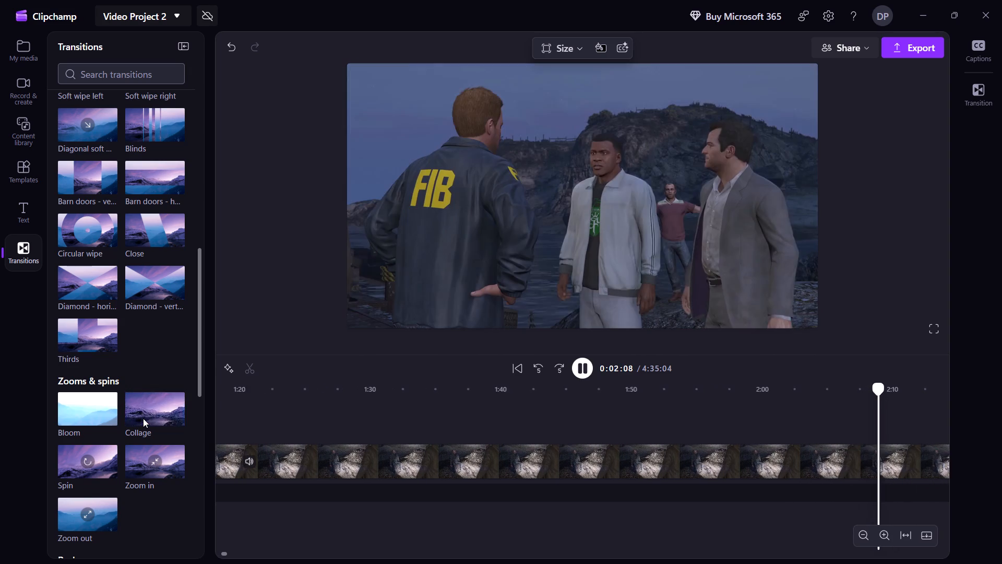
{"action": "key", "text": "shift+Right"}
{"action": "key", "text": "shift+Right"}
{"action": "key", "text": "shift+Right"}
{"action": "key", "text": "shift+Right"}
{"action": "key", "text": "shift+Right"}
{"action": "key", "text": "shift+Right"}
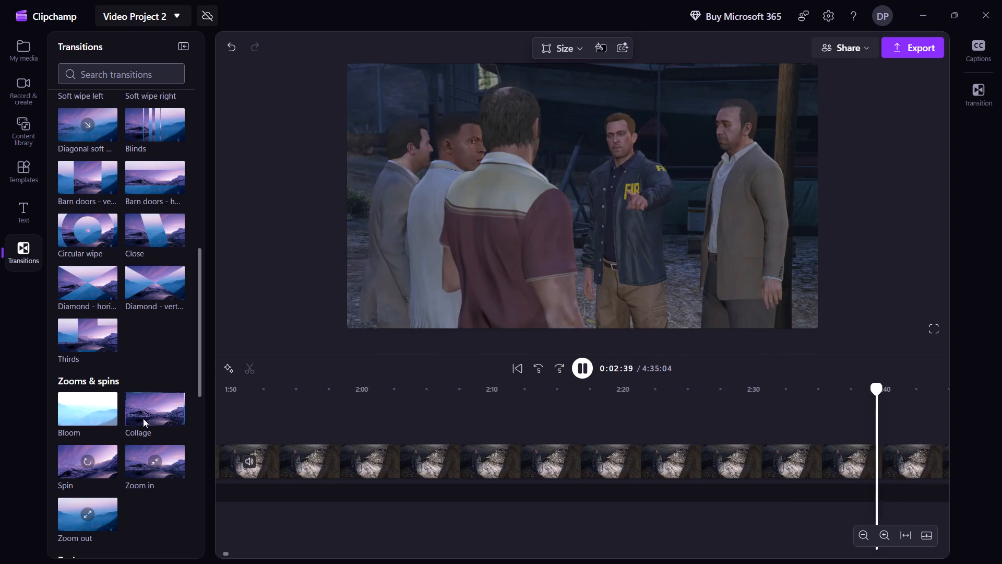
{"action": "key", "text": "shift+Right"}
{"action": "key", "text": "shift+Right"}
{"action": "key", "text": "shift+Right"}
{"action": "key", "text": "shift+Right"}
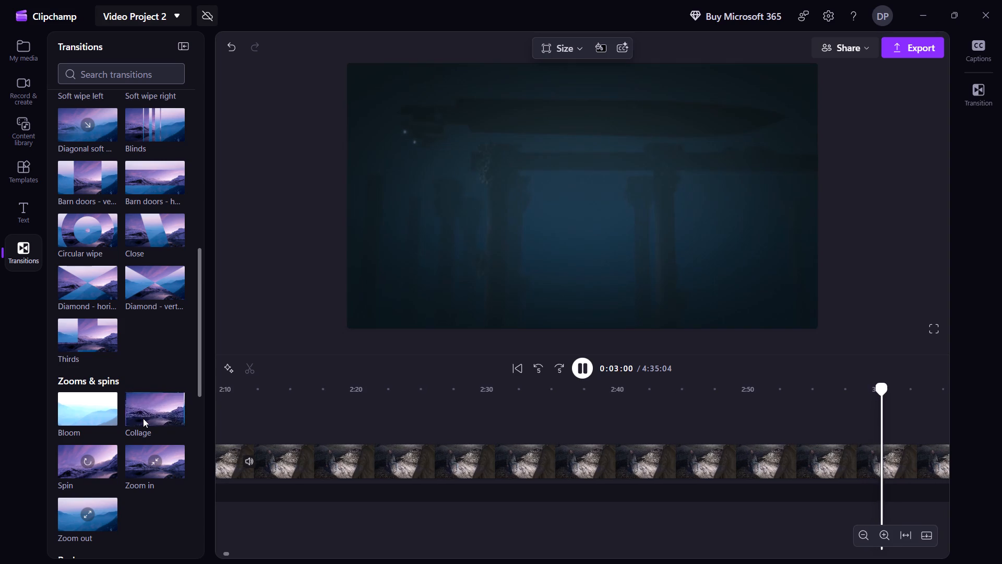
Play the footage on to the start of the boat ride and split the recording clip at about 3:22.
{"action": "key", "text": "shift+Left"}
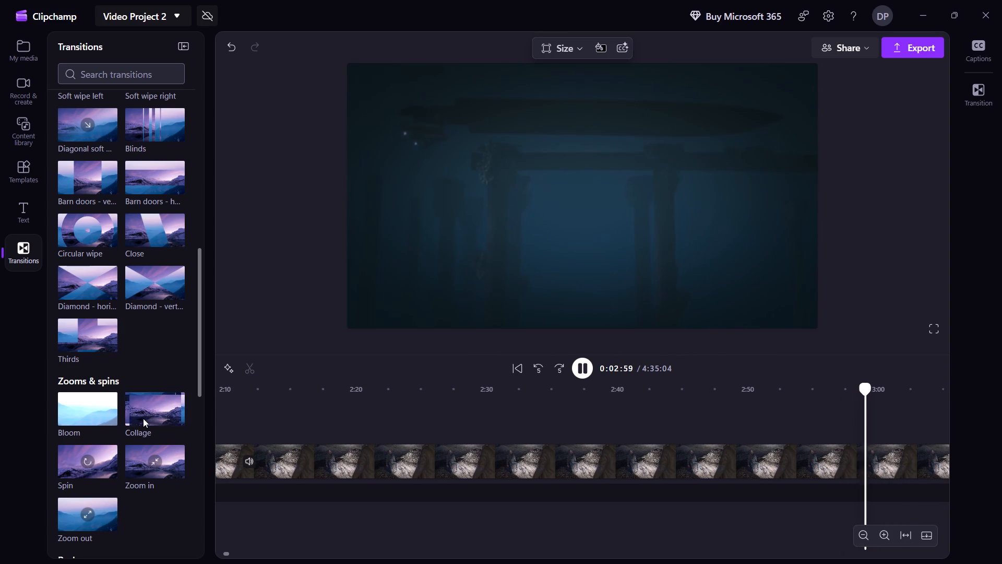
{"action": "key", "text": "shift+Right"}
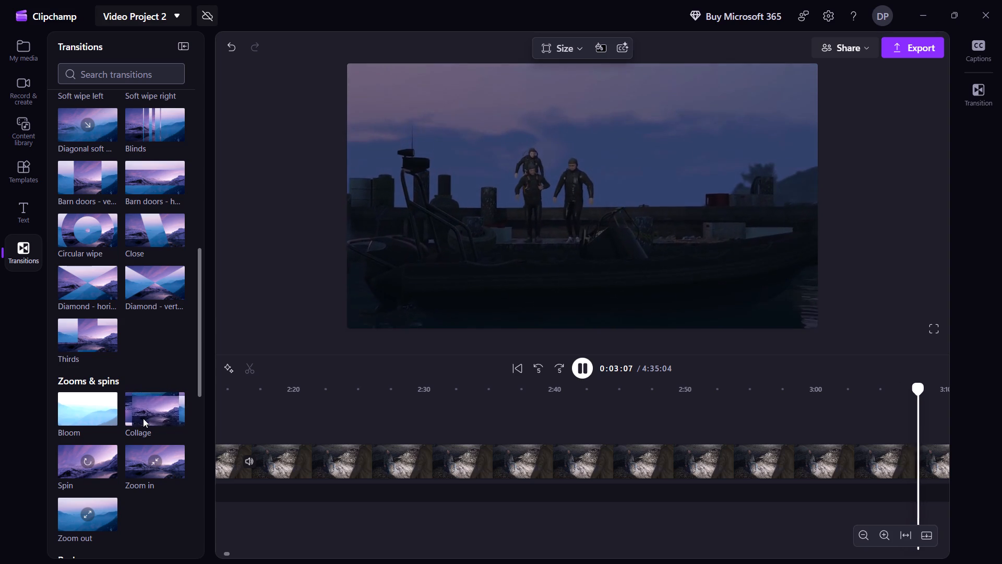
{"action": "key", "text": "shift+Left"}
{"action": "key", "text": "shift+Left"}
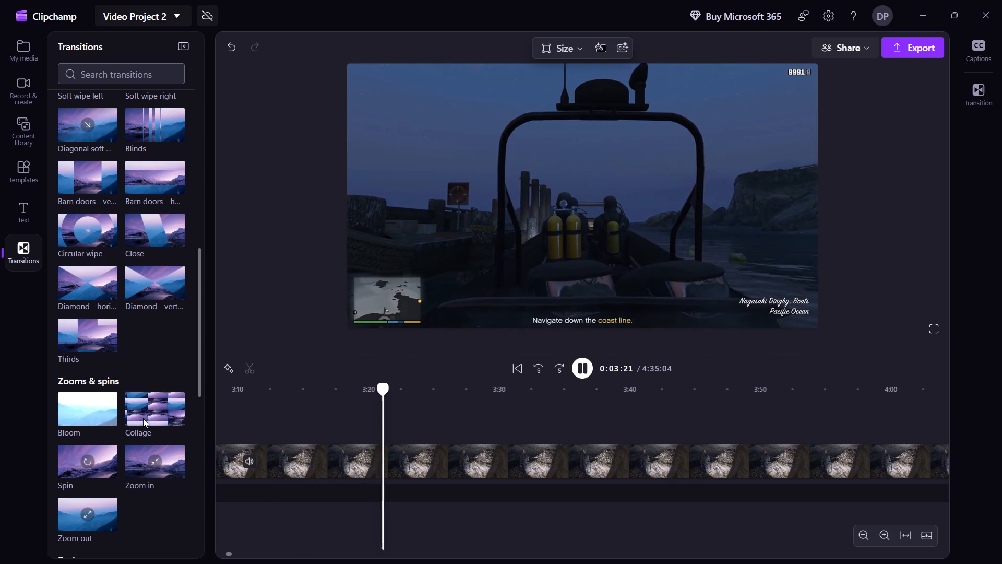
{"action": "key", "text": "s"}
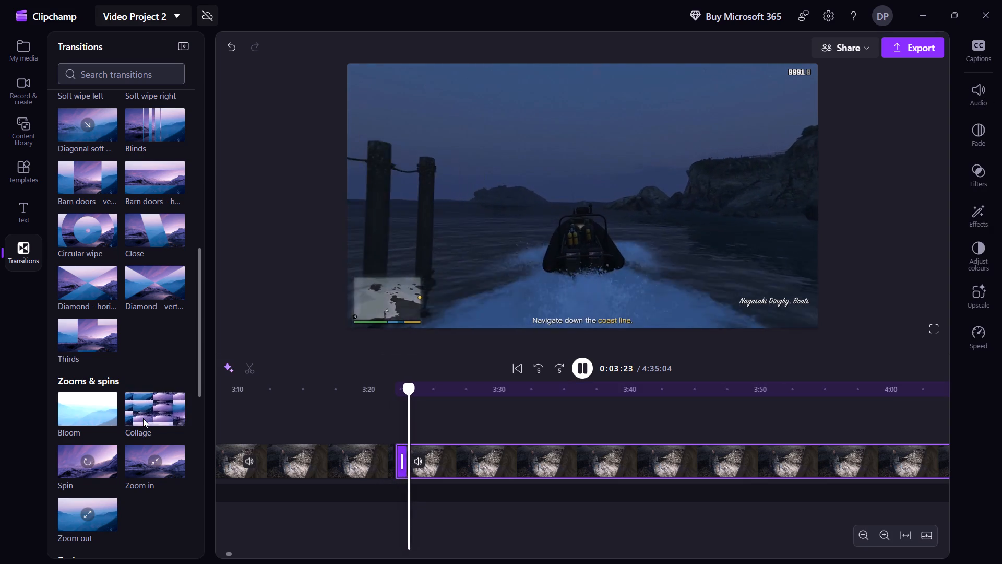
Skim the boat footage to about 4:10, go back to 4:02, pause and split the recording clip there.
{"action": "key", "text": "shift+Right"}
{"action": "key", "text": "shift+Right"}
{"action": "key", "text": "shift+Right"}
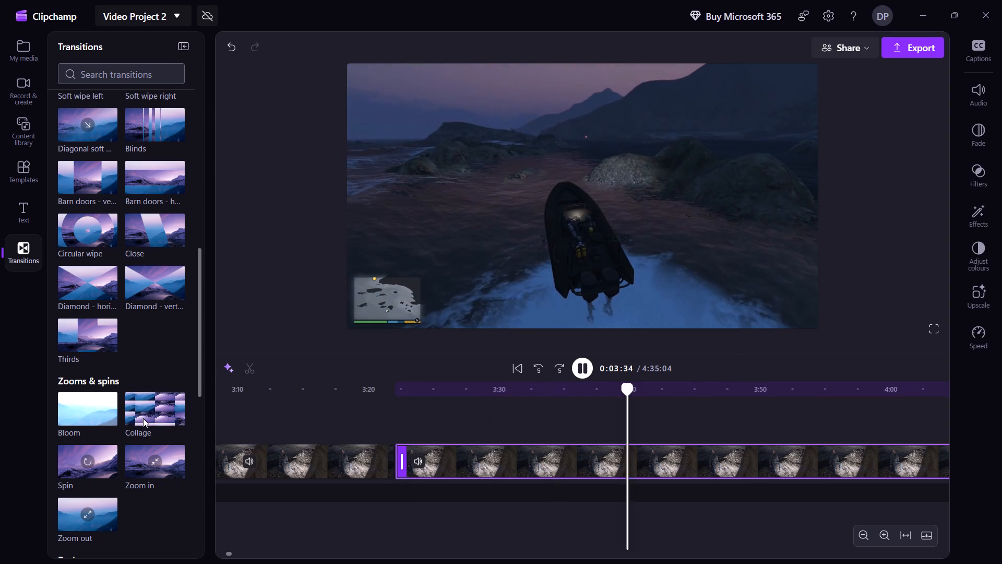
{"action": "key", "text": "shift+Right"}
{"action": "key", "text": "shift+Right"}
{"action": "key", "text": "shift+Right"}
{"action": "key", "text": "shift+Right"}
{"action": "key", "text": "shift+Right"}
{"action": "key", "text": "shift+Right"}
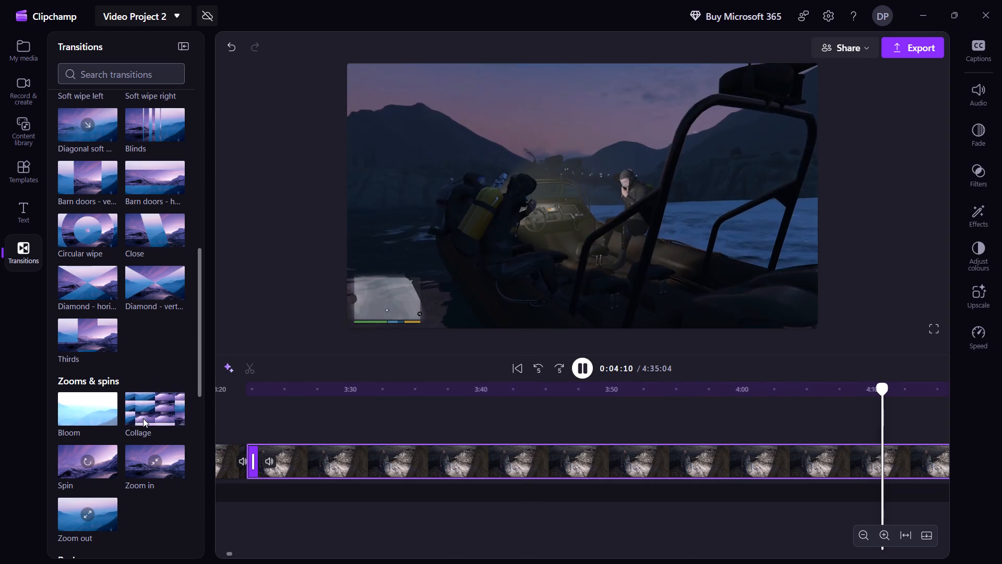
{"action": "key", "text": "shift+Left"}
{"action": "key", "text": "shift+Left"}
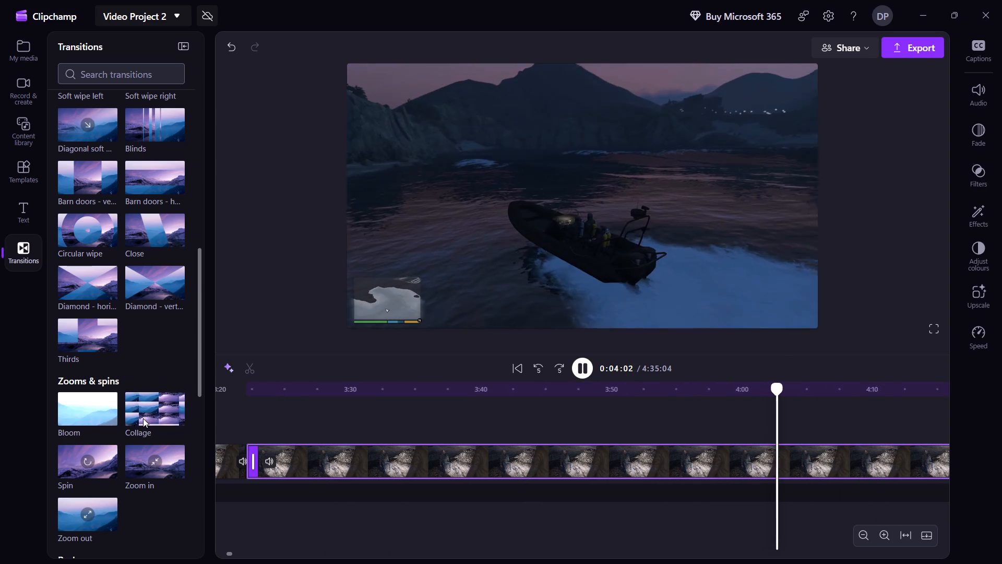
{"action": "key", "text": "space"}
{"action": "key", "text": "s"}
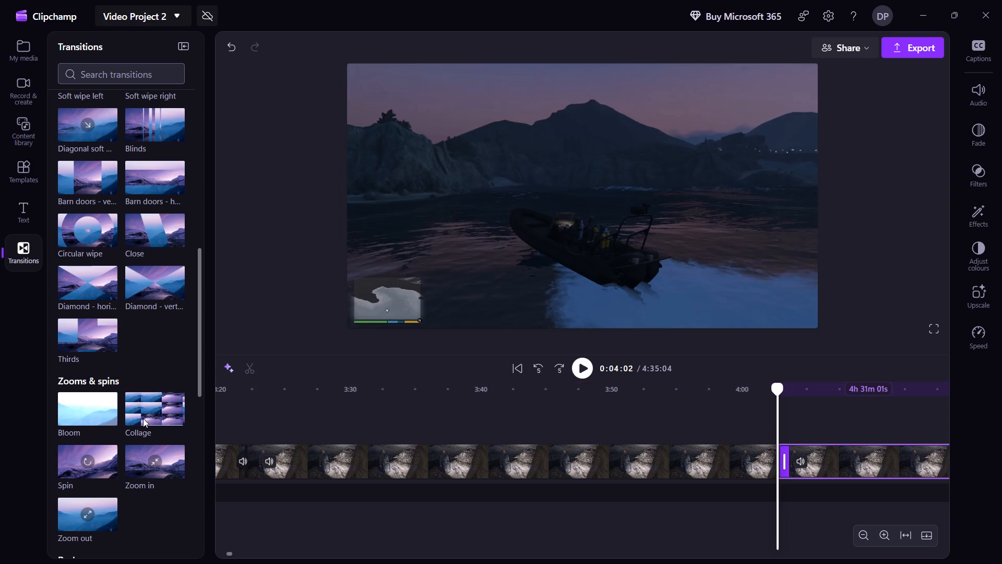
Delete the recording segment between the cuts at about 3:22 and 4:02.
{"action": "left_click", "coordinate": [459, 467]}
{"action": "right_click", "coordinate": [459, 467]}
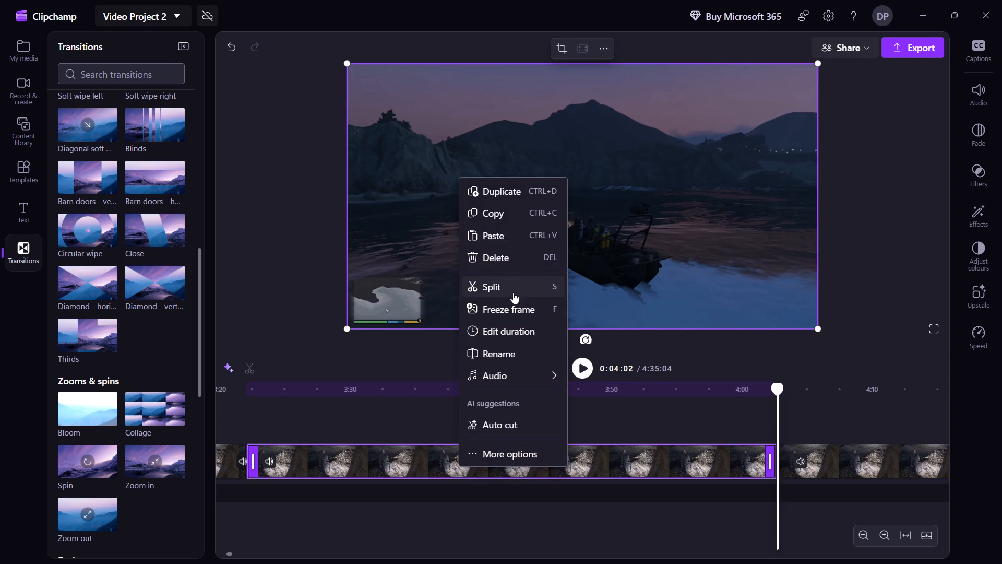
{"action": "left_click", "coordinate": [527, 263]}
Close the empty gap on the timeline between about 3:22 and 4:02.
{"action": "scroll", "coordinate": [189, 262], "scroll_direction": "up", "scroll_amount": 2}
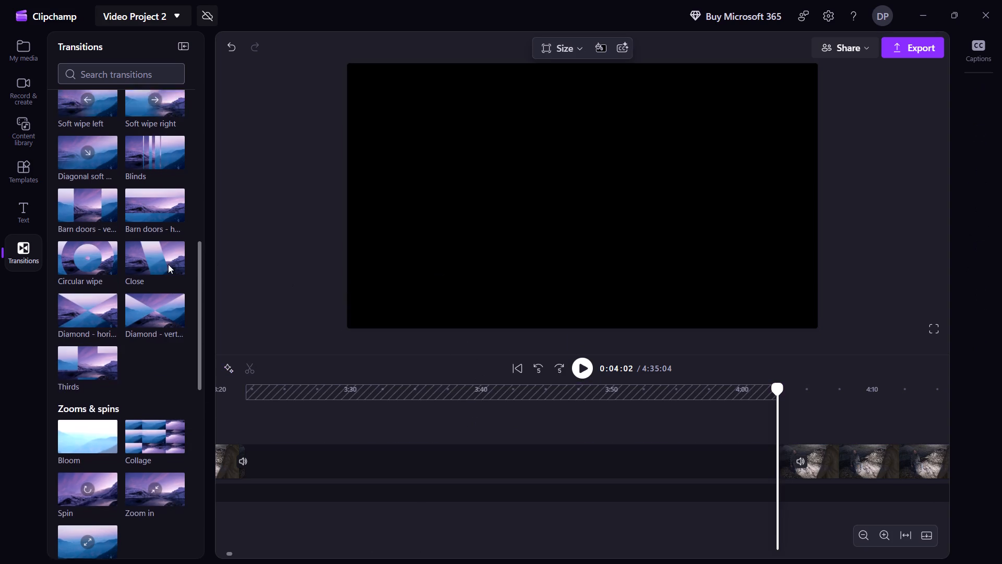
{"action": "scroll", "coordinate": [168, 264], "scroll_direction": "up", "scroll_amount": 6}
{"action": "scroll", "coordinate": [168, 264], "scroll_direction": "down", "scroll_amount": 5}
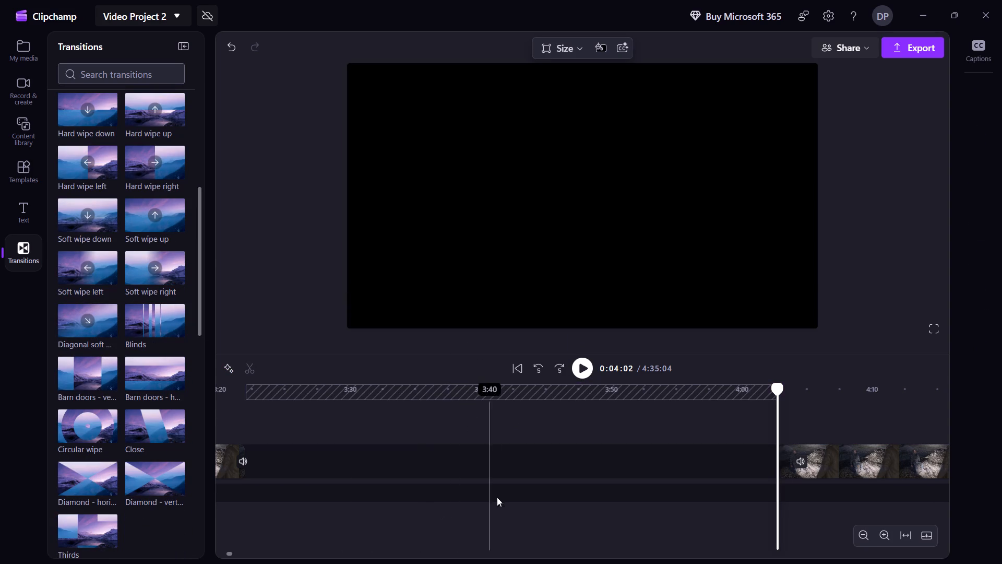
{"action": "left_click", "coordinate": [519, 465]}
{"action": "left_click", "coordinate": [507, 464]}
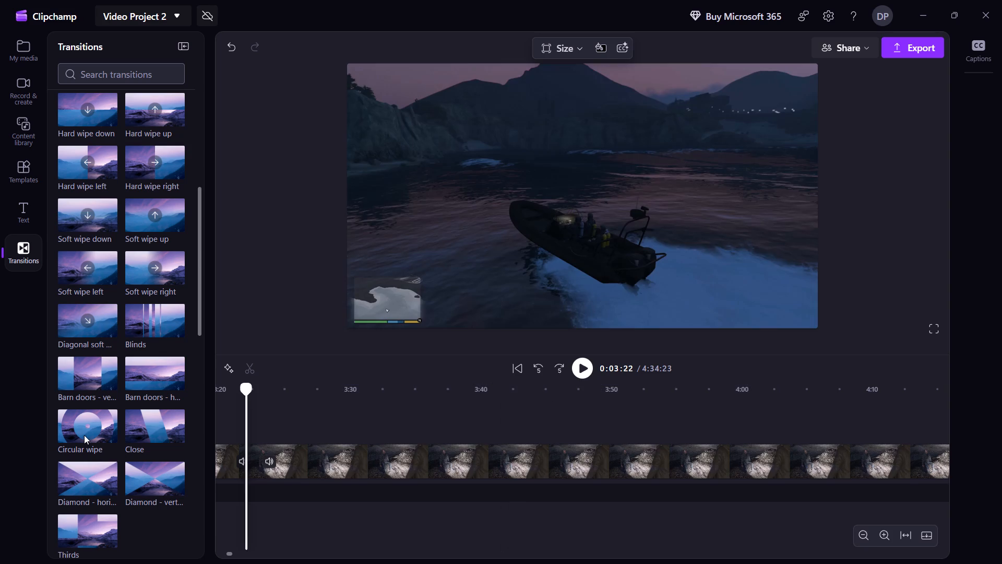
Add a Circular wipe transition between the two recording clips at about 3:22.
{"action": "left_click_drag", "start_coordinate": [83, 430], "coordinate": [297, 461]}
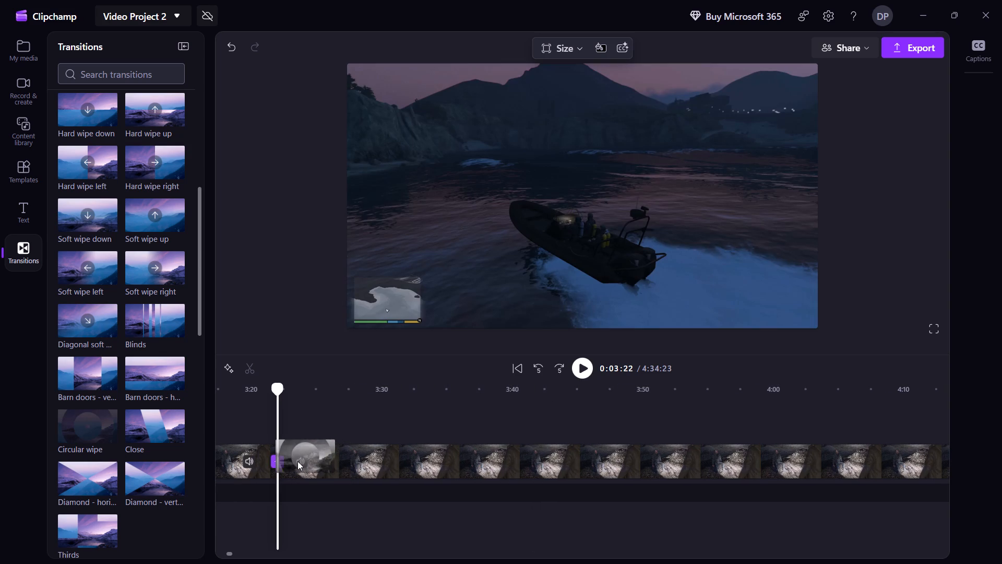
{"action": "left_click_drag", "start_coordinate": [297, 461], "coordinate": [282, 467]}
Play through the Circular wipe into the diving footage and split the recording clip at about 3:43.
{"action": "key", "text": "Left"}
{"action": "key", "text": "Left"}
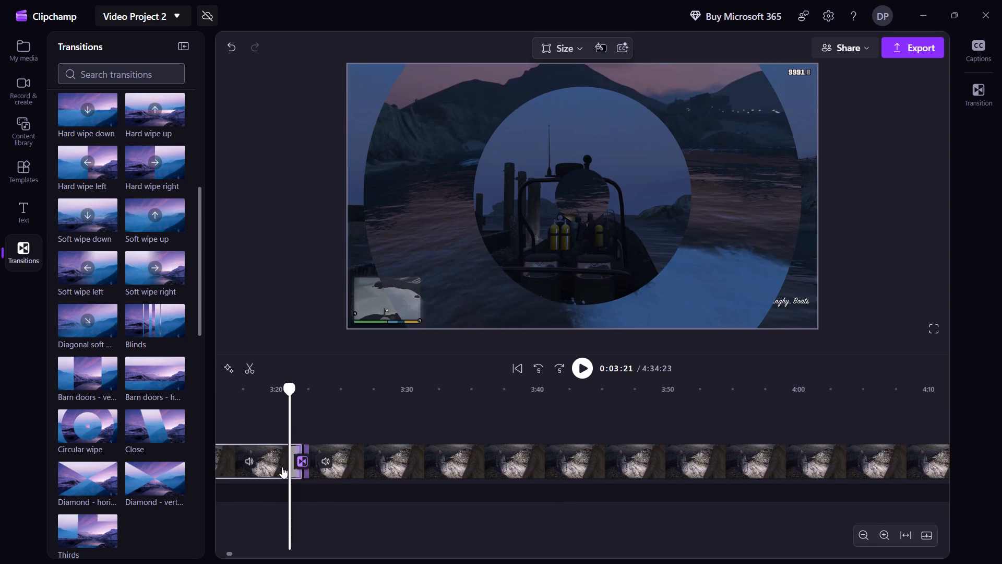
{"action": "key", "text": "Left"}
{"action": "key", "text": "Left"}
{"action": "key", "text": "space"}
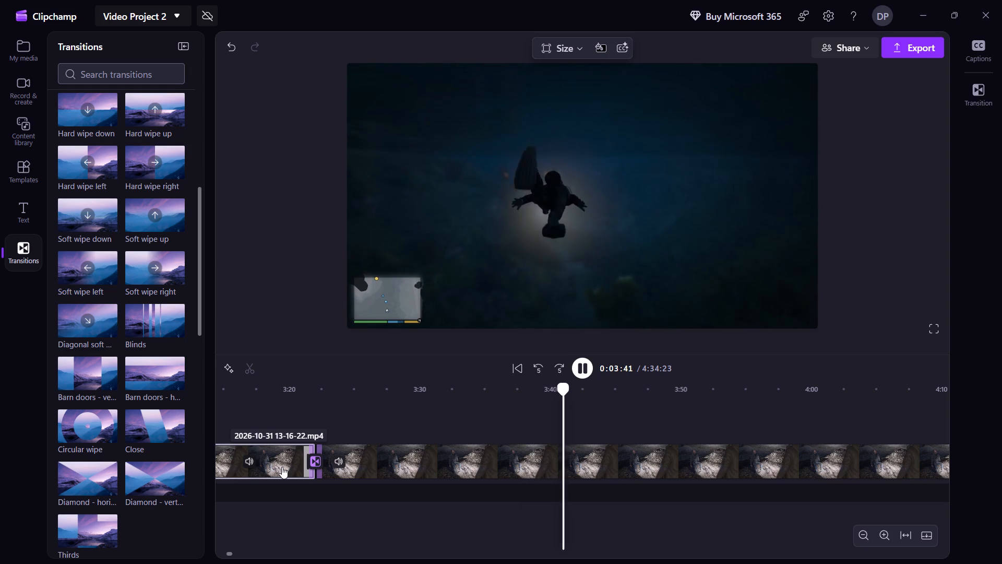
{"action": "key", "text": "Left"}
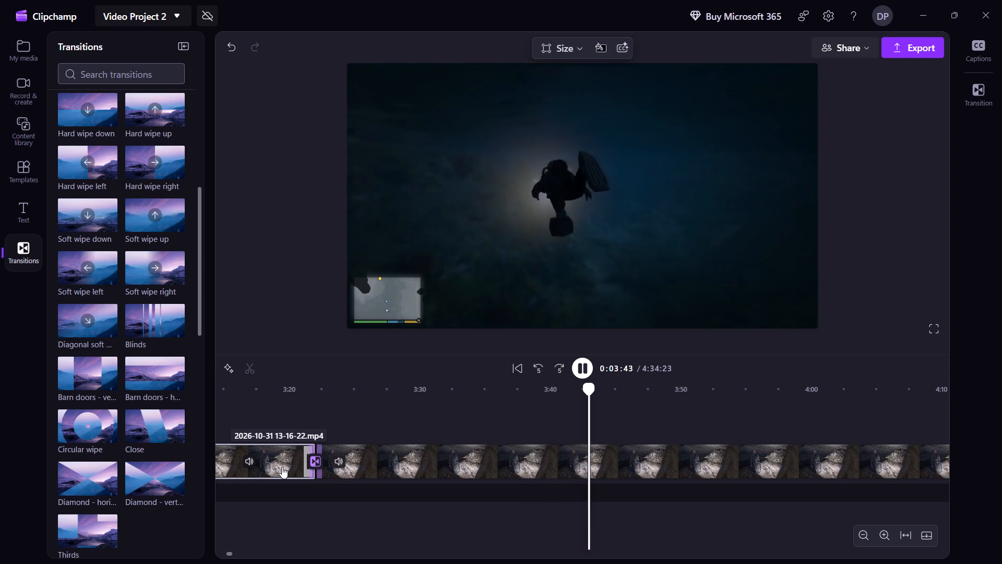
{"action": "key", "text": "s"}
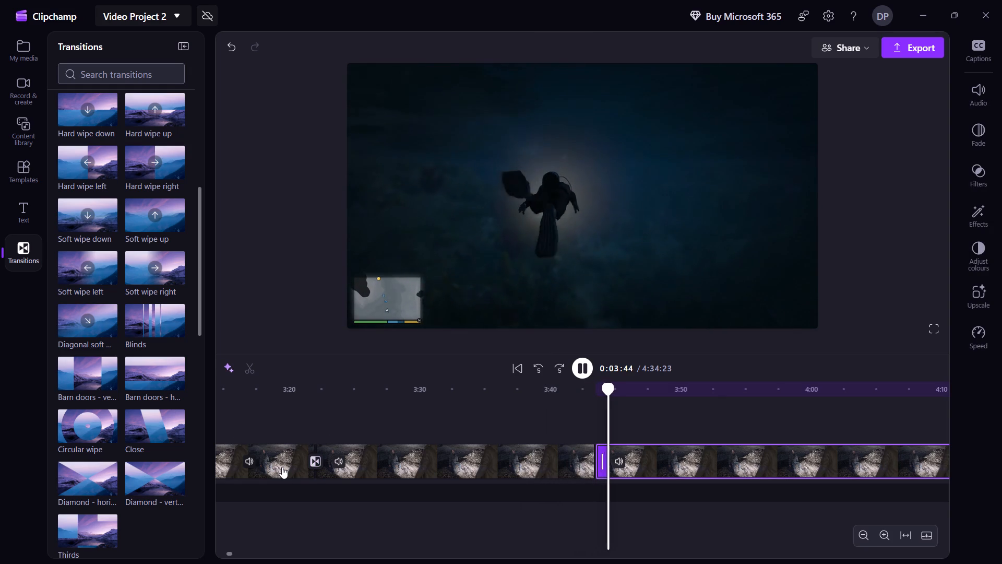
Skim the diving footage to about 4:20, go back to the tunnel approach, pause and split the recording clip at about 4:11.
{"action": "key", "text": "shift+Right"}
{"action": "key", "text": "shift+Right"}
{"action": "key", "text": "shift+Right"}
{"action": "key", "text": "shift+Right"}
{"action": "key", "text": "shift+Right"}
{"action": "key", "text": "shift+Right"}
{"action": "key", "text": "shift+Right"}
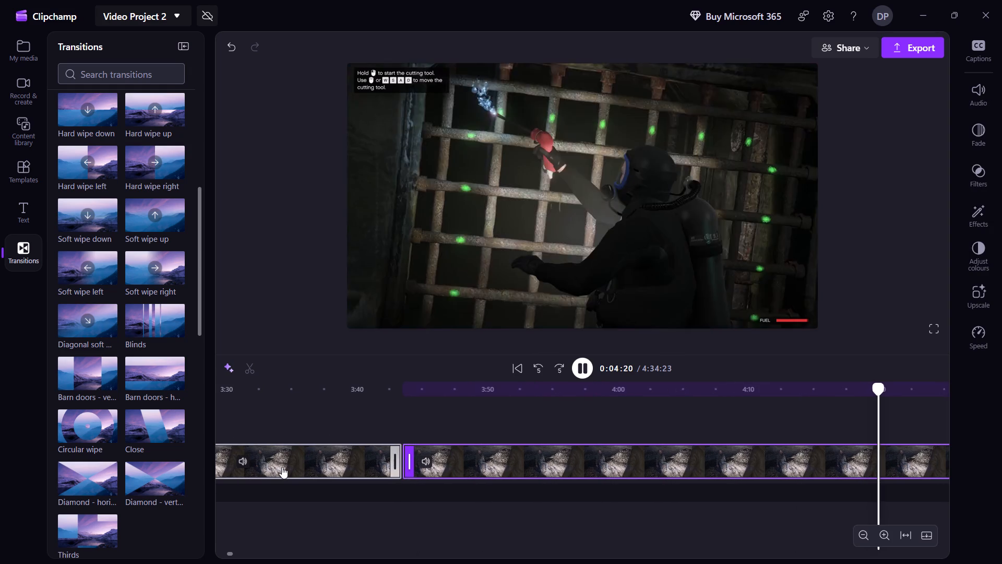
{"action": "key", "text": "shift+Left"}
{"action": "key", "text": "shift+Left"}
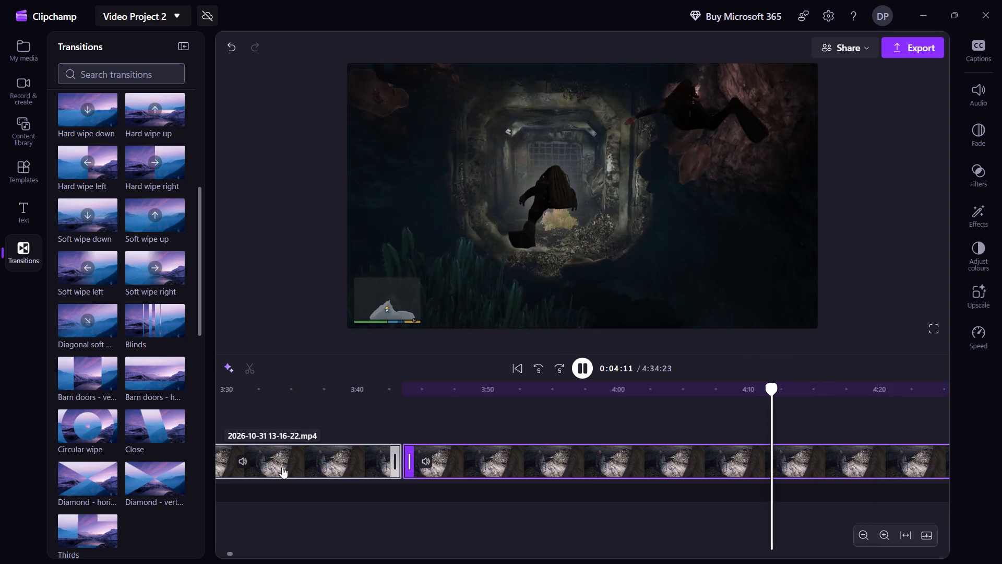
{"action": "key", "text": "space"}
{"action": "key", "text": "Left"}
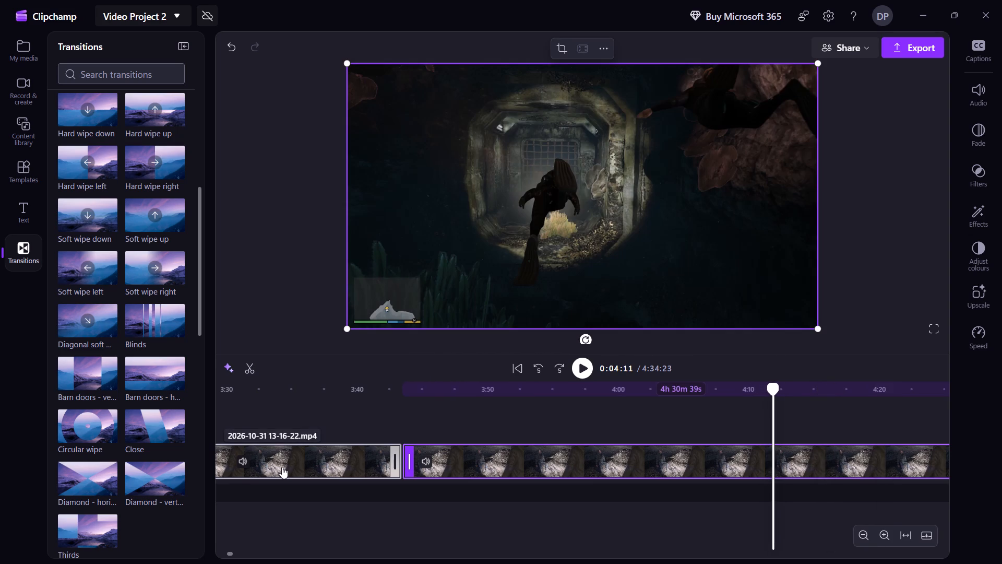
{"action": "key", "text": "Left"}
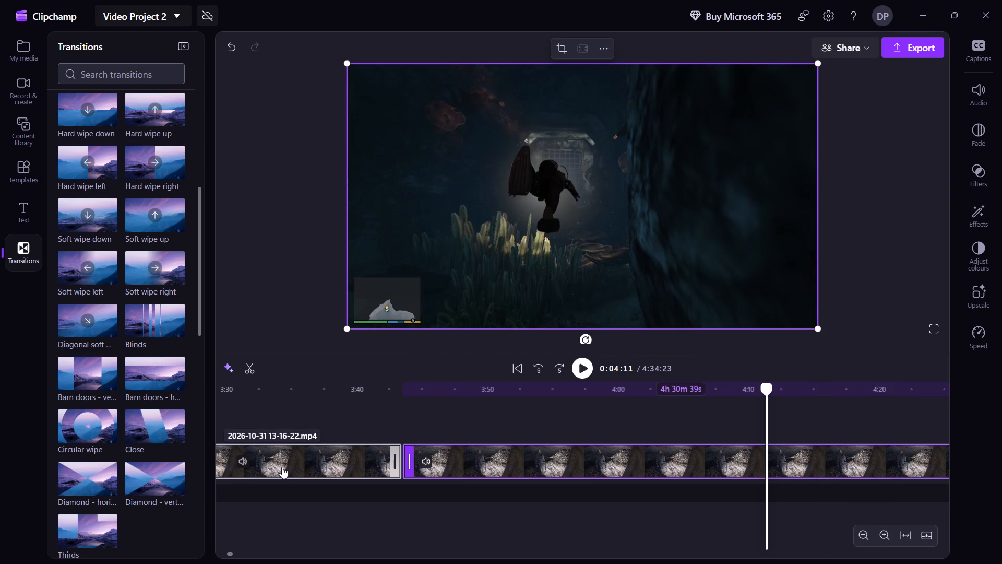
{"action": "key", "text": "s"}
Delete the recording segment between the cuts at about 3:43 and 4:11 and close the gap it leaves.
{"action": "left_click", "coordinate": [558, 463]}
{"action": "right_click", "coordinate": [558, 463]}
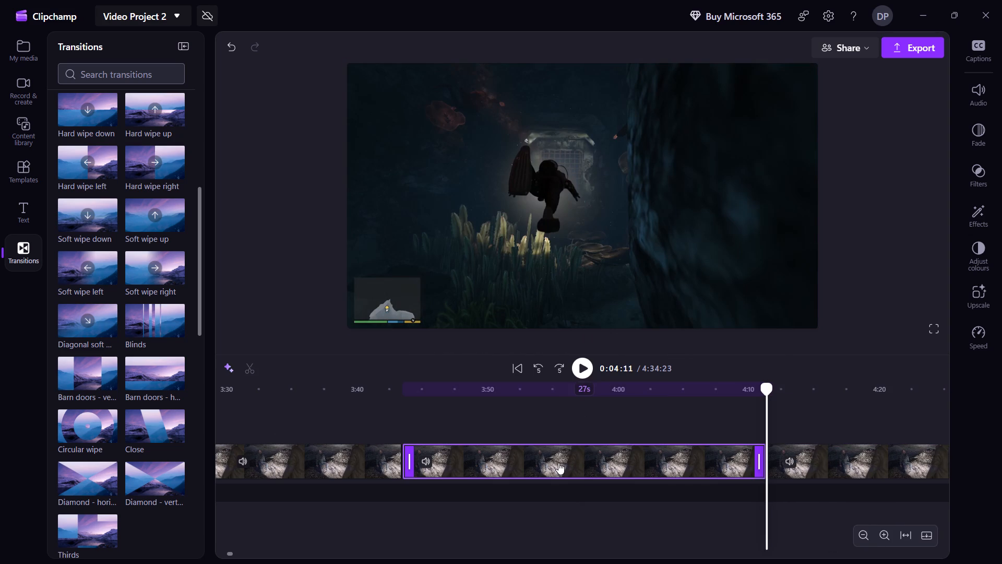
{"action": "left_click", "coordinate": [624, 260]}
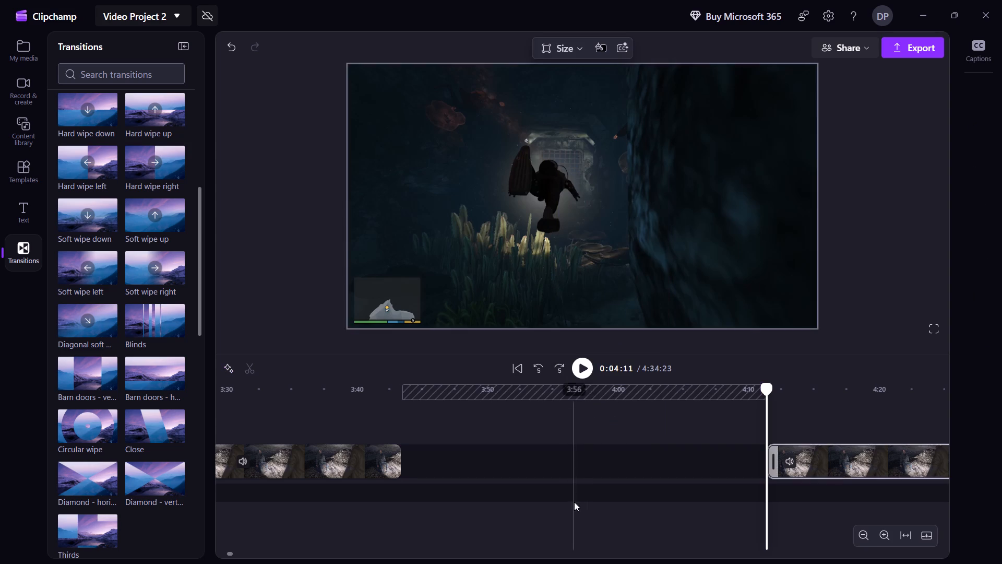
{"action": "left_click", "coordinate": [584, 464]}
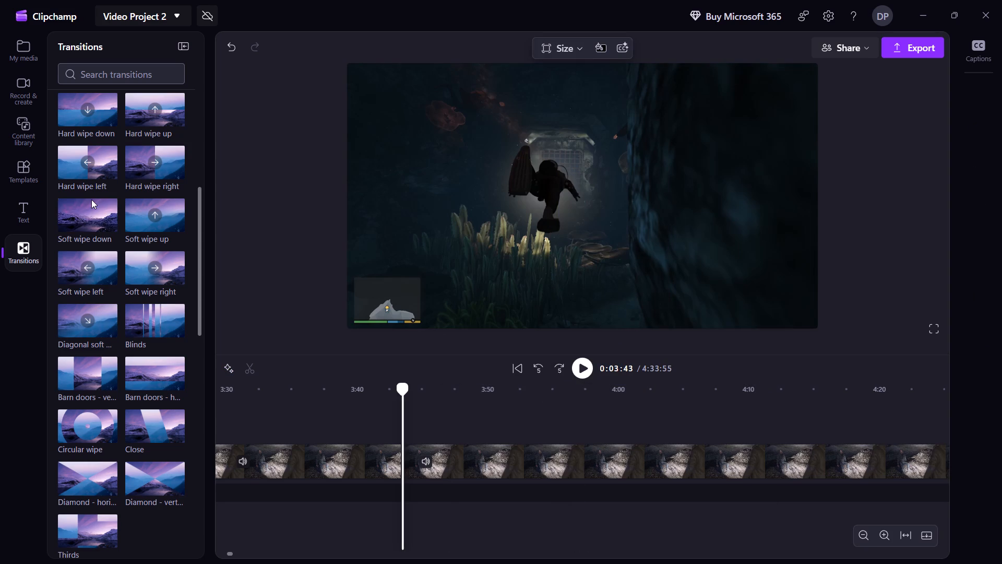
Add a Cross fade transition between the two recording clips at about 3:43.
{"action": "scroll", "coordinate": [91, 199], "scroll_direction": "up", "scroll_amount": 8}
{"action": "scroll", "coordinate": [83, 257], "scroll_direction": "down", "scroll_amount": 1}
{"action": "left_click_drag", "start_coordinate": [91, 203], "coordinate": [129, 249]}
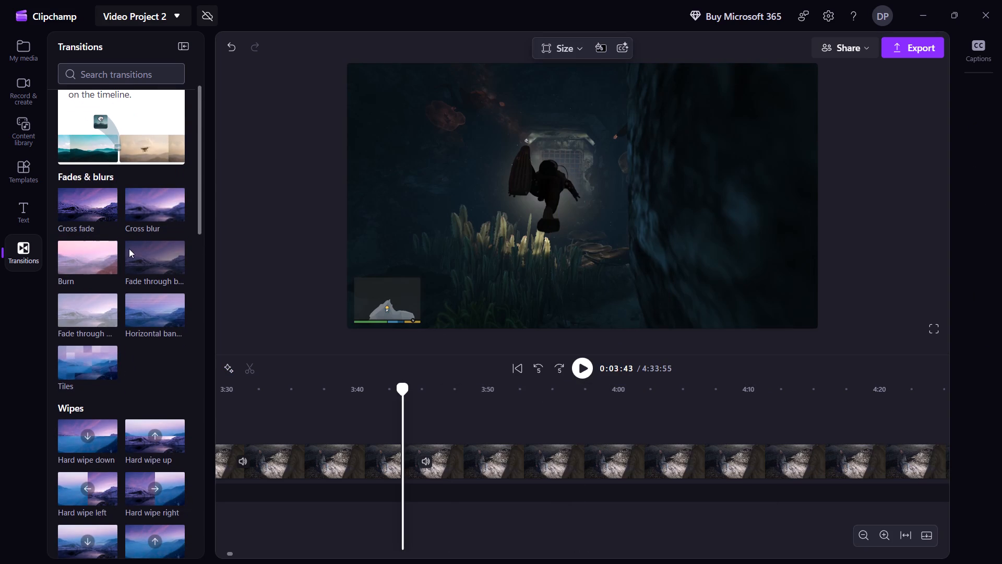
{"action": "left_click_drag", "start_coordinate": [129, 249], "coordinate": [399, 461]}
Play through the Cross fade and skim the grate-cutting footage to about 4:55, looking for sections to cut.
{"action": "key", "text": "Left"}
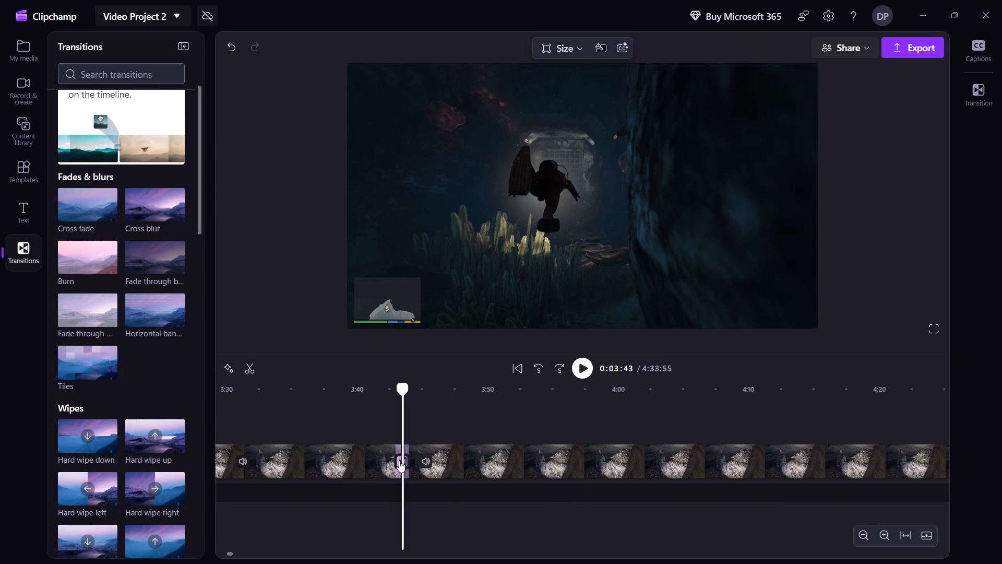
{"action": "key", "text": "Left"}
{"action": "key", "text": "Left"}
{"action": "key", "text": "space"}
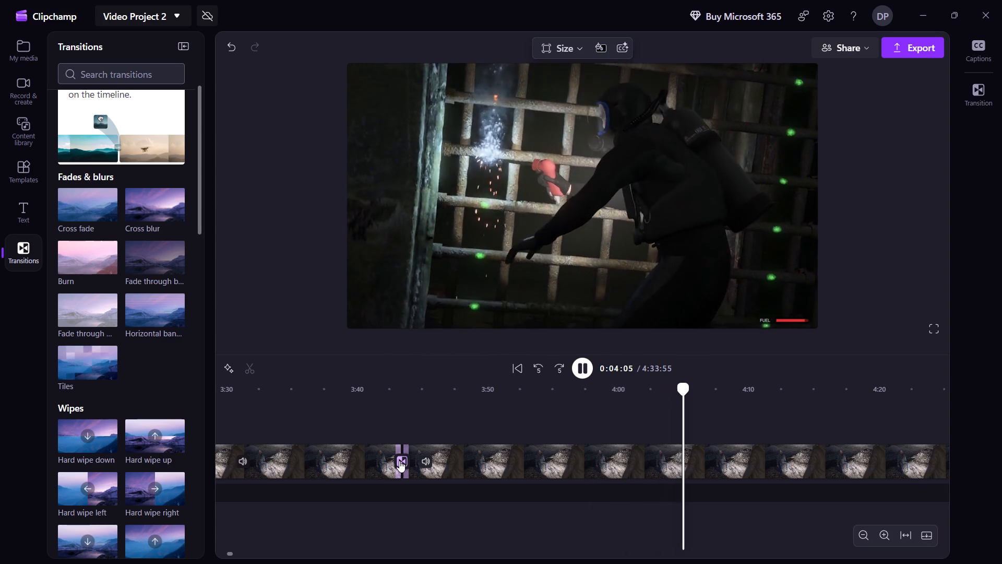
{"action": "key", "text": "shift+Right"}
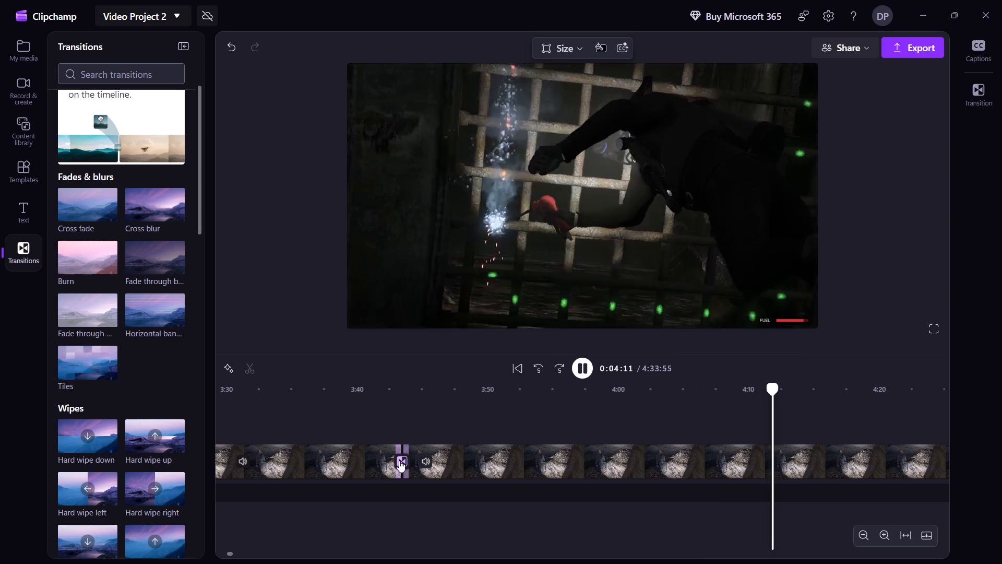
{"action": "key", "text": "shift+Right"}
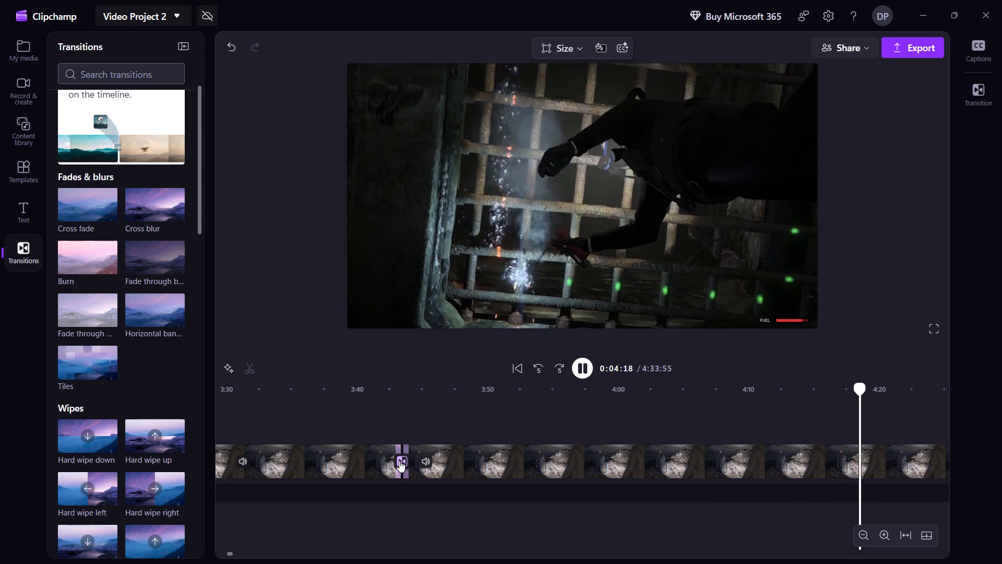
{"action": "key", "text": "shift+Right"}
{"action": "key", "text": "shift+Right"}
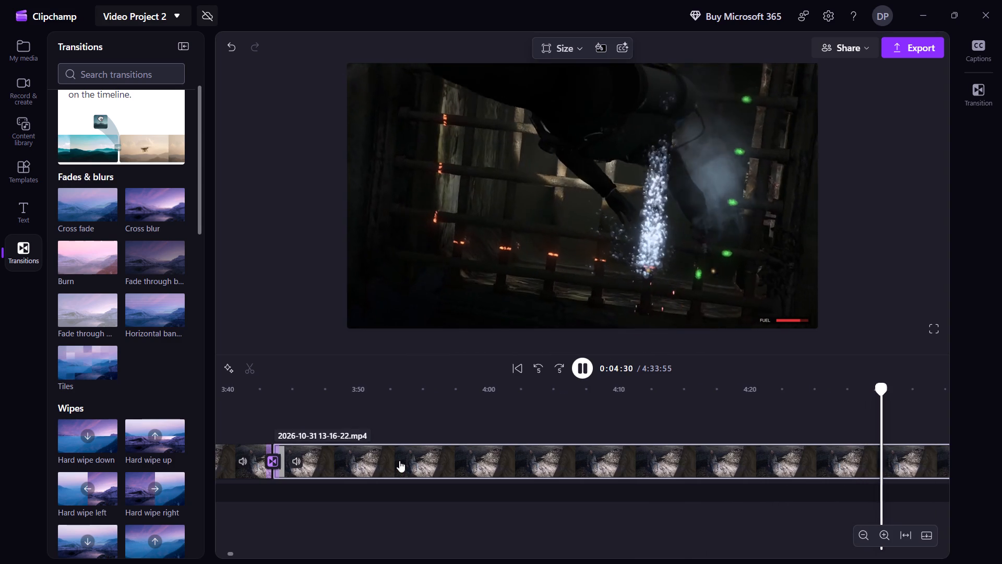
{"action": "key", "text": "shift+Right"}
{"action": "key", "text": "shift+Right"}
{"action": "key", "text": "shift+Right"}
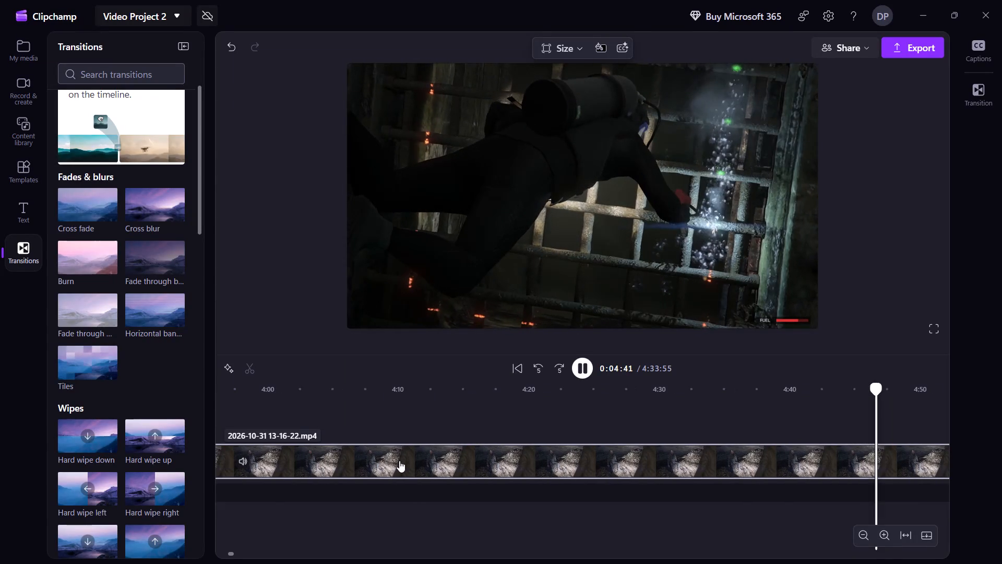
{"action": "key", "text": "shift+Right"}
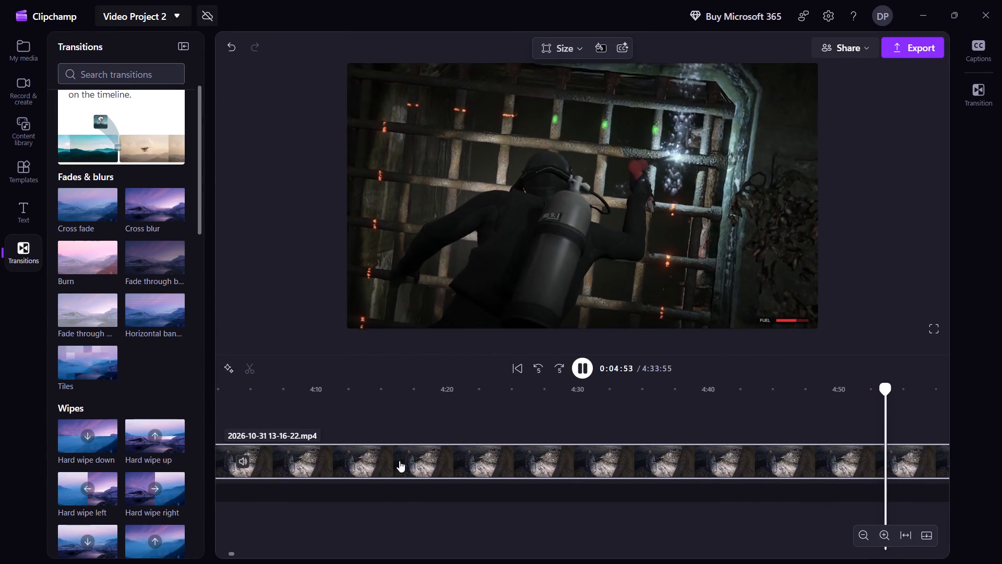
{"action": "key", "text": "shift+Right"}
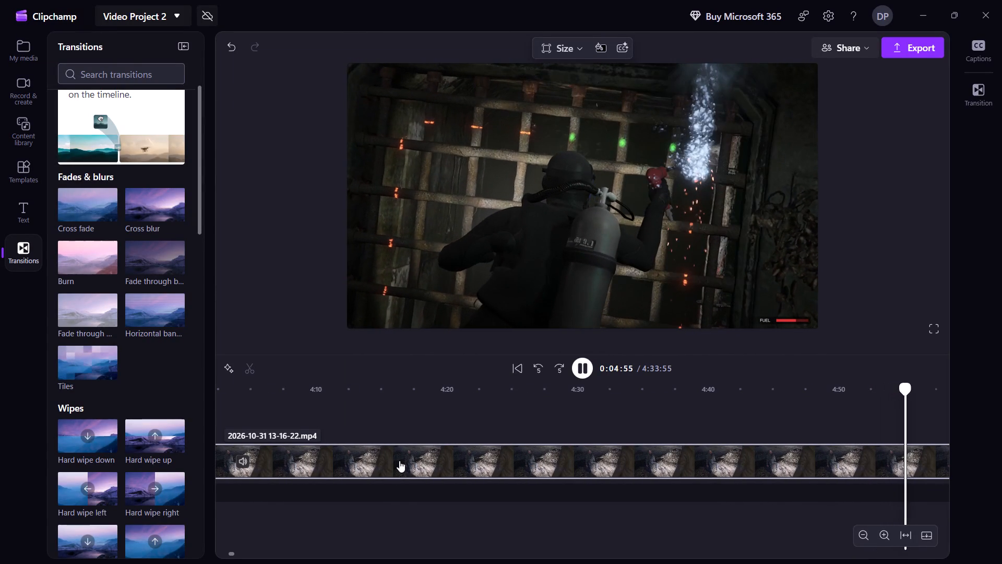
Go back to the start of the grate cutting, pause and split the recording clip at about 4:02.
{"action": "key", "text": "shift+Left"}
{"action": "key", "text": "shift+Left"}
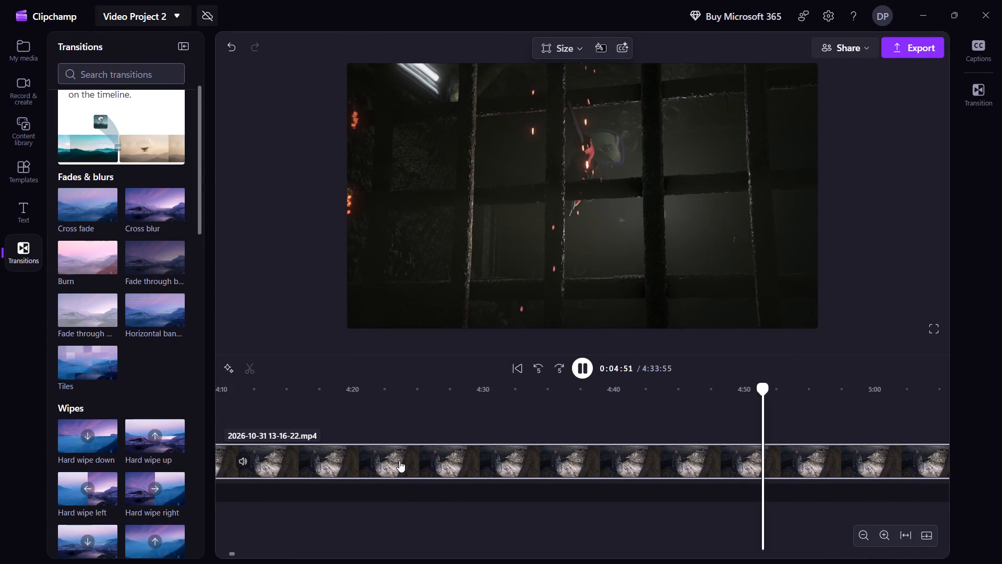
{"action": "key", "text": "shift+Left"}
{"action": "key", "text": "shift+Left"}
{"action": "key", "text": "shift+Left"}
{"action": "key", "text": "shift+Left"}
{"action": "key", "text": "shift+Left"}
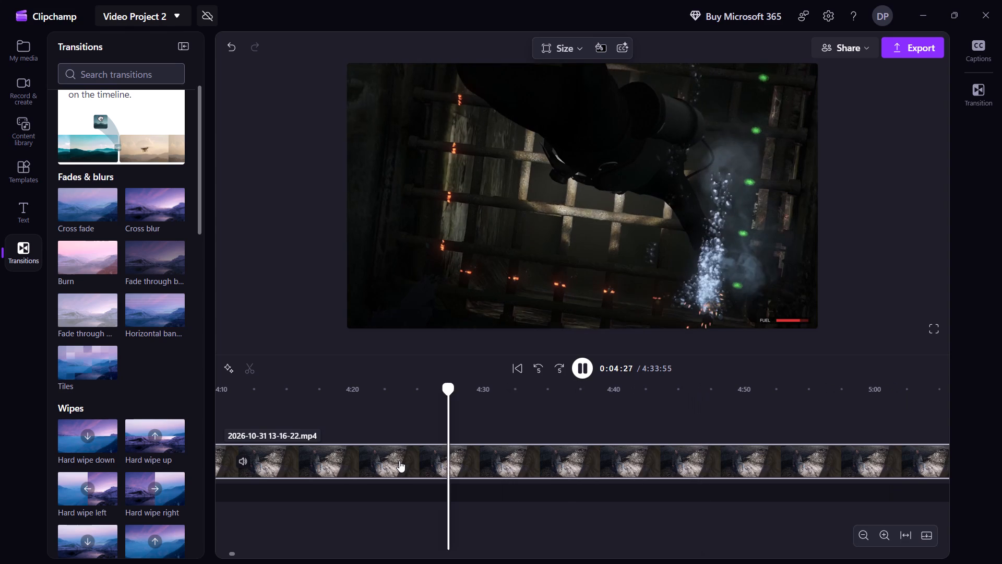
{"action": "key", "text": "shift+Left"}
{"action": "key", "text": "shift+Left"}
{"action": "key", "text": "shift+Left"}
{"action": "key", "text": "shift+Left"}
{"action": "key", "text": "shift+Left"}
{"action": "key", "text": "shift+Left"}
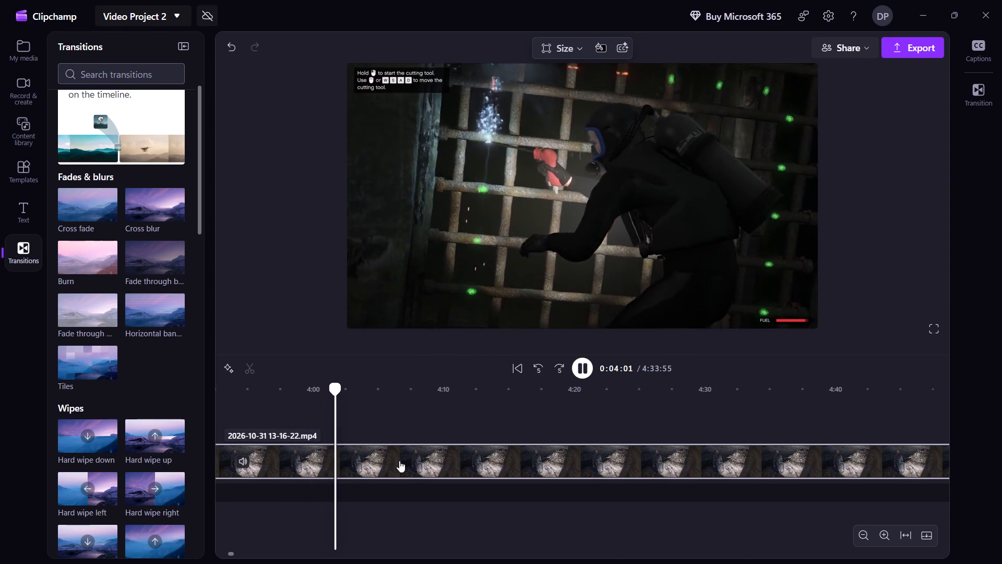
{"action": "key", "text": "space"}
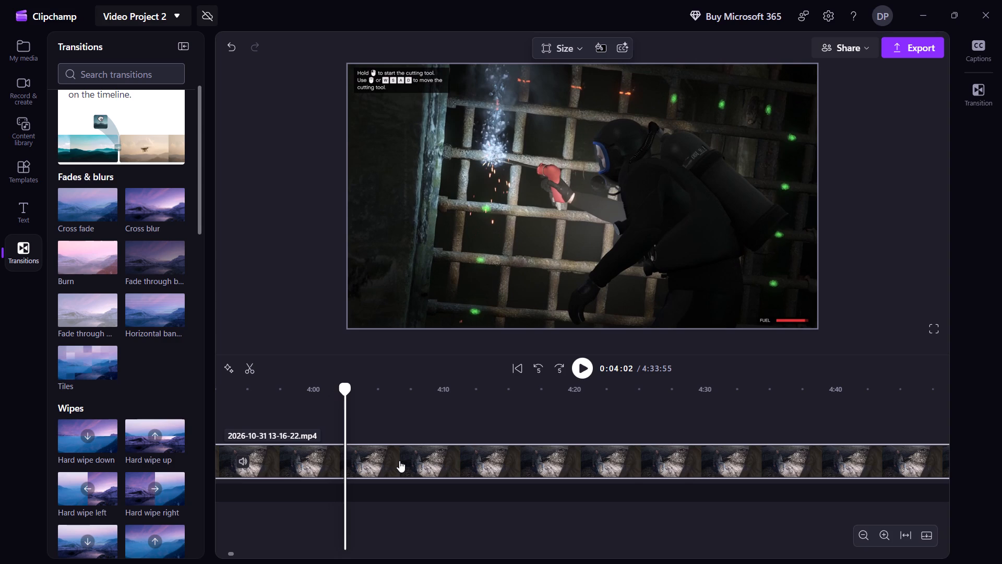
{"action": "key", "text": "s"}
Skim the grate-cutting footage forward to about 4:55, pause and split the recording clip there.
{"action": "key", "text": "space"}
{"action": "key", "text": "shift+Right"}
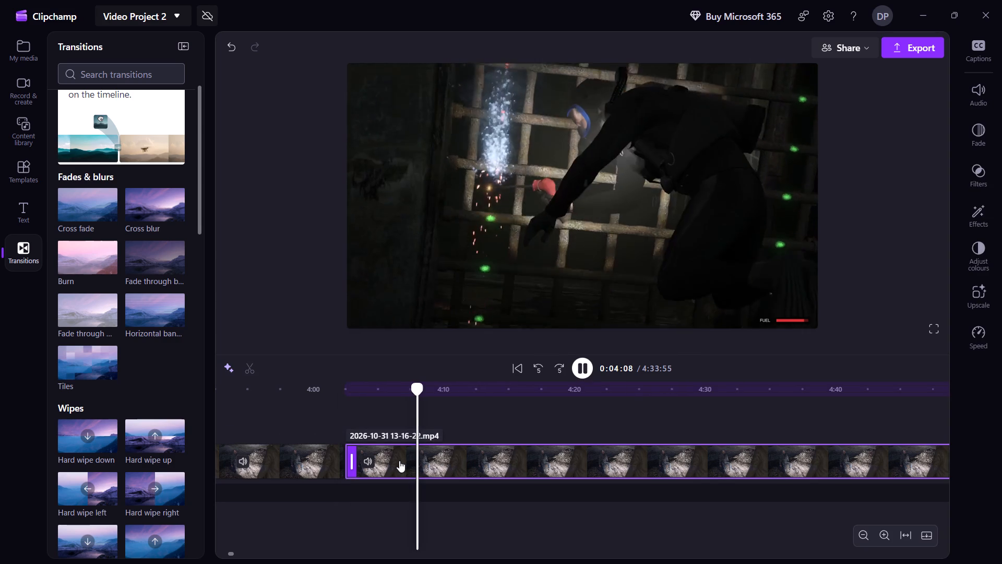
{"action": "key", "text": "shift+Right"}
{"action": "key", "text": "shift+Right"}
{"action": "key", "text": "shift+Right"}
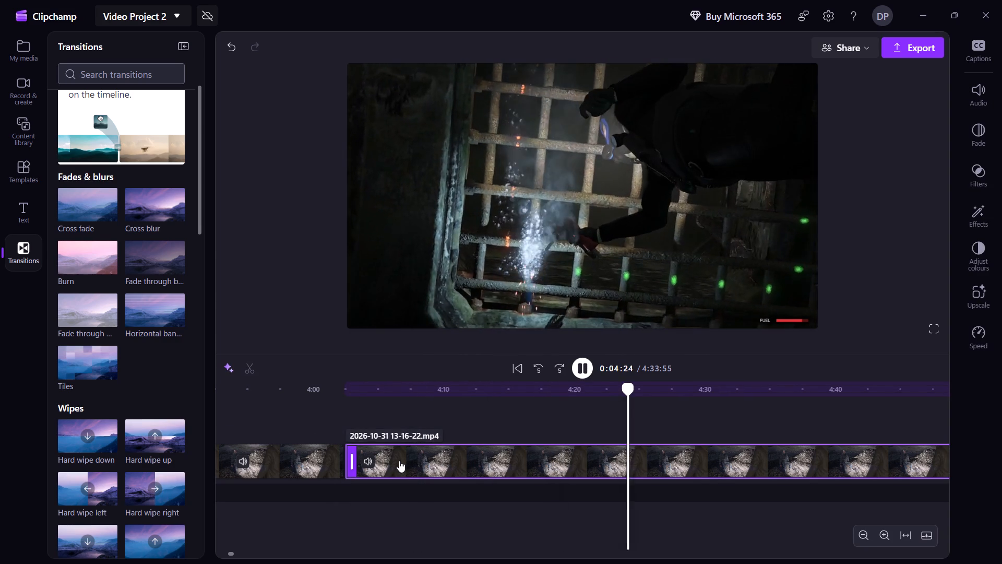
{"action": "key", "text": "shift+Right"}
{"action": "key", "text": "shift+Right"}
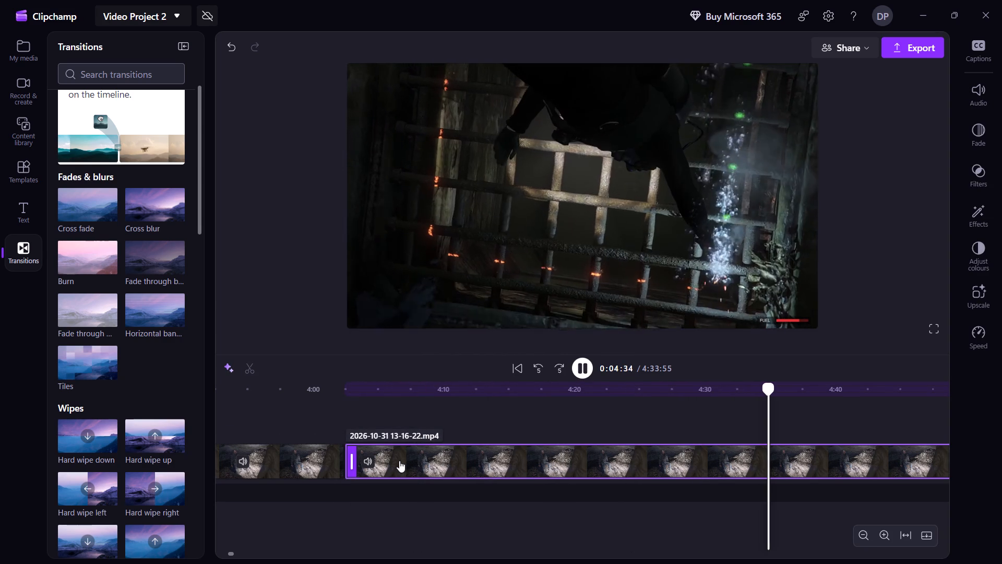
{"action": "key", "text": "shift+Right"}
{"action": "key", "text": "shift+Right"}
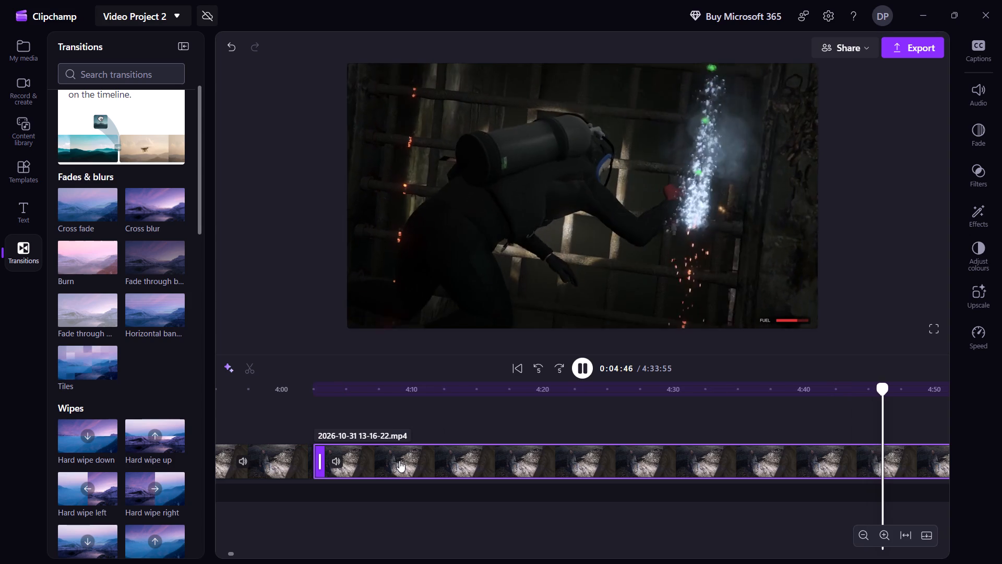
{"action": "key", "text": "shift+Right"}
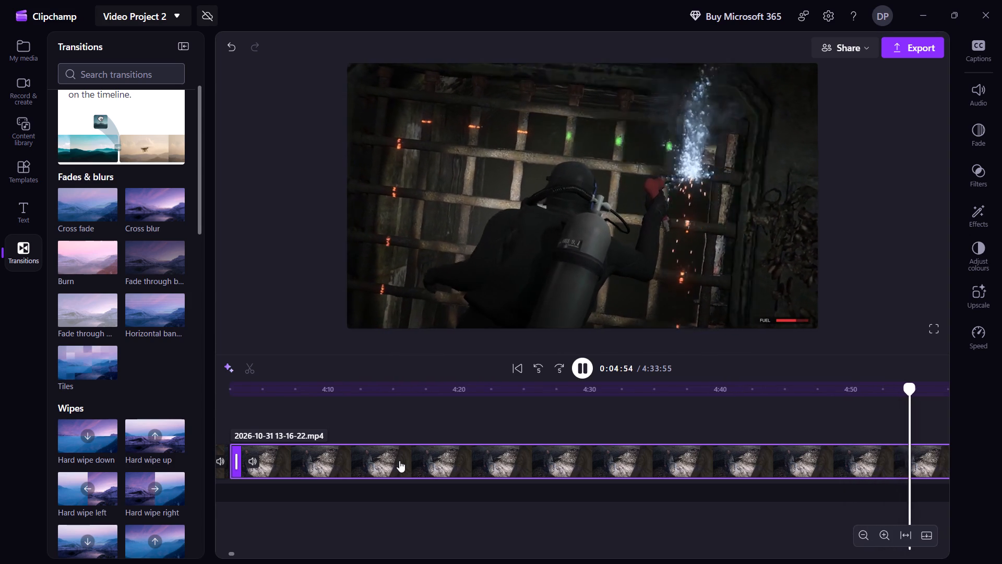
{"action": "key", "text": "space"}
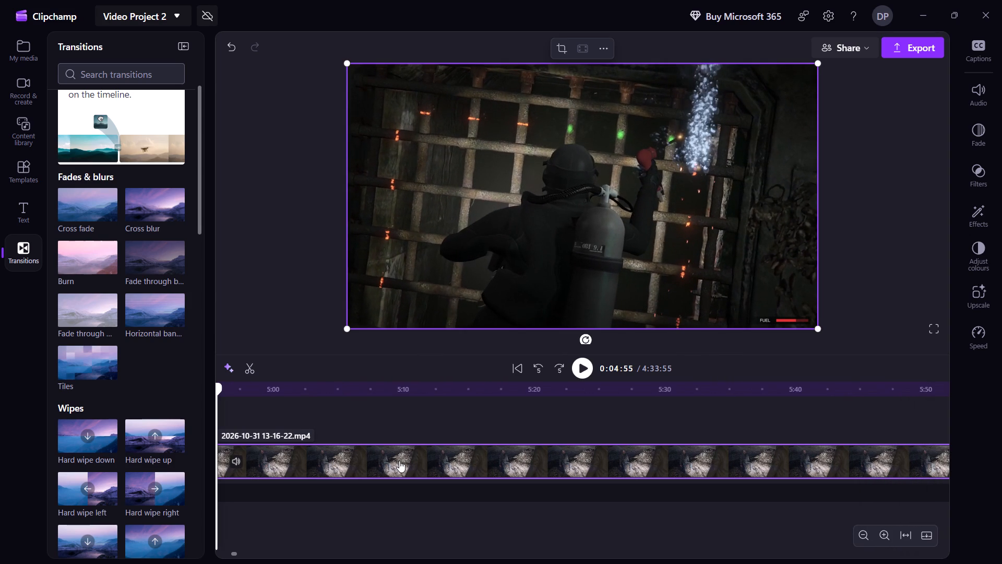
{"action": "key", "text": "s"}
{"action": "key", "text": "Left"}
{"action": "key", "text": "Left"}
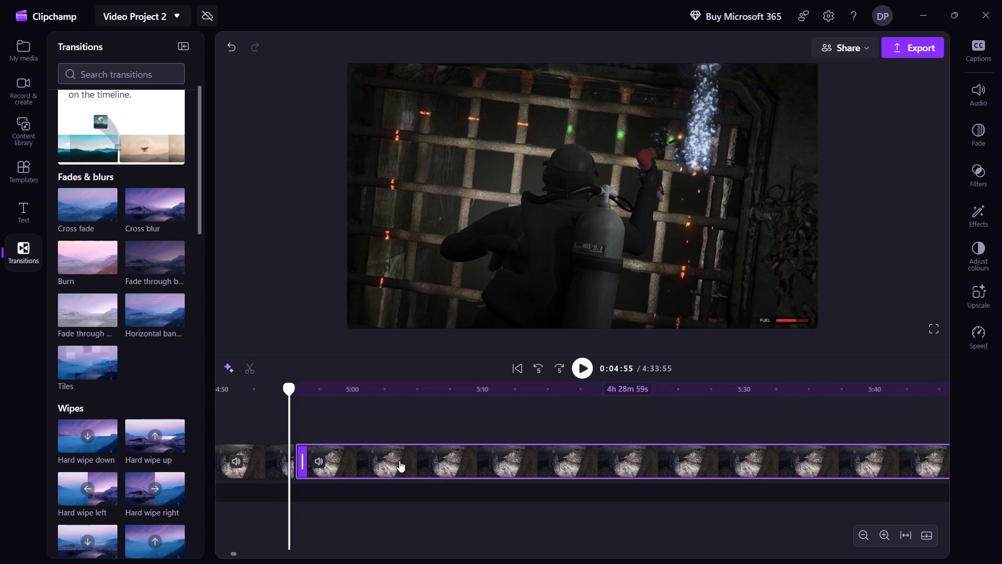
Delete the grate-cutting section of the recording from about 4:02 to 4:55 and close the gap it leaves.
{"action": "key", "text": "Left"}
{"action": "key", "text": "Left"}
{"action": "key", "text": "Left"}
{"action": "key", "text": "shift+Left"}
{"action": "key", "text": "shift+Left"}
{"action": "key", "text": "shift+Left"}
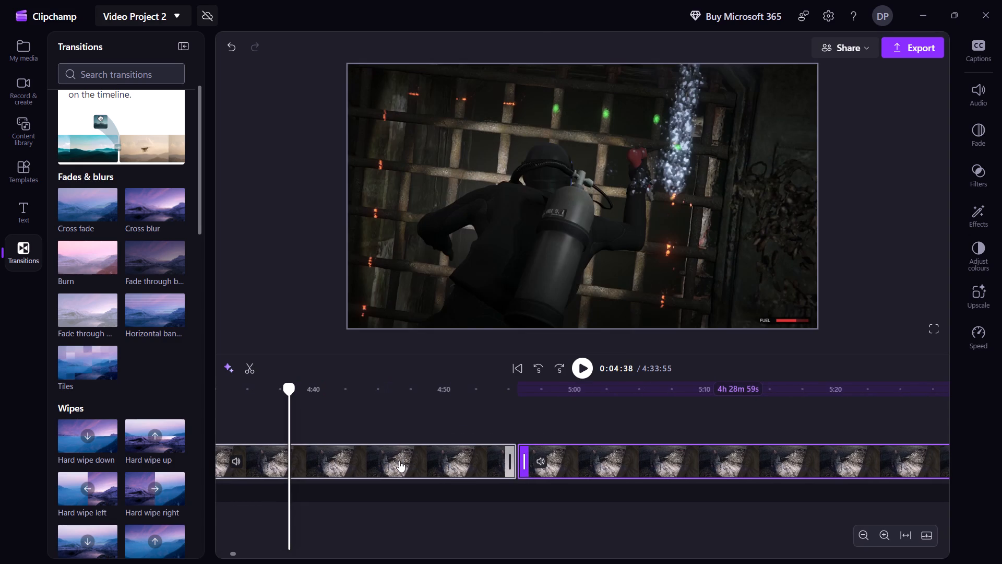
{"action": "key", "text": "shift+Left"}
{"action": "key", "text": "shift+Left"}
{"action": "key", "text": "shift+Left"}
{"action": "key", "text": "shift+Left"}
{"action": "key", "text": "shift+Left"}
{"action": "key", "text": "shift+Left"}
{"action": "key", "text": "shift+Left"}
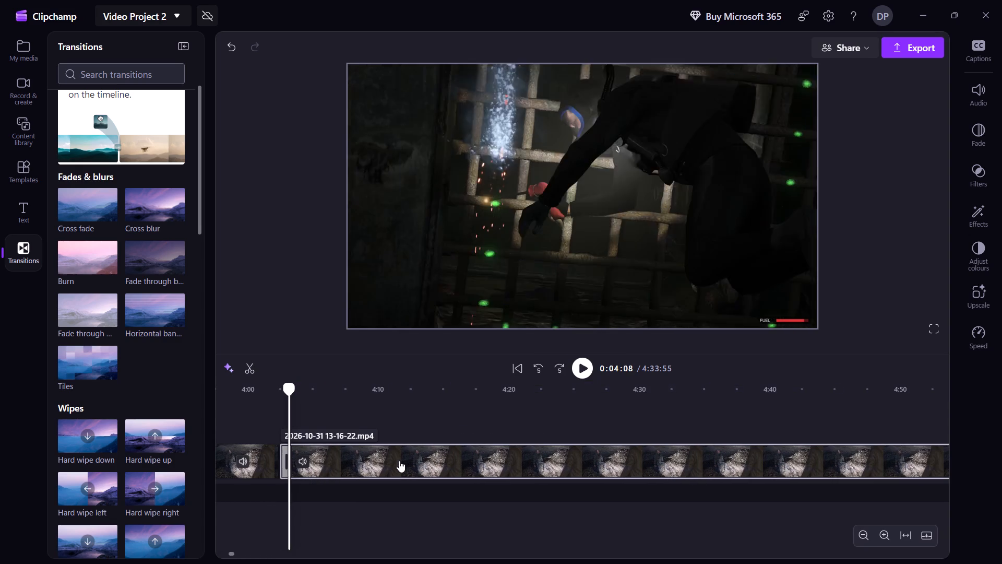
{"action": "left_click", "coordinate": [399, 461]}
{"action": "right_click", "coordinate": [399, 461]}
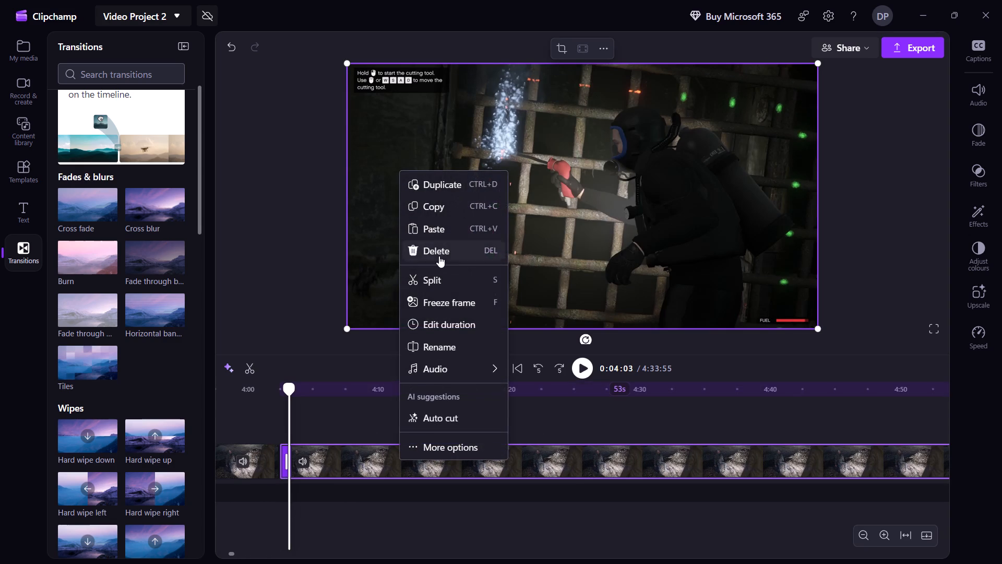
{"action": "left_click", "coordinate": [439, 256]}
{"action": "left_click", "coordinate": [616, 459]}
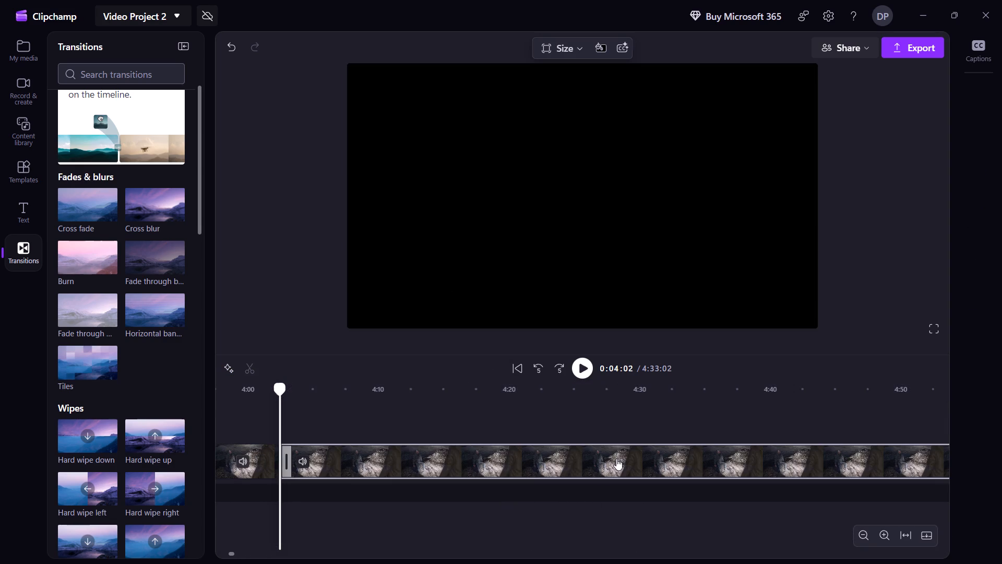
Add a Cross blur transition between the two recording clips at about 4:02.
{"action": "left_click_drag", "start_coordinate": [140, 207], "coordinate": [278, 466]}
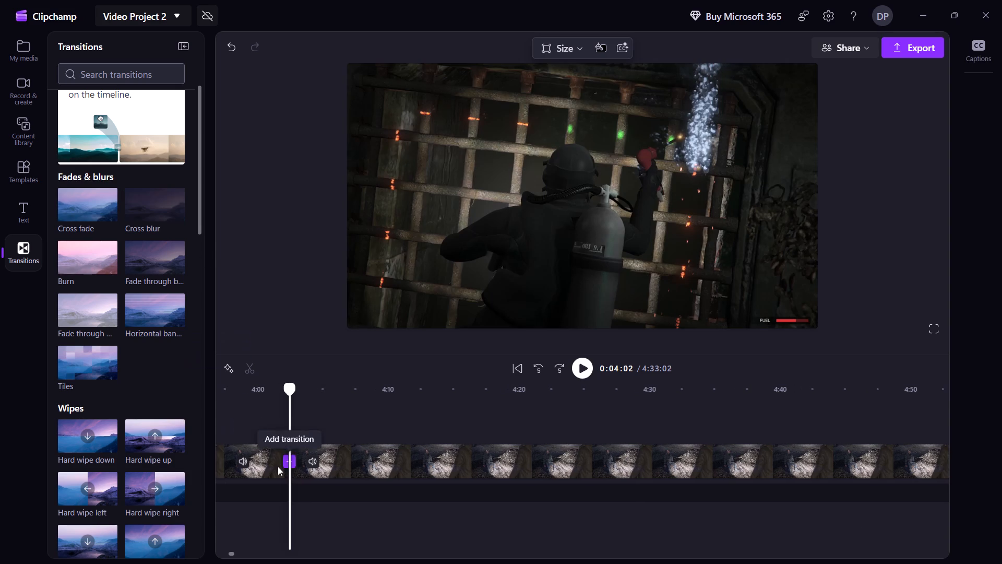
{"action": "left_click_drag", "start_coordinate": [278, 466], "coordinate": [283, 459]}
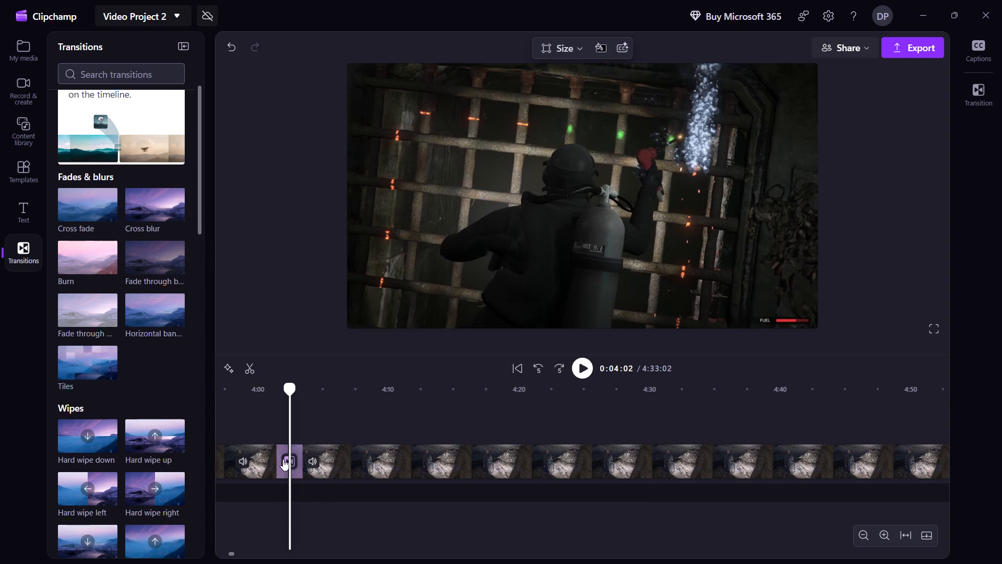
Play through the Cross blur and the tunnel swim, pause and split the recording clip at about 4:27.
{"action": "key", "text": "Left"}
{"action": "key", "text": "Left"}
{"action": "key", "text": "Left"}
{"action": "key", "text": "Left"}
{"action": "key", "text": "space"}
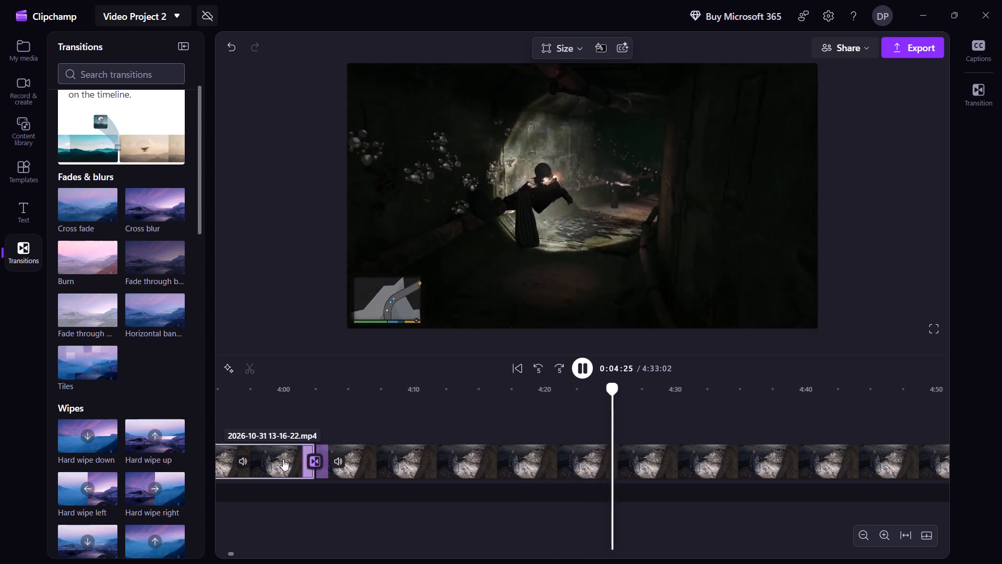
{"action": "key", "text": "space"}
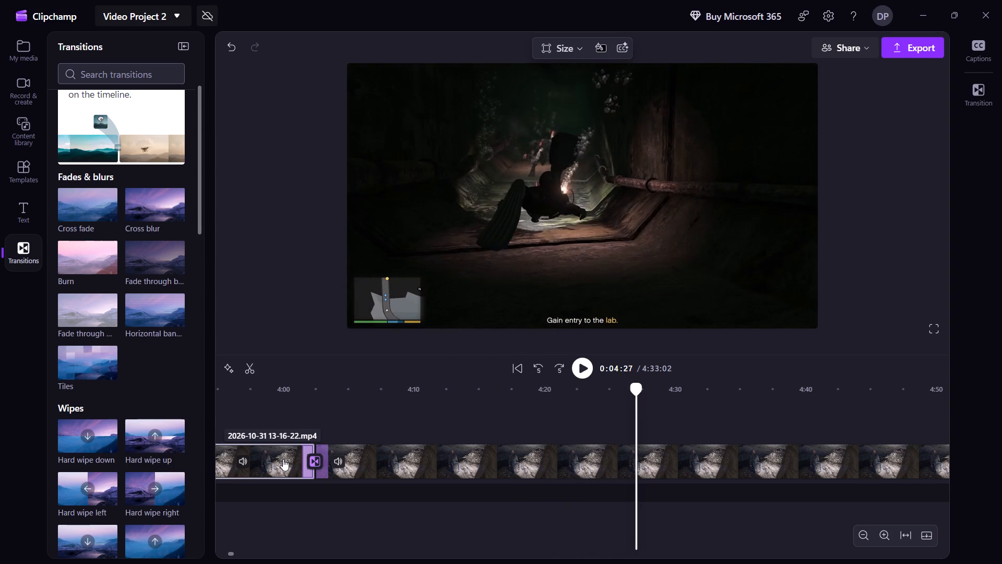
{"action": "type", "text": "s"}
Skim the tunnel-swimming footage forward to about 5:57, pause and split the recording clip there.
{"action": "key", "text": "space"}
{"action": "key", "text": "shift+Right"}
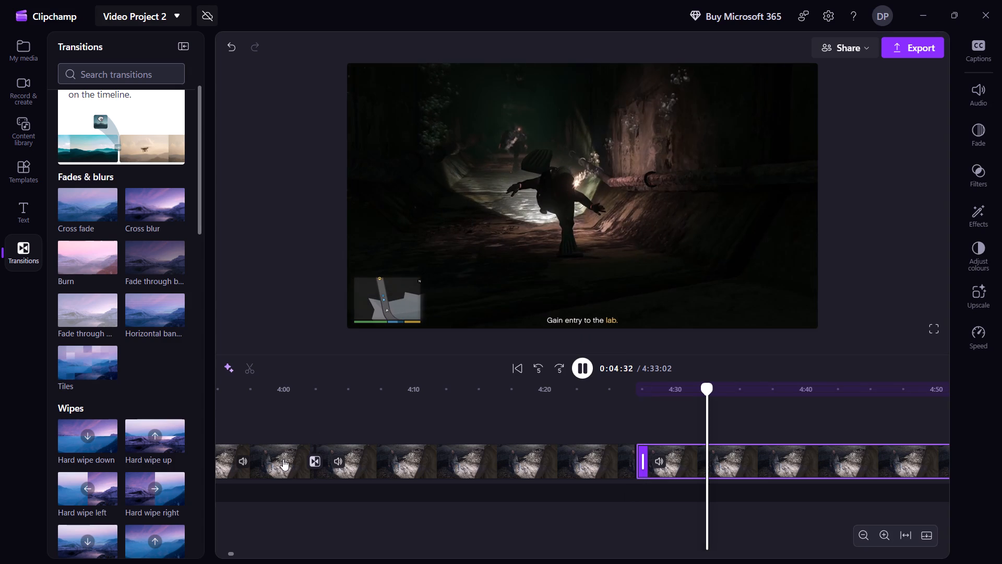
{"action": "key", "text": "shift+Right"}
{"action": "key", "text": "shift+Right"}
{"action": "key", "text": "shift+Right"}
{"action": "key", "text": "shift+Right"}
{"action": "key", "text": "shift+Right"}
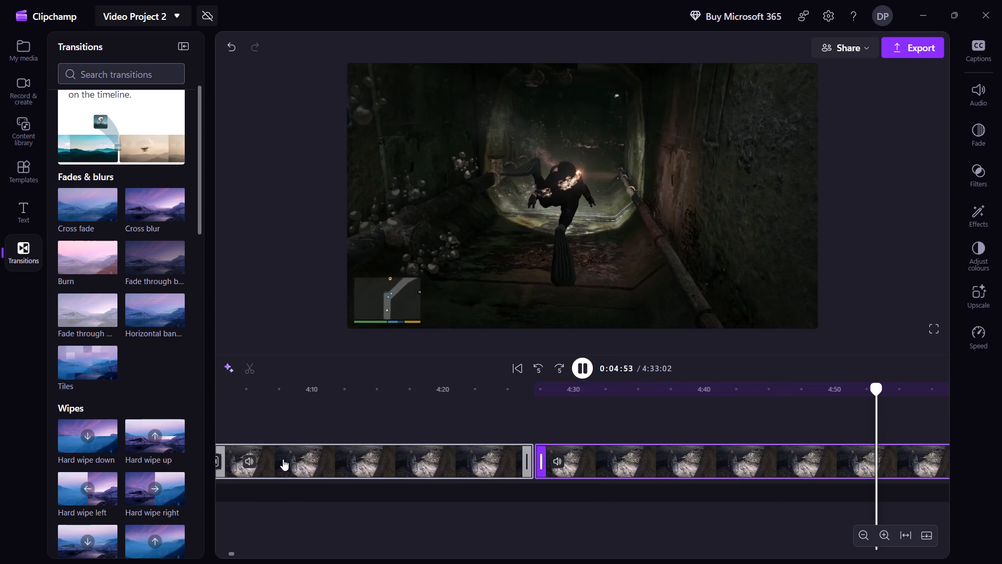
{"action": "key", "text": "shift+Right"}
{"action": "key", "text": "shift+Right"}
{"action": "key", "text": "shift+Right"}
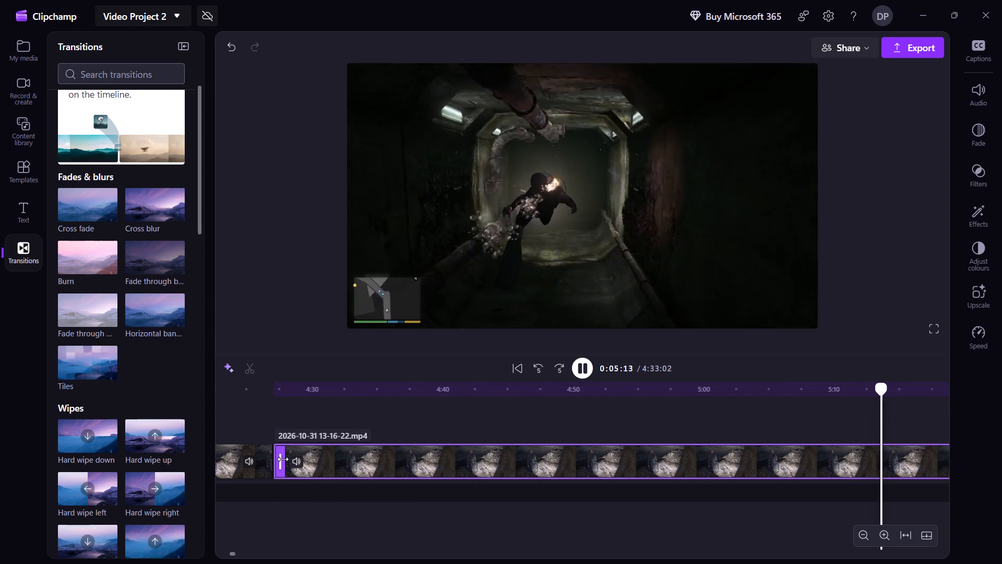
{"action": "key", "text": "shift+Right"}
{"action": "key", "text": "shift+Right"}
{"action": "key", "text": "shift+Right"}
{"action": "key", "text": "shift+Right"}
{"action": "key", "text": "shift+Right"}
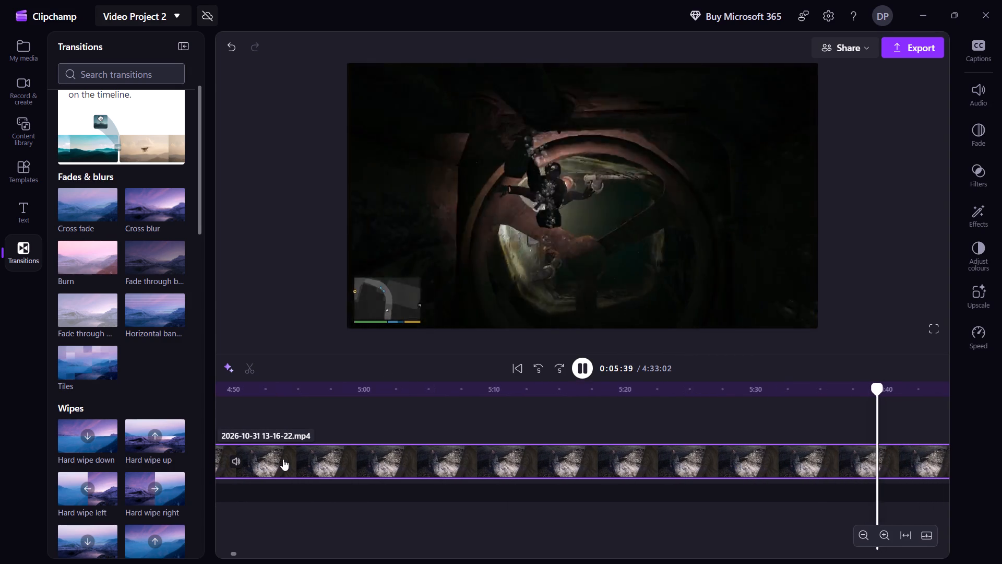
{"action": "key", "text": "shift+Right"}
{"action": "key", "text": "shift+Right"}
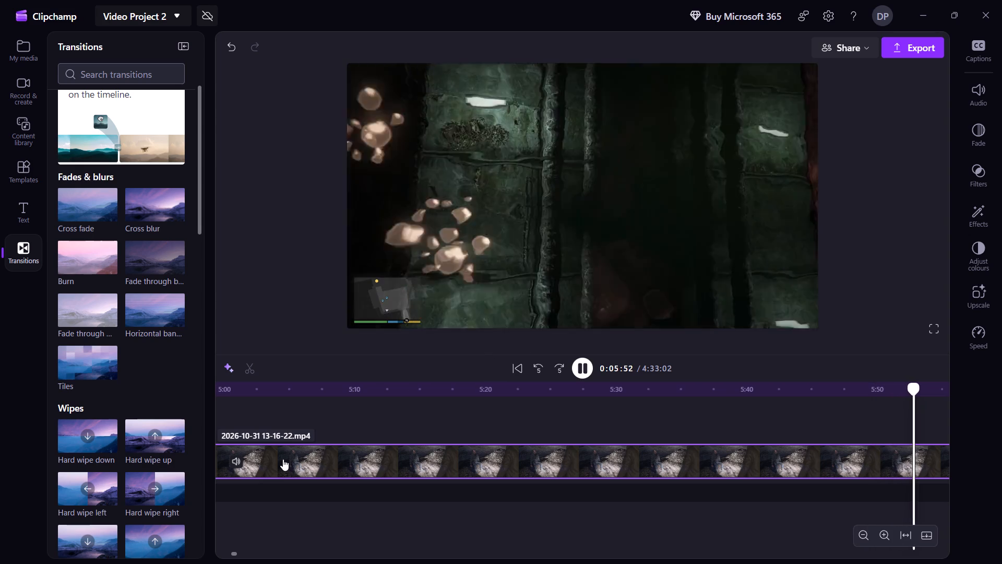
{"action": "key", "text": "shift+Right"}
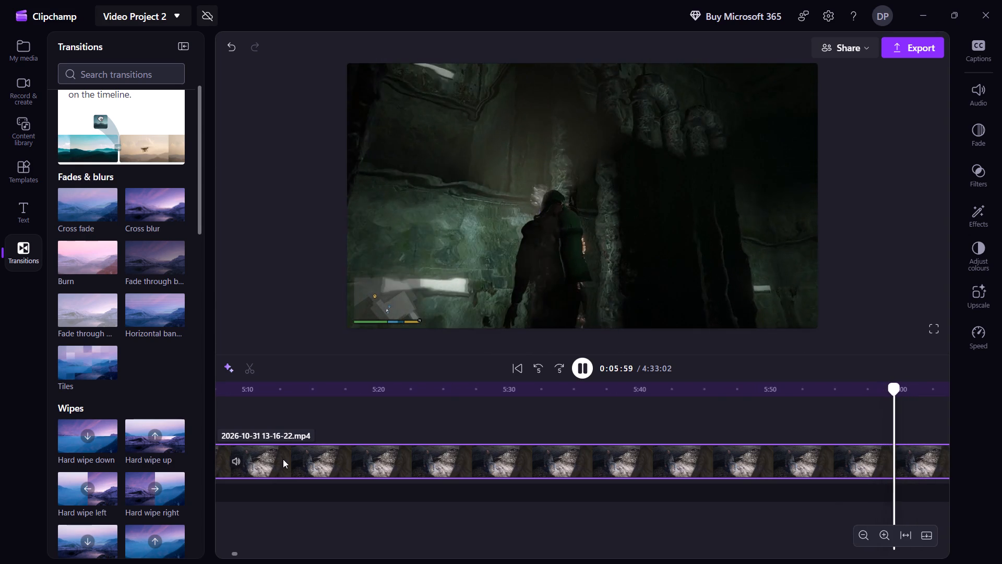
{"action": "key", "text": "shift+Left"}
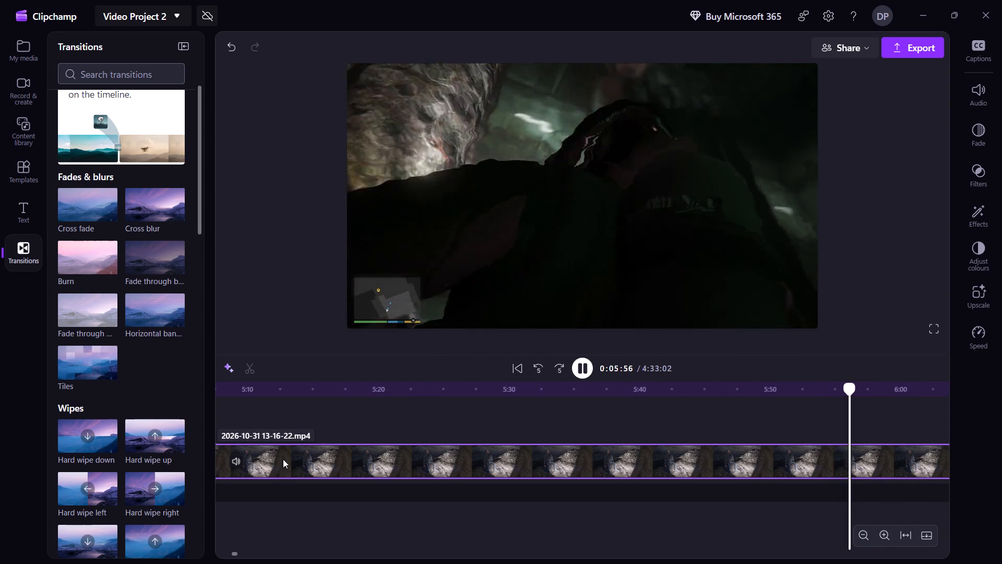
{"action": "key", "text": "space"}
{"action": "key", "text": "s"}
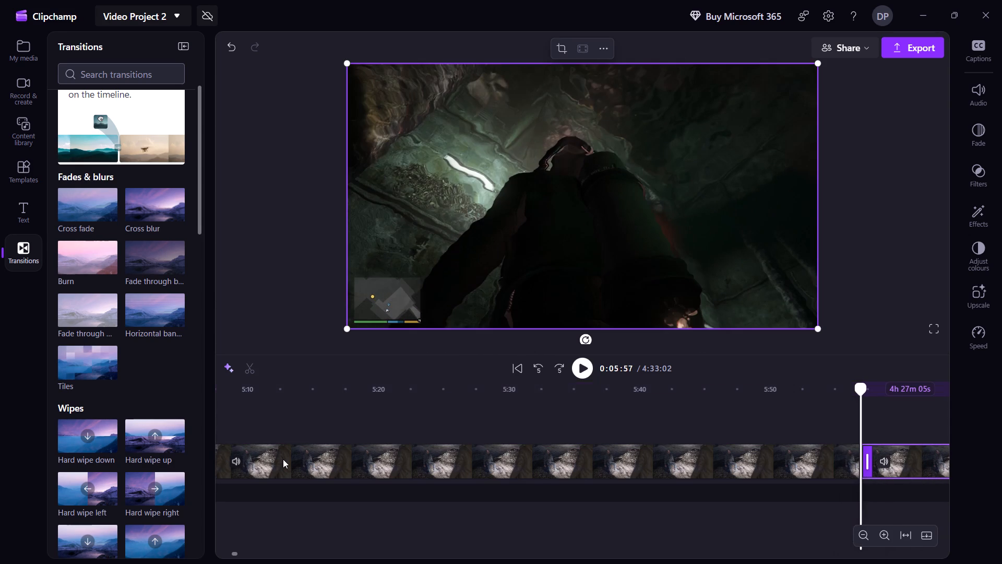
Delete the tunnel-swimming section from about 4:27 to 5:57 and close the gap it leaves.
{"action": "left_click", "coordinate": [461, 473]}
{"action": "right_click", "coordinate": [461, 473]}
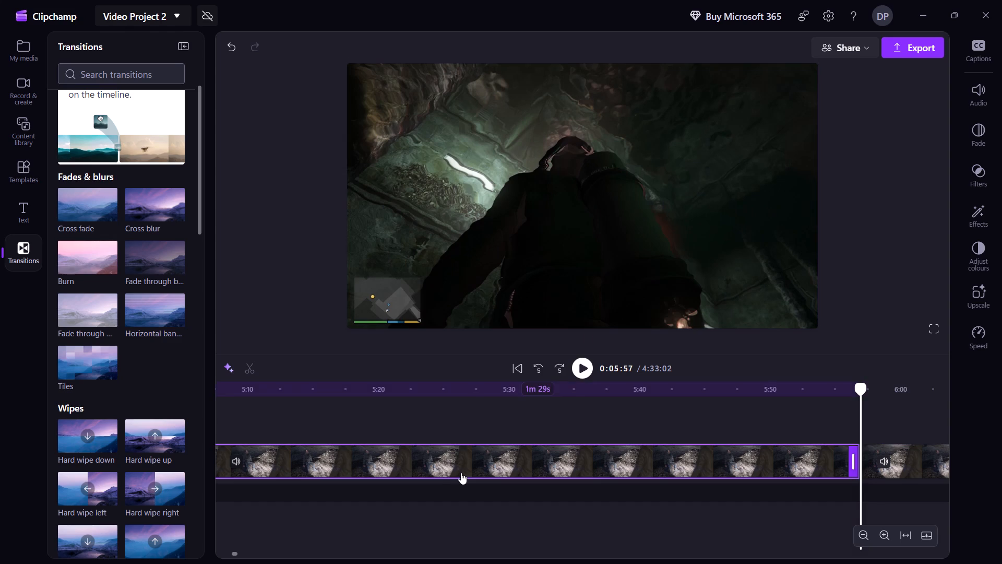
{"action": "left_click", "coordinate": [517, 258]}
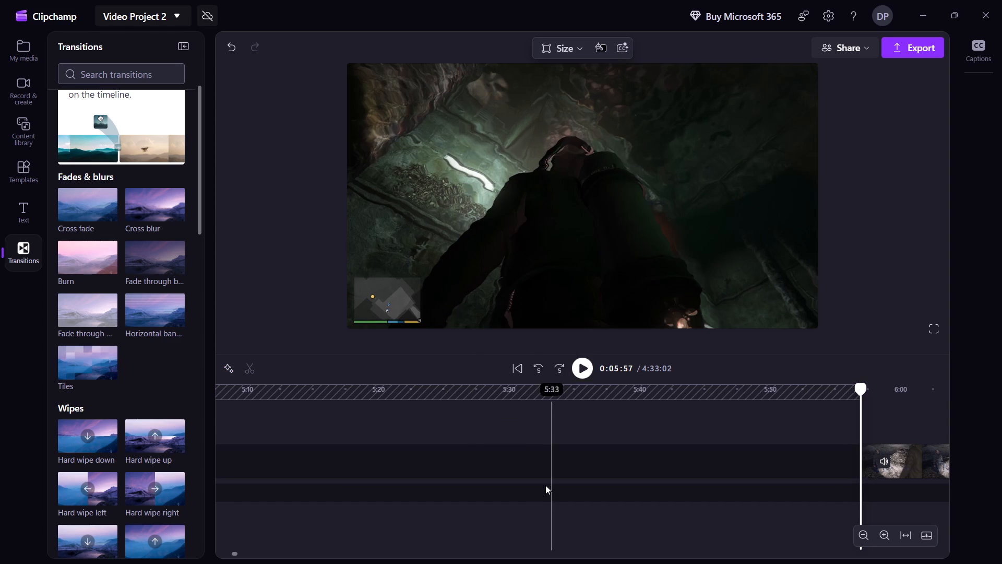
{"action": "left_click", "coordinate": [543, 464]}
Add a Cross blur transition between the two recording clips at about 4:27 and play it back.
{"action": "key", "text": "Left"}
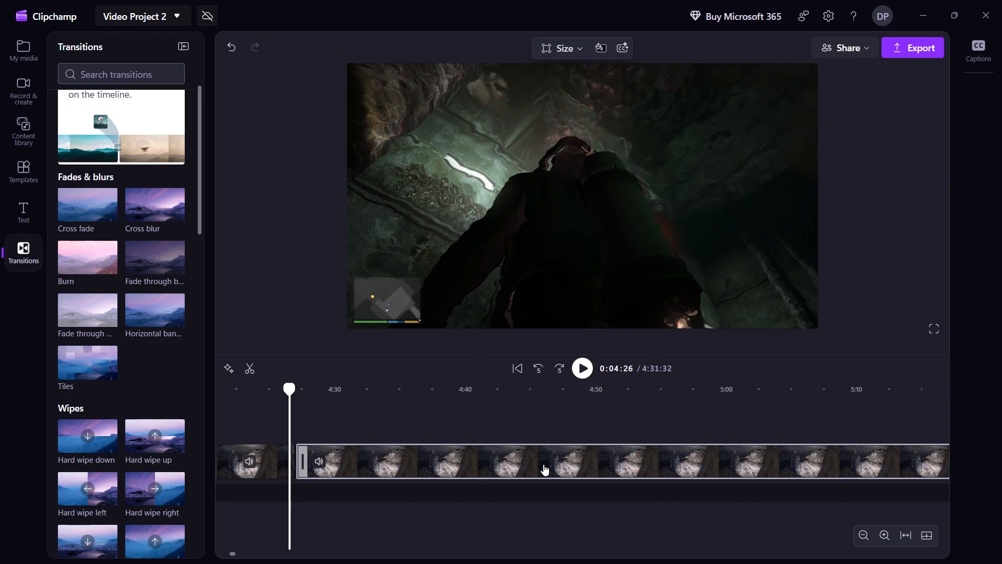
{"action": "key", "text": "Left"}
{"action": "key", "text": "Left"}
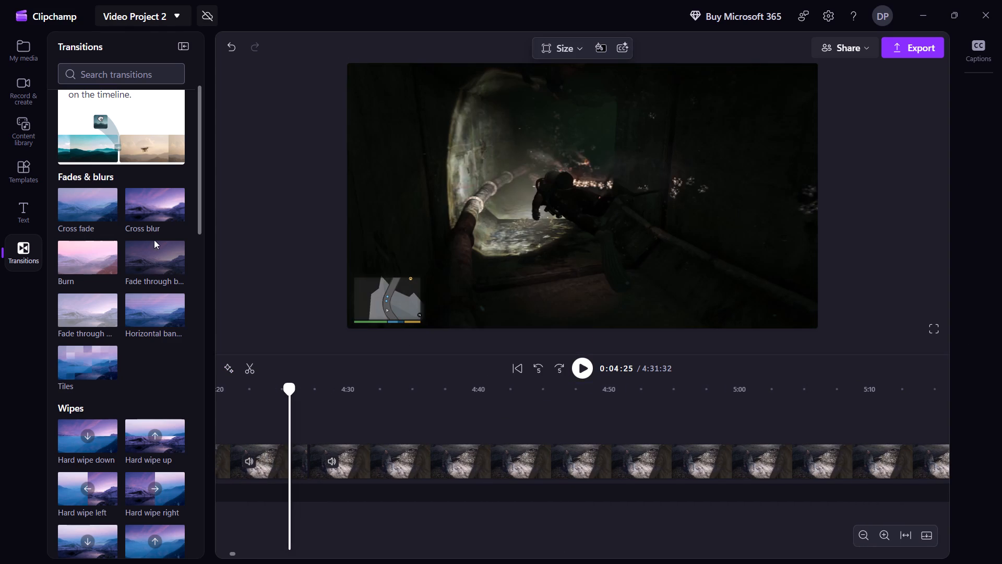
{"action": "left_click_drag", "start_coordinate": [166, 203], "coordinate": [274, 427]}
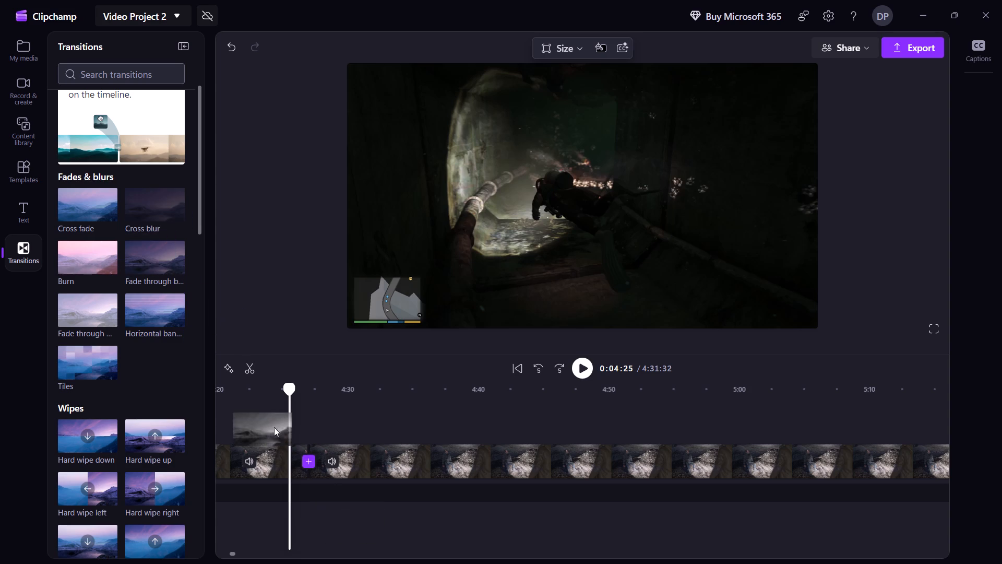
{"action": "left_click_drag", "start_coordinate": [274, 427], "coordinate": [314, 451]}
{"action": "key", "text": "space"}
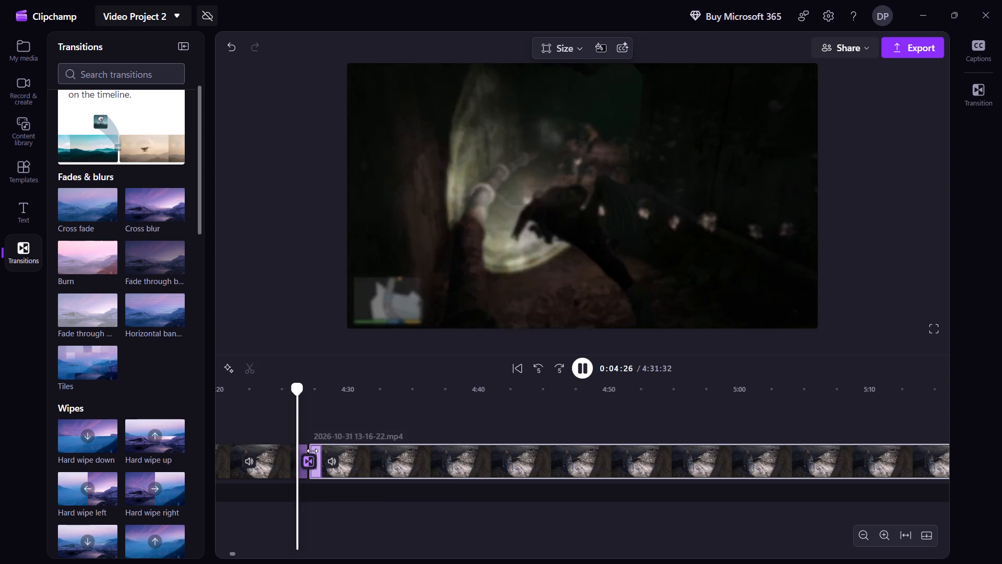
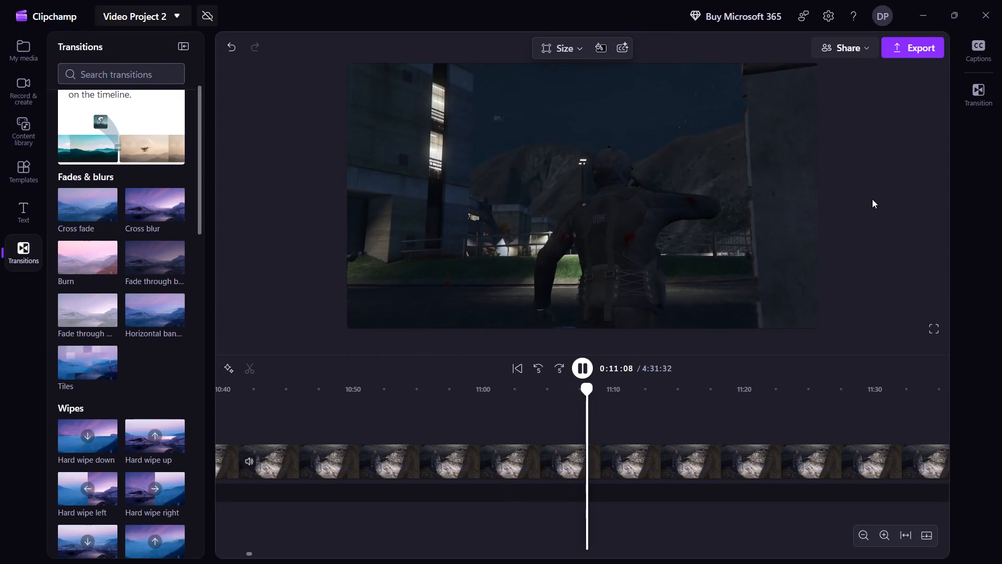
Jump playback back five seconds from about 11:08 to review the footage of the masked character again.
{"action": "key", "text": "shift+Left"}
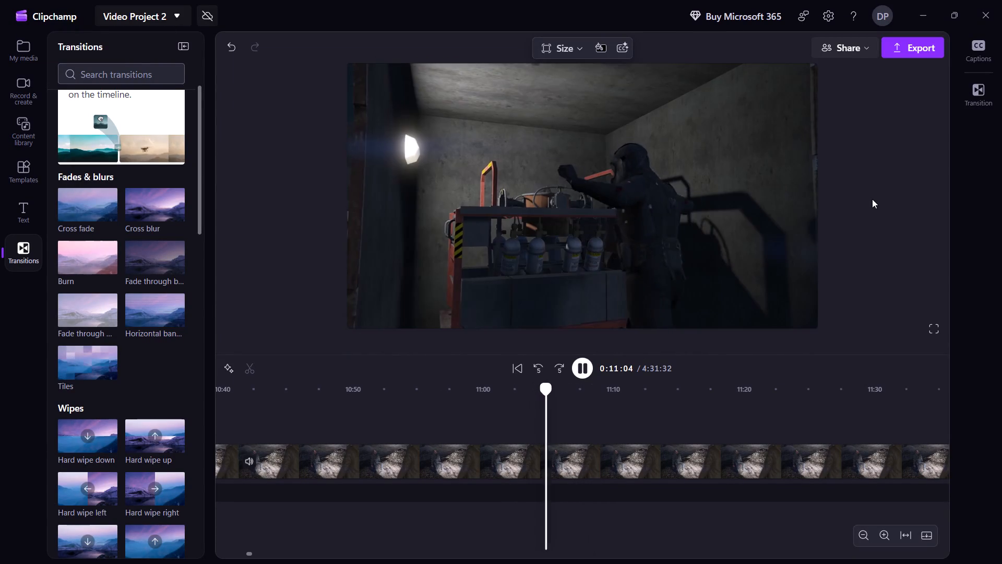
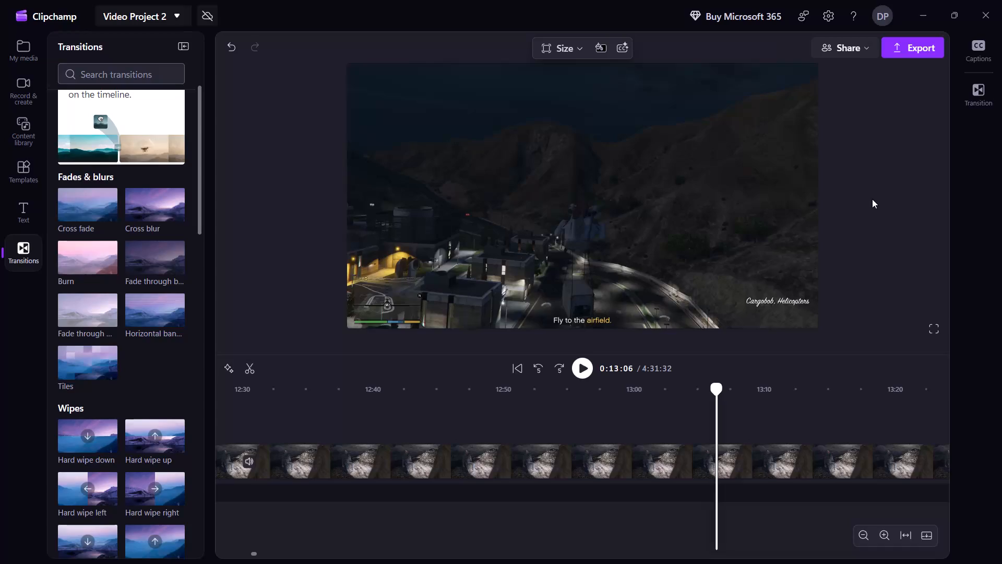
Split the recording at about 13:06, during the helicopter flight to the airfield.
{"action": "key", "text": "s"}
Skim the helicopter flight footage from 13:06 to about 15:32 to find where the container delivery at the airfield begins.
{"action": "key", "text": "space"}
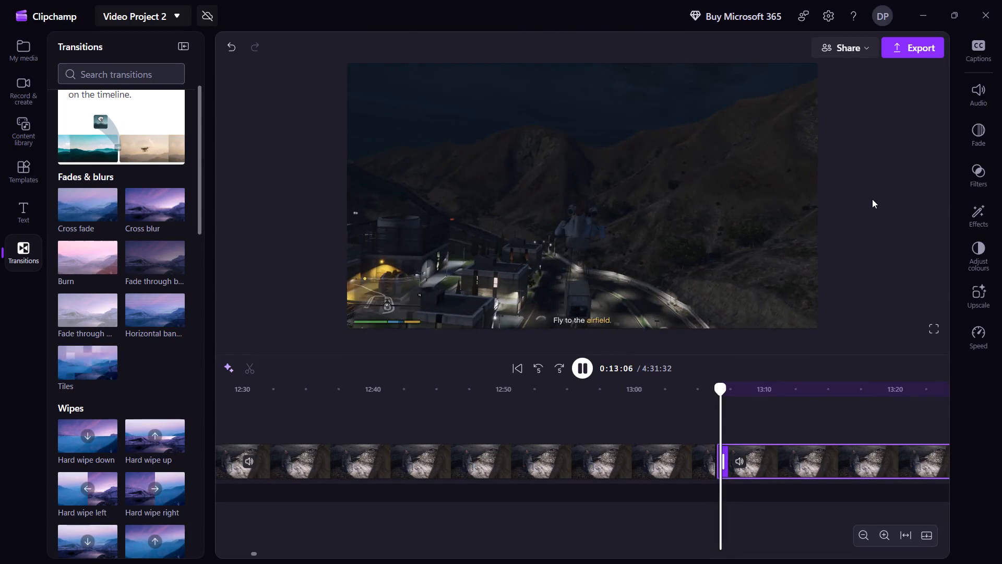
{"action": "key", "text": "shift+Right"}
{"action": "key", "text": "shift+Right"}
{"action": "key", "text": "shift+Right"}
{"action": "key", "text": "shift+Right"}
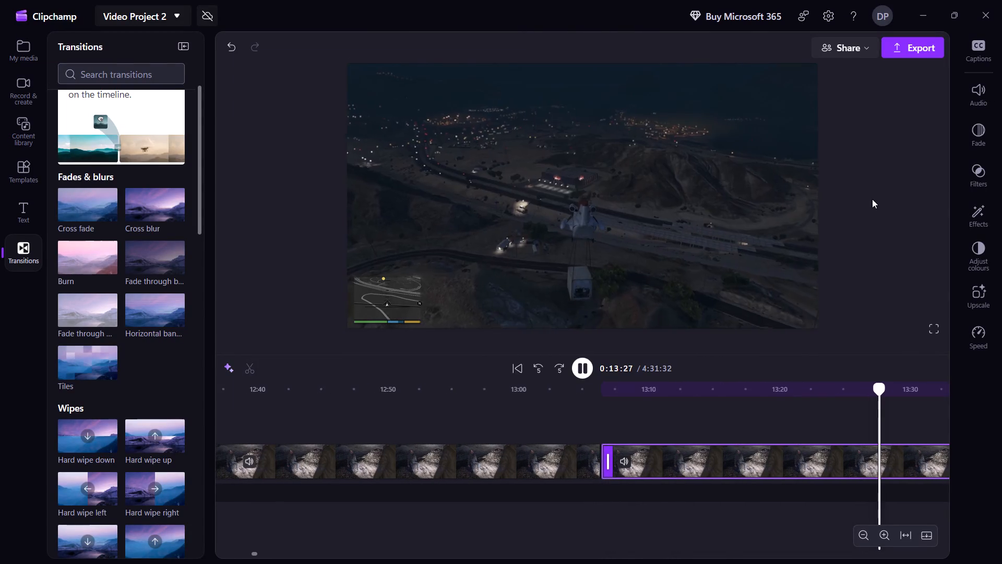
{"action": "key", "text": "shift+Right"}
{"action": "key", "text": "shift+Right"}
{"action": "key", "text": "shift+Right"}
{"action": "key", "text": "shift+Right"}
{"action": "key", "text": "shift+Right"}
{"action": "key", "text": "shift+Right"}
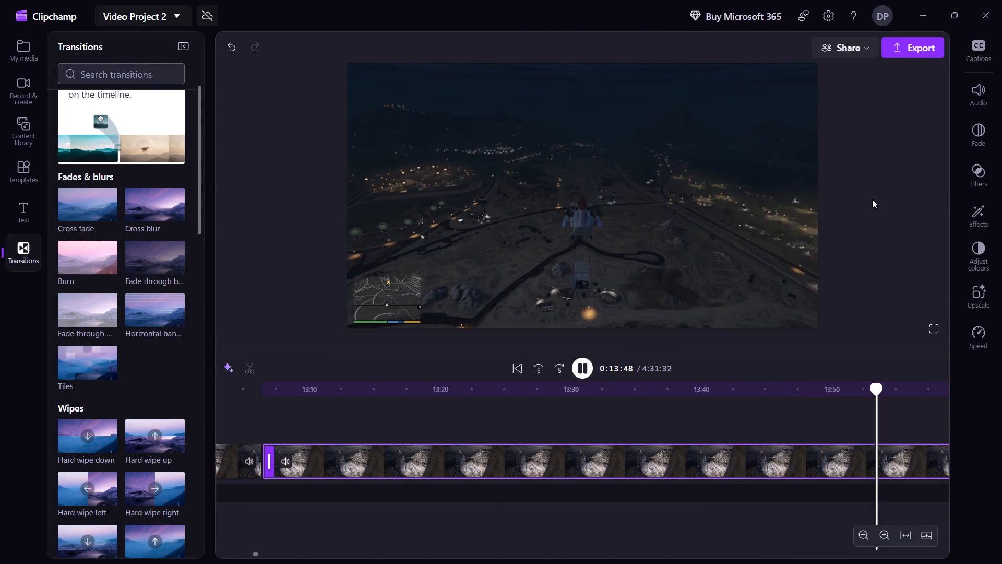
{"action": "key", "text": "shift+Right"}
{"action": "key", "text": "shift+Right"}
{"action": "key", "text": "shift+Right"}
{"action": "key", "text": "shift+Right"}
{"action": "key", "text": "shift+Right"}
{"action": "key", "text": "shift+Right"}
{"action": "key", "text": "shift+Right"}
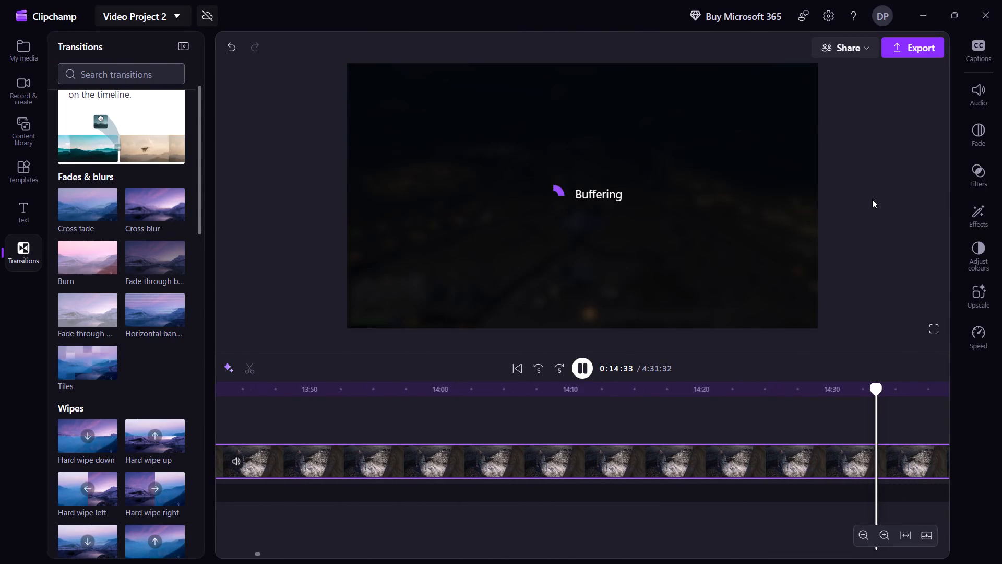
{"action": "key", "text": "shift+Right"}
{"action": "key", "text": "shift+Right"}
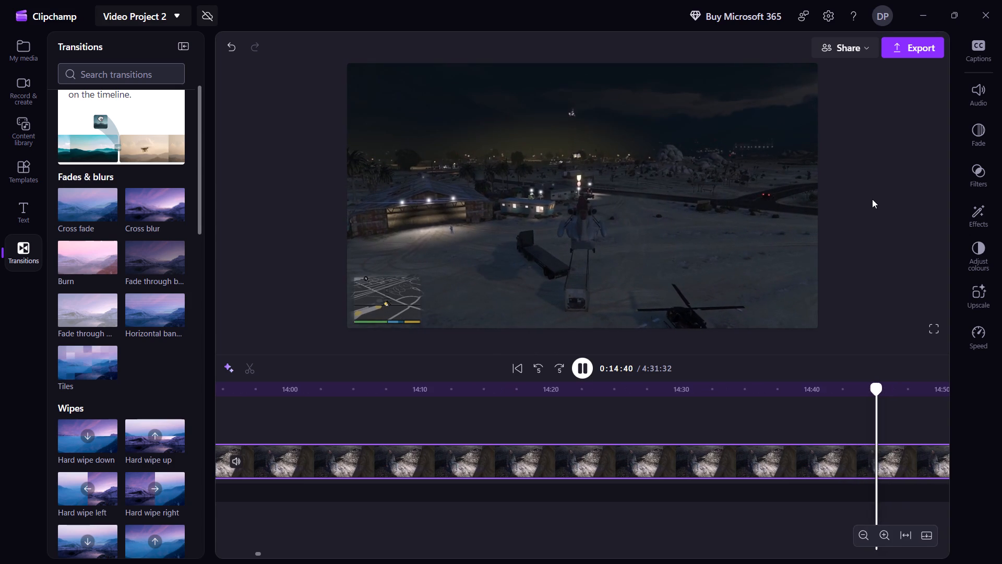
{"action": "key", "text": "shift+Right"}
{"action": "key", "text": "shift+Right"}
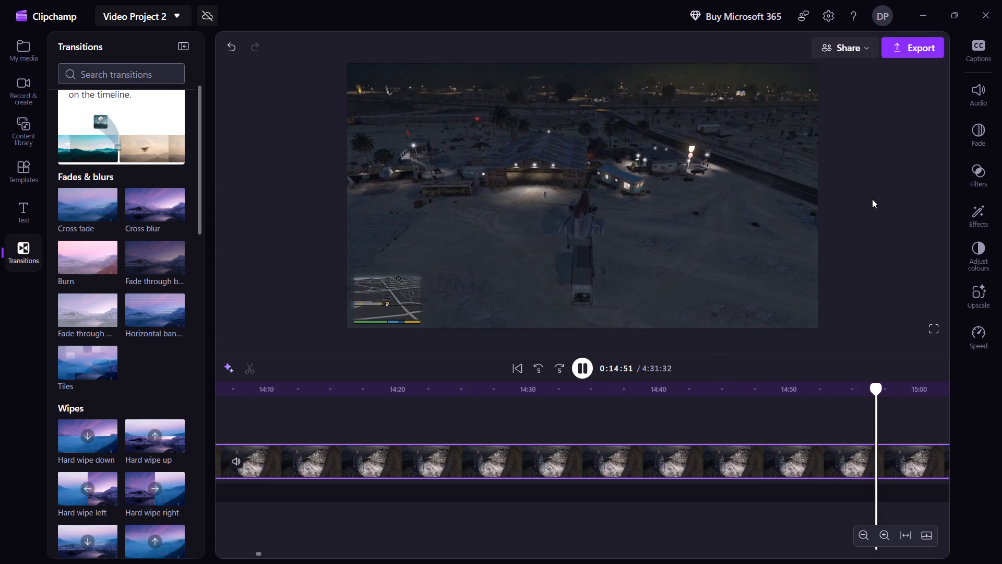
{"action": "key", "text": "shift+Right"}
{"action": "key", "text": "shift+Right"}
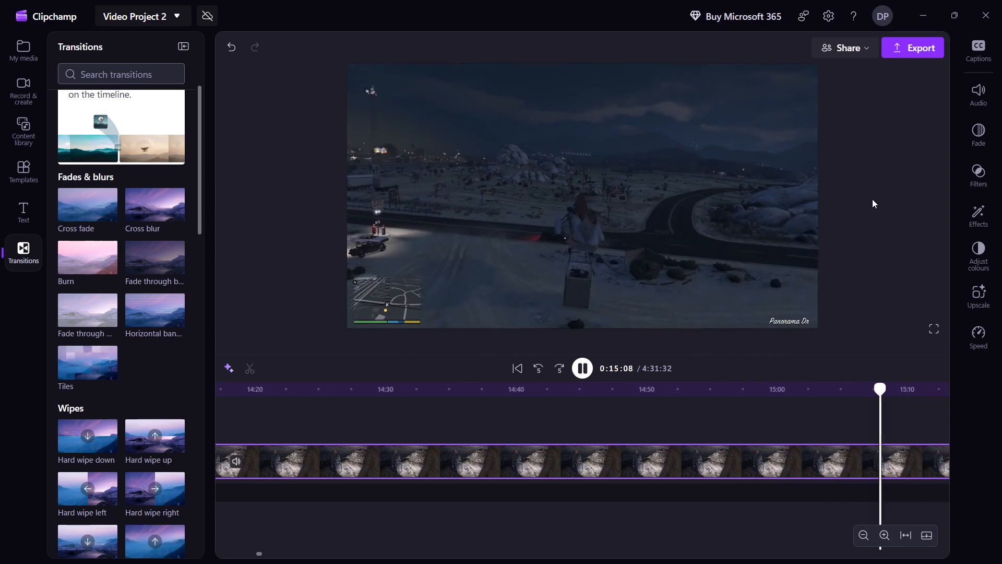
{"action": "key", "text": "shift+Right"}
{"action": "key", "text": "shift+Right"}
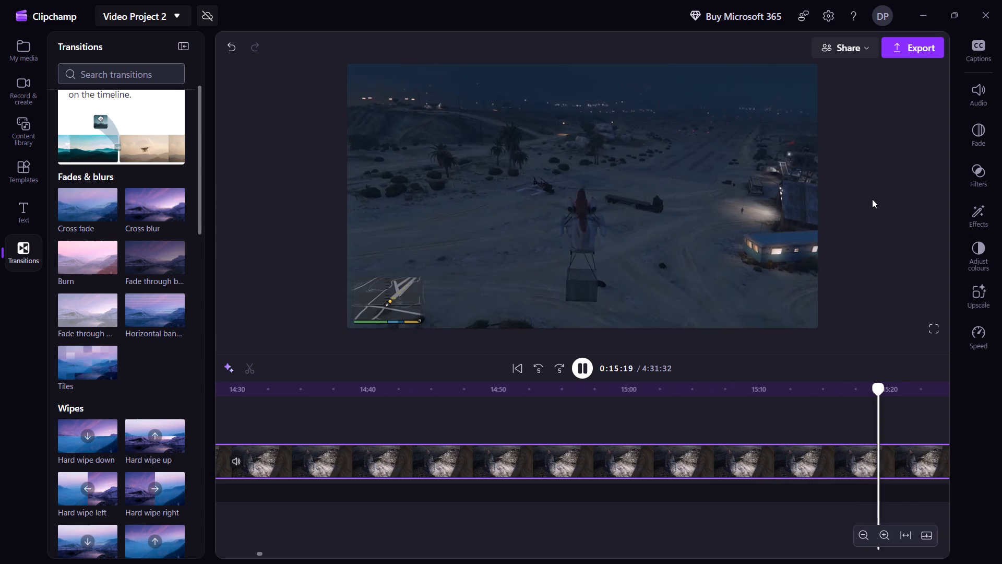
{"action": "key", "text": "shift+Right"}
{"action": "key", "text": "shift+Right"}
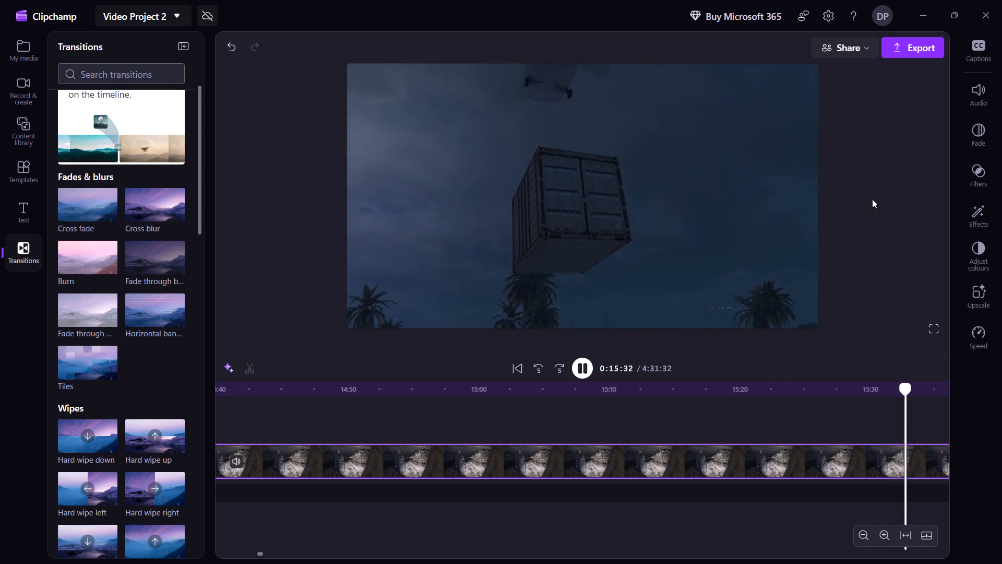
Split the recording at 15:29, where the helicopter hovers with the container above the truck.
{"action": "key", "text": "shift+Left"}
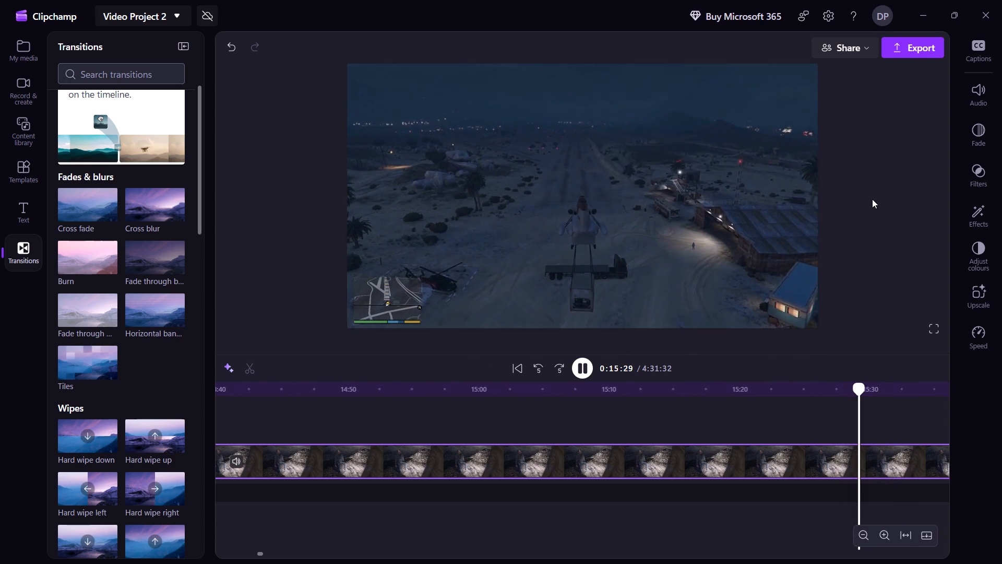
{"action": "key", "text": "space"}
{"action": "key", "text": "s"}
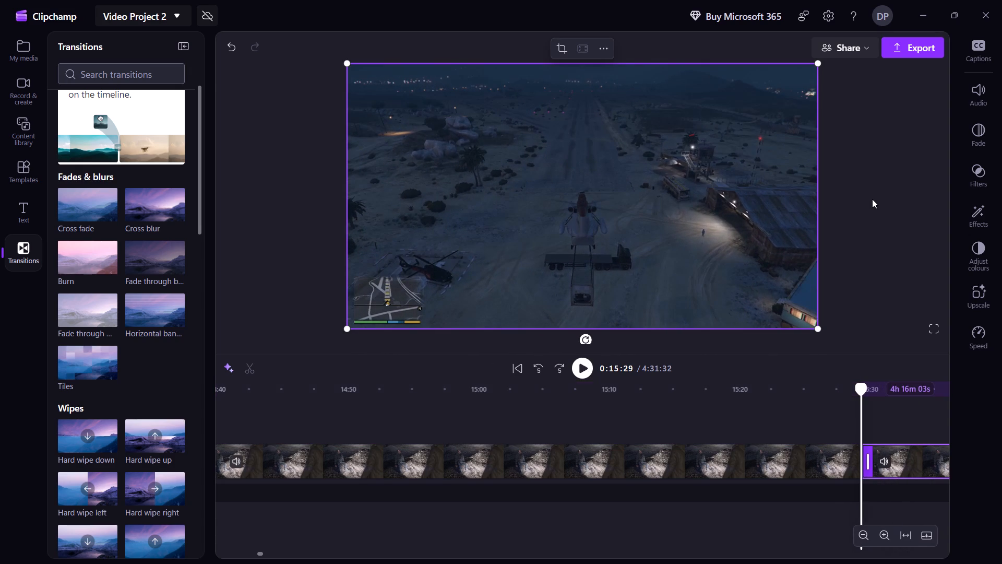
Delete the flight section between 13:06 and 15:29 and close the gap it leaves on the timeline.
{"action": "left_click", "coordinate": [673, 464]}
{"action": "right_click", "coordinate": [673, 464]}
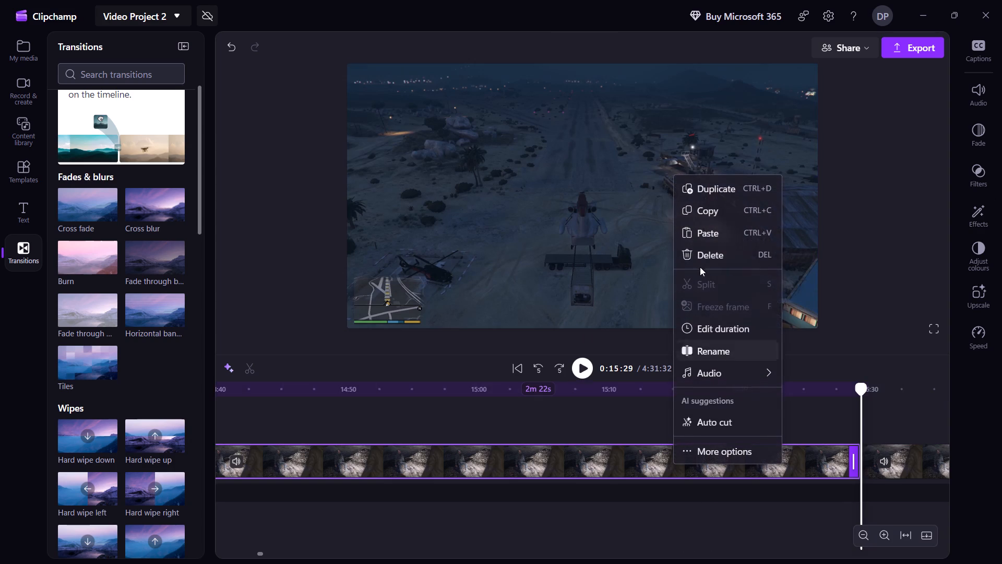
{"action": "left_click", "coordinate": [717, 258]}
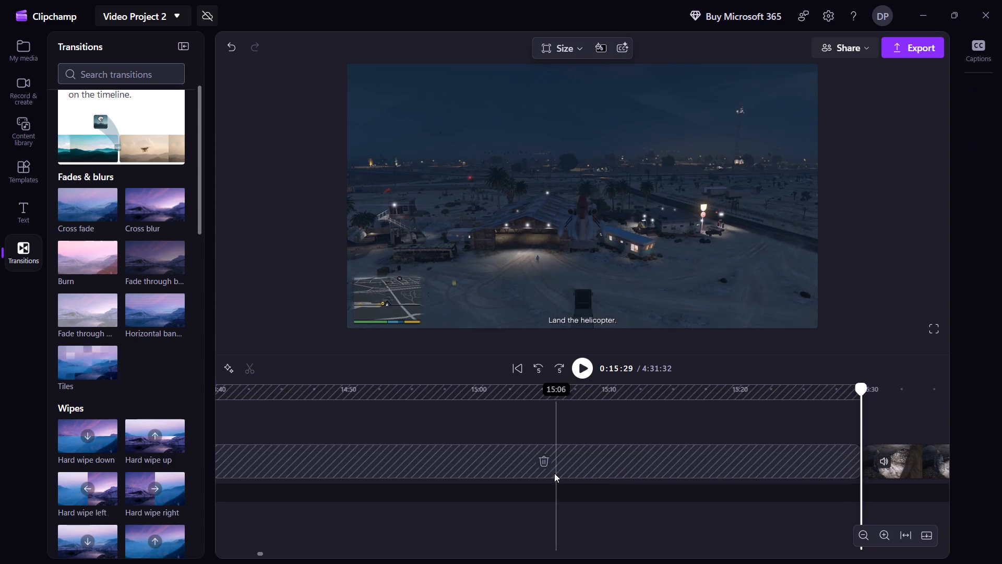
{"action": "left_click", "coordinate": [542, 457]}
Add a Cross fade transition at the cut at about 13:06 and play it back from 13:04.
{"action": "key", "text": "Left"}
{"action": "key", "text": "Left"}
{"action": "key", "text": "Left"}
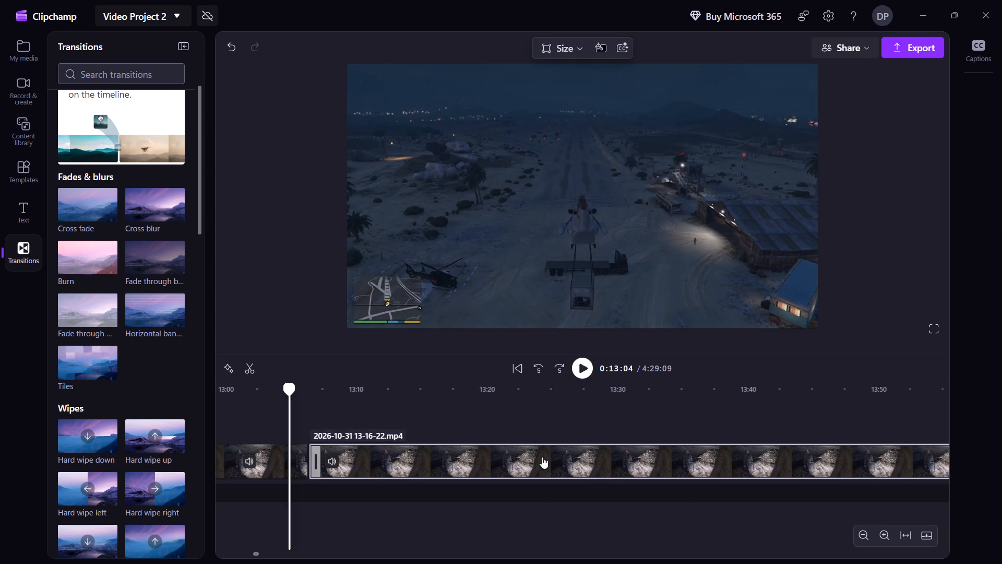
{"action": "left_click_drag", "start_coordinate": [76, 204], "coordinate": [306, 397]}
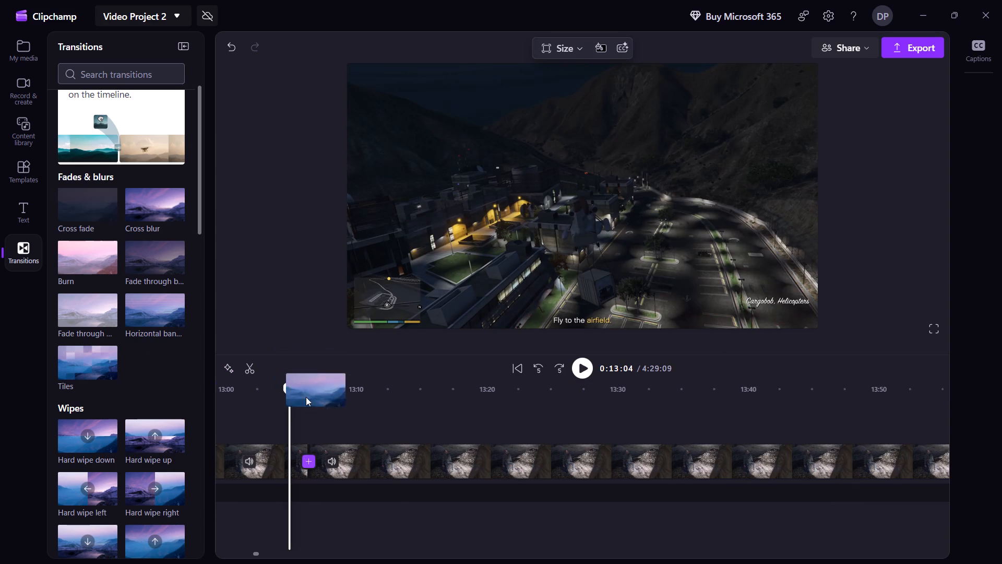
{"action": "left_click_drag", "start_coordinate": [306, 397], "coordinate": [306, 460]}
{"action": "key", "text": "space"}
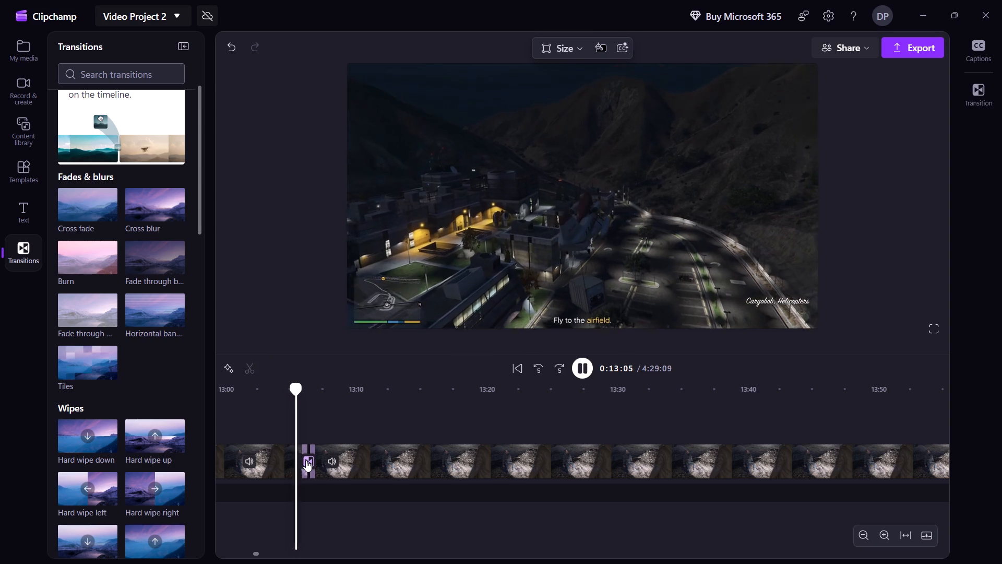
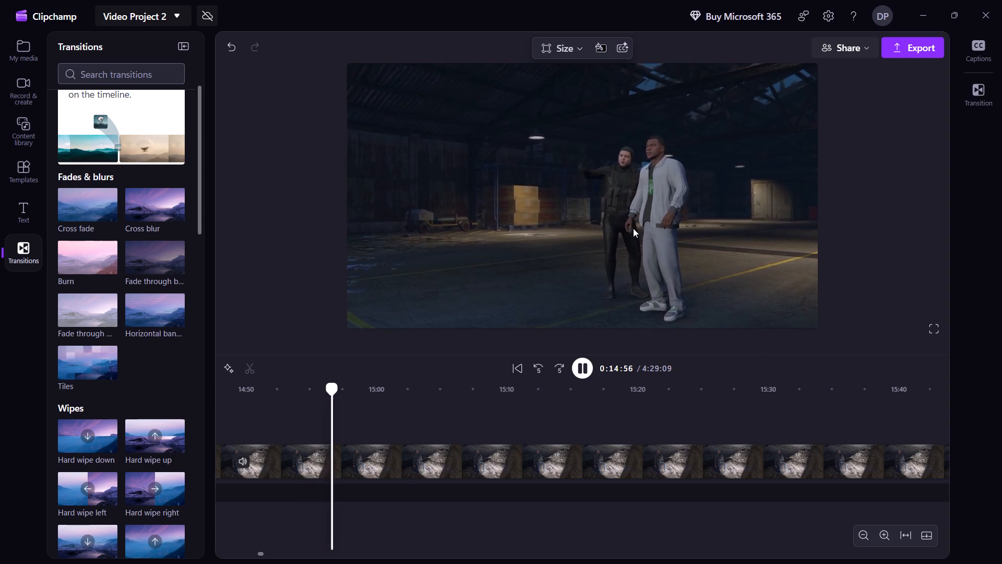
Split the recording at about 15:16, just after the drive taking Patricia to the farm house begins.
{"action": "key", "text": "shift+Right"}
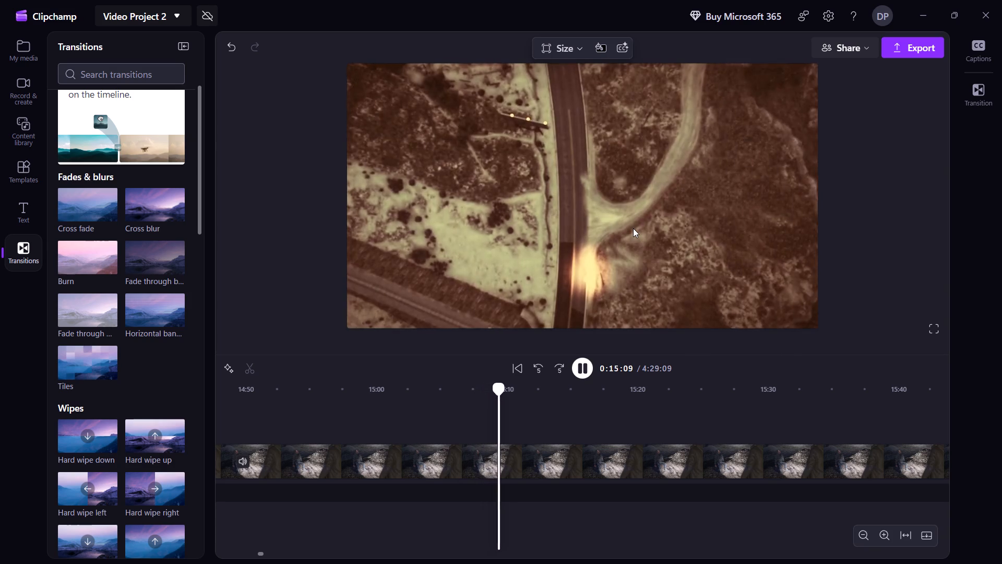
{"action": "key", "text": "space"}
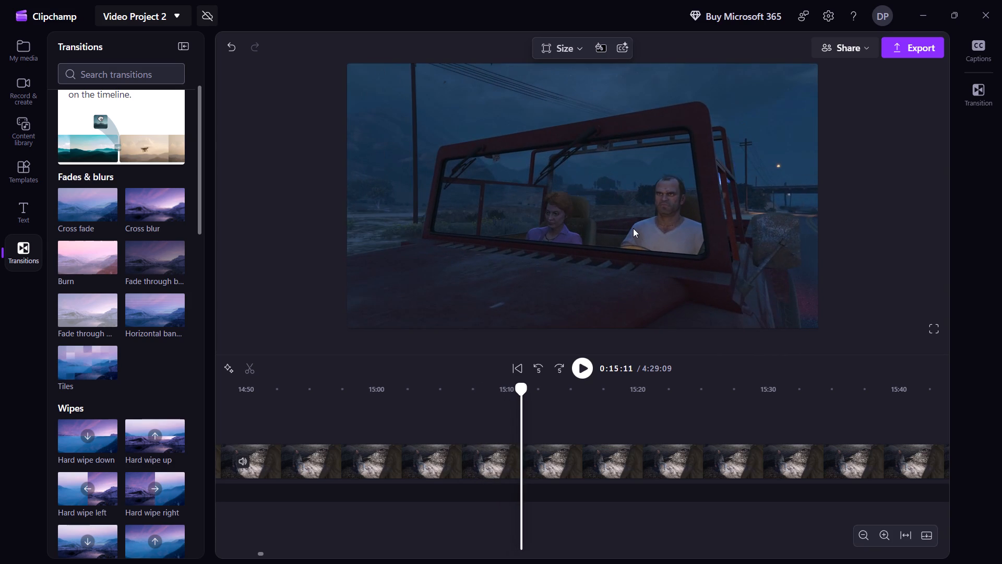
{"action": "key", "text": "space"}
{"action": "key", "text": "space"}
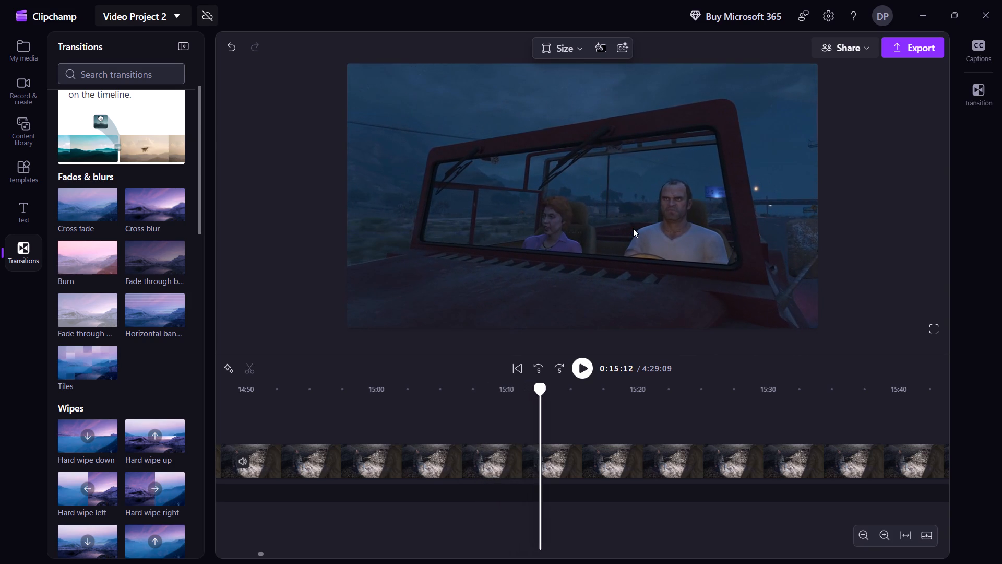
{"action": "key", "text": "Left"}
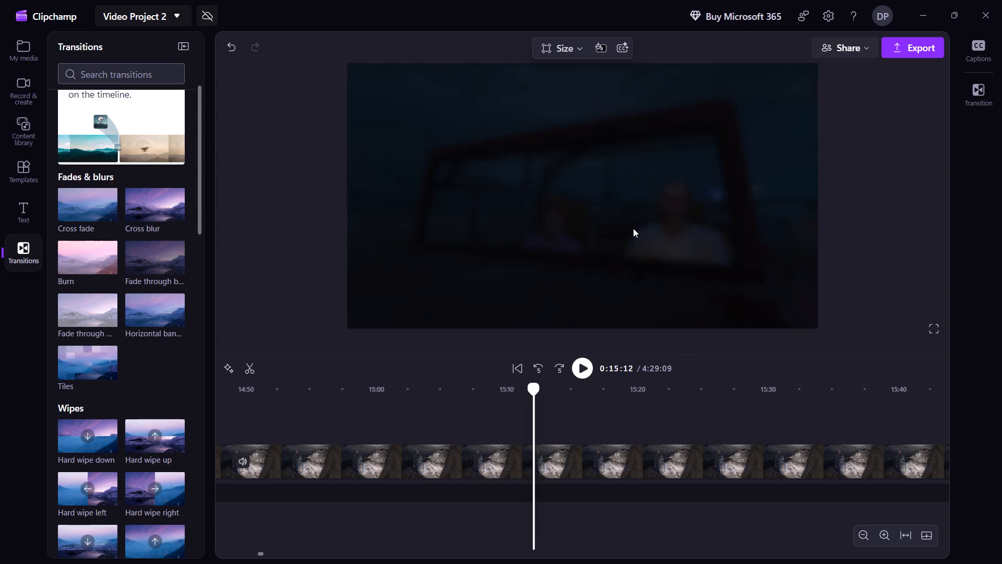
{"action": "key", "text": "space"}
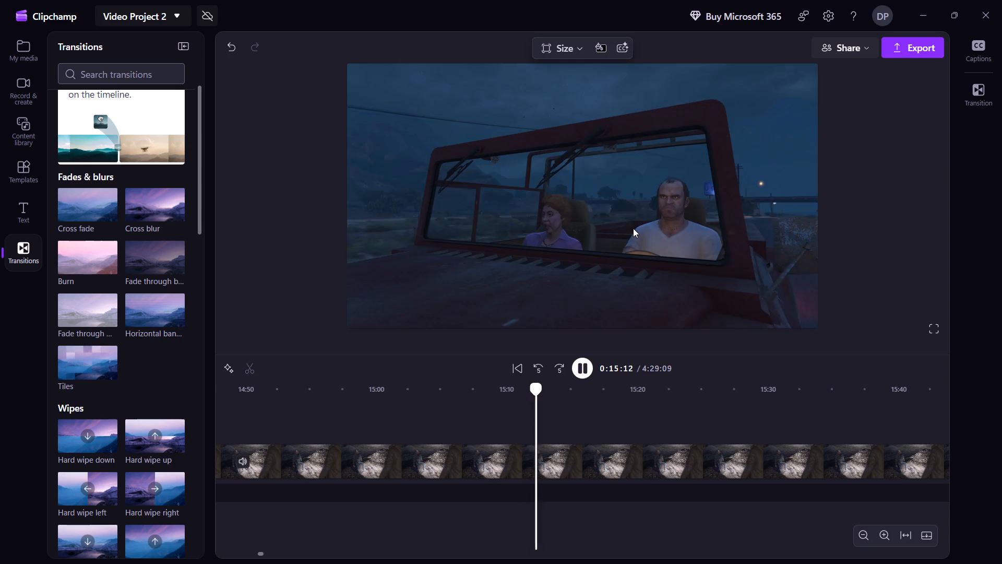
{"action": "key", "text": "space"}
{"action": "key", "text": "space"}
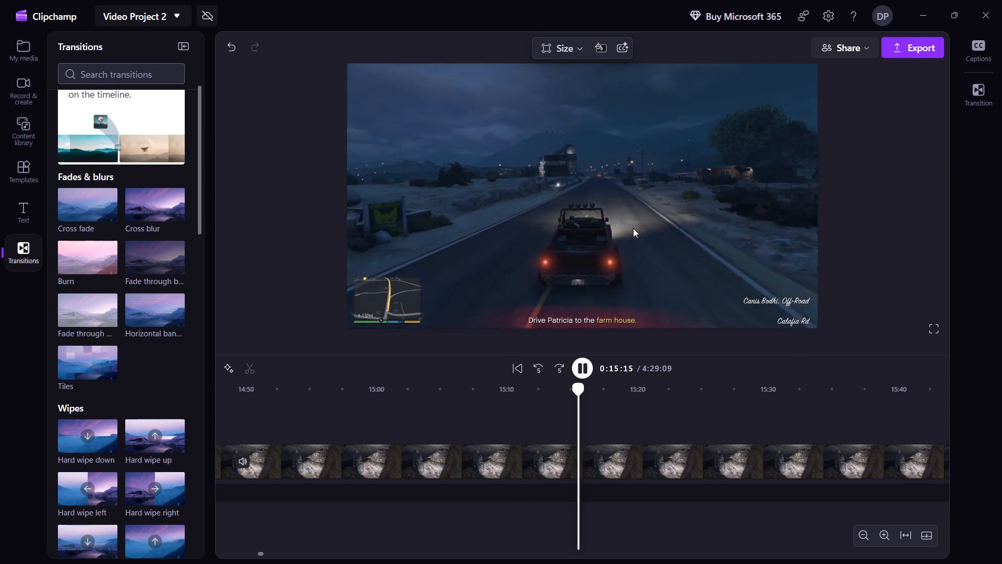
{"action": "key", "text": "s"}
Split the recording at 16:35, where the red truck turns onto the fenced farm road before the arrival cutscene.
{"action": "key", "text": "shift+Right"}
{"action": "key", "text": "shift+Right"}
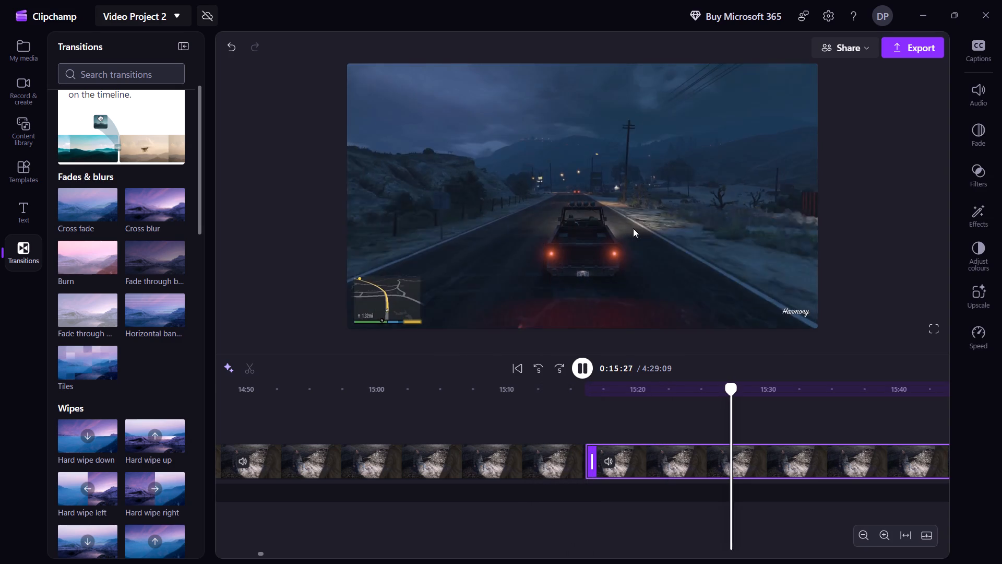
{"action": "key", "text": "shift+Right"}
{"action": "key", "text": "shift+Right"}
{"action": "key", "text": "shift+Right"}
{"action": "key", "text": "shift+Right"}
{"action": "key", "text": "shift+Right"}
{"action": "key", "text": "shift+Right"}
{"action": "key", "text": "shift+Right"}
{"action": "key", "text": "shift+Right"}
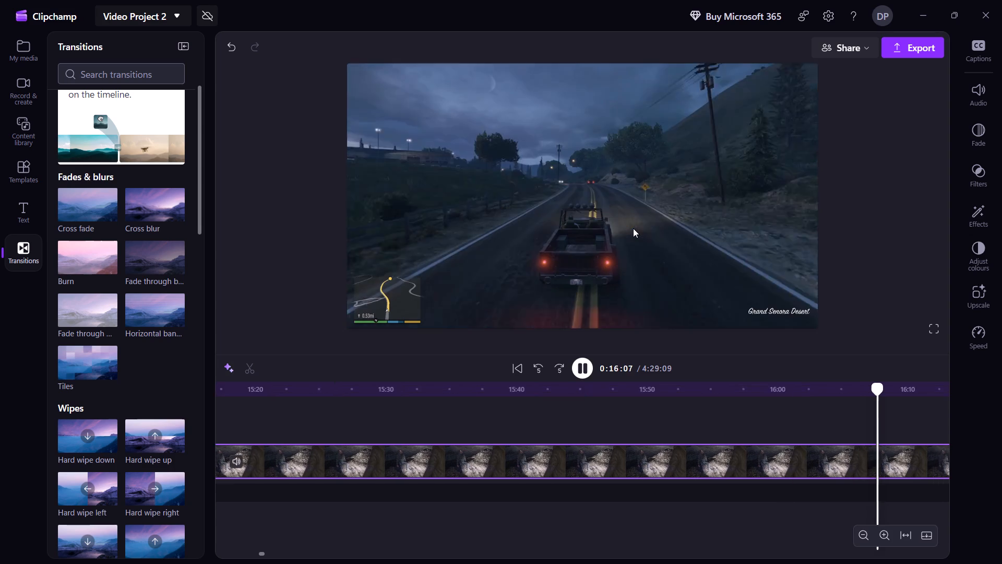
{"action": "key", "text": "shift+Right"}
{"action": "key", "text": "shift+Right"}
{"action": "key", "text": "shift+Right"}
{"action": "key", "text": "shift+Right"}
{"action": "key", "text": "shift+Right"}
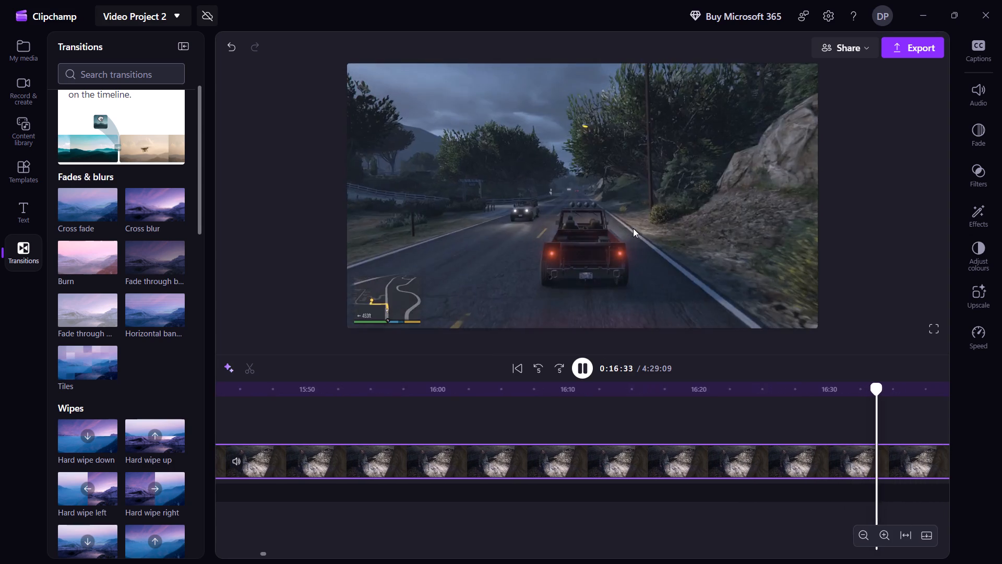
{"action": "key", "text": "shift+Right"}
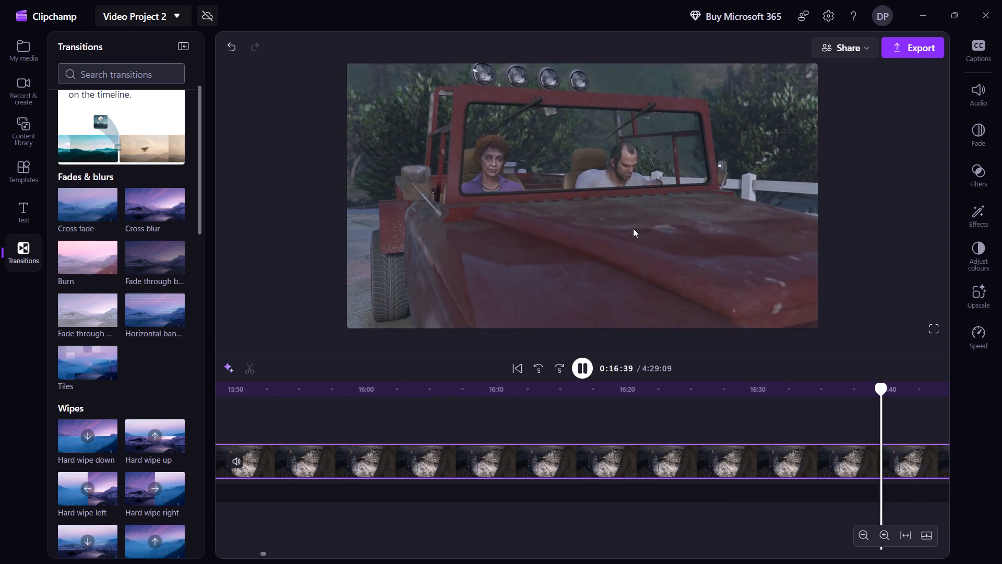
{"action": "key", "text": "shift+Left"}
{"action": "key", "text": "space"}
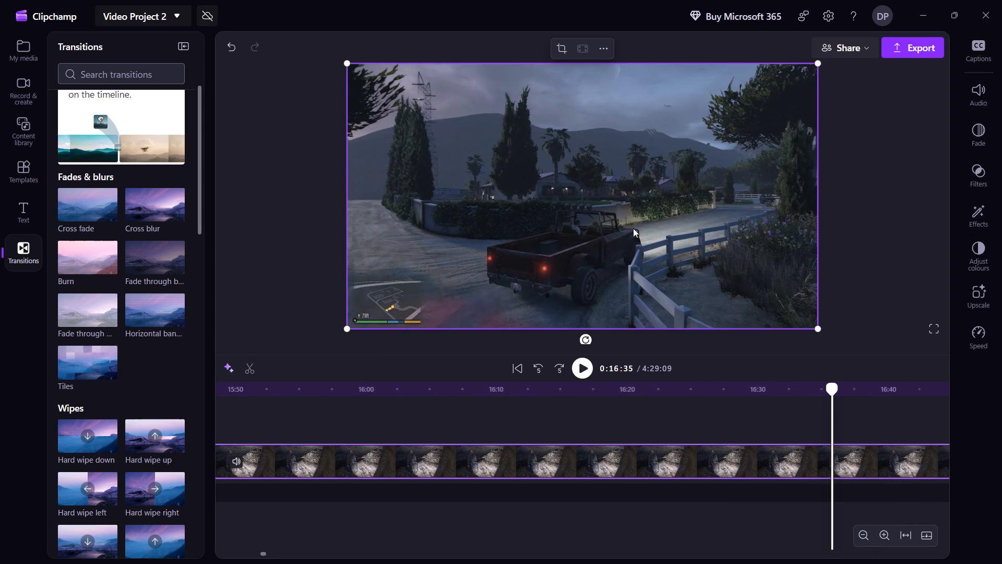
{"action": "key", "text": "s"}
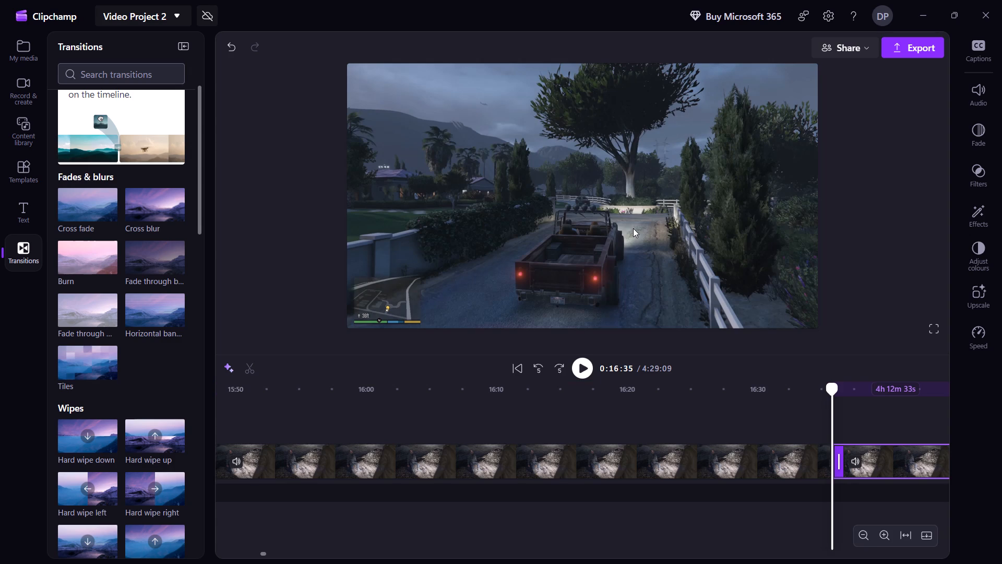
Delete the driving section between about 15:16 and 16:35 and close the gap it leaves on the timeline.
{"action": "left_click", "coordinate": [619, 455]}
{"action": "right_click", "coordinate": [619, 455]}
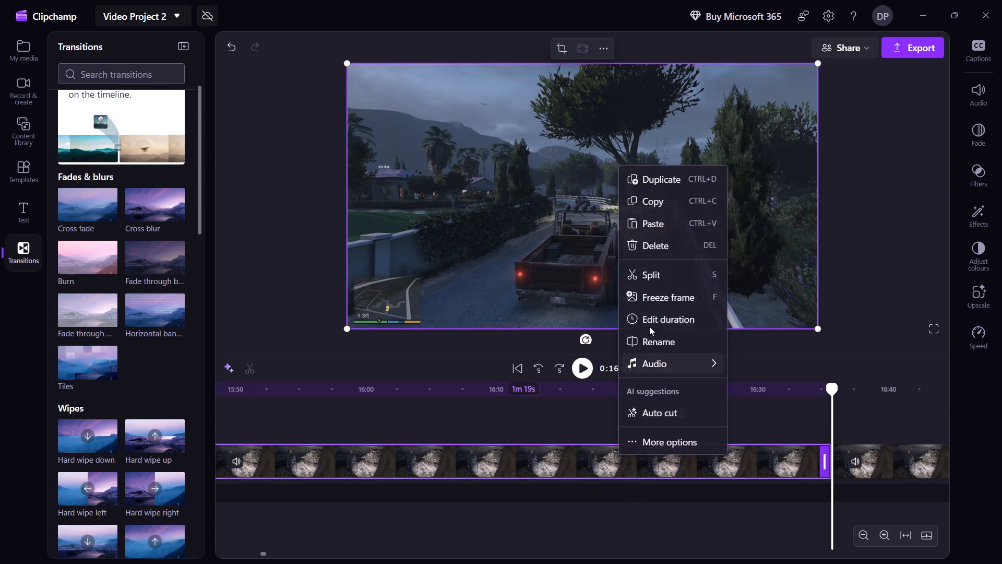
{"action": "left_click", "coordinate": [689, 234]}
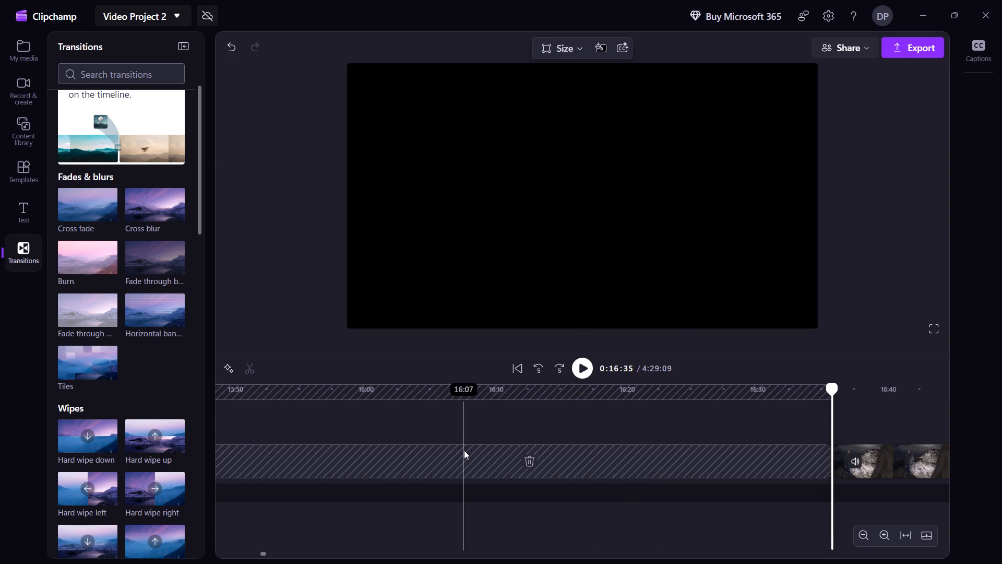
{"action": "left_click", "coordinate": [524, 460]}
Add a Cross fade transition at the cut at about 15:16 and play it back from 15:15.
{"action": "key", "text": "Left"}
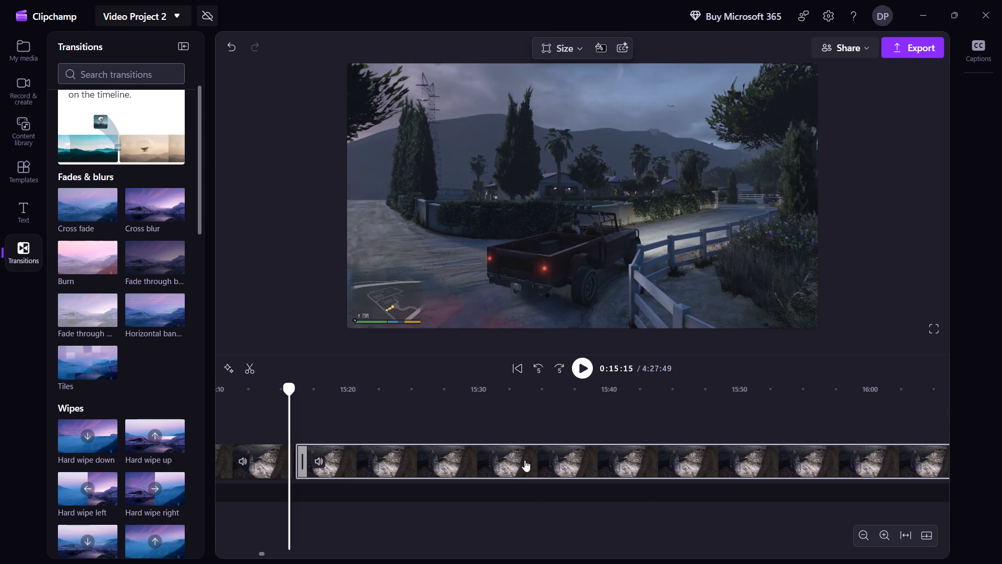
{"action": "key", "text": "Left"}
{"action": "left_click_drag", "start_coordinate": [61, 207], "coordinate": [69, 216]}
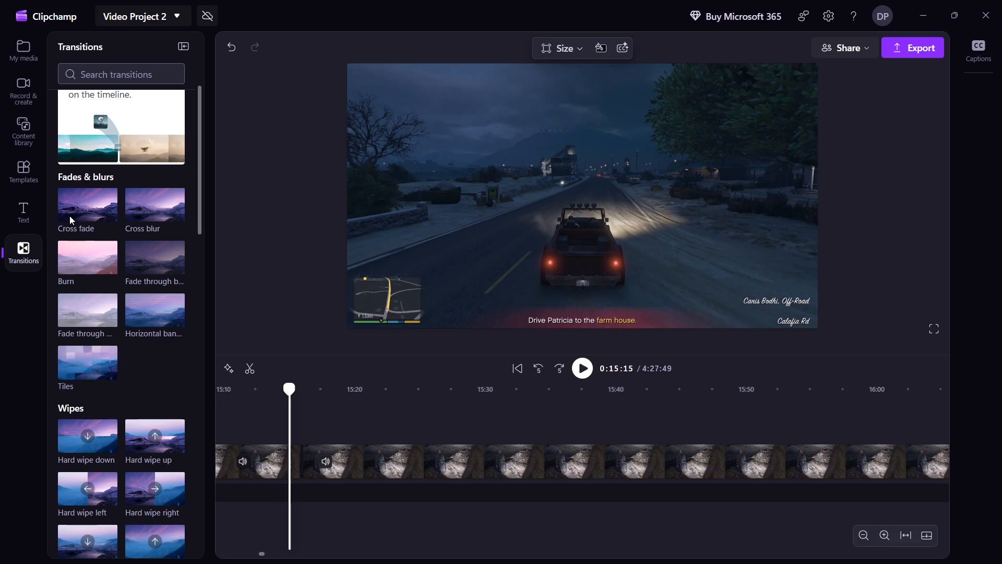
{"action": "left_click_drag", "start_coordinate": [69, 216], "coordinate": [313, 472]}
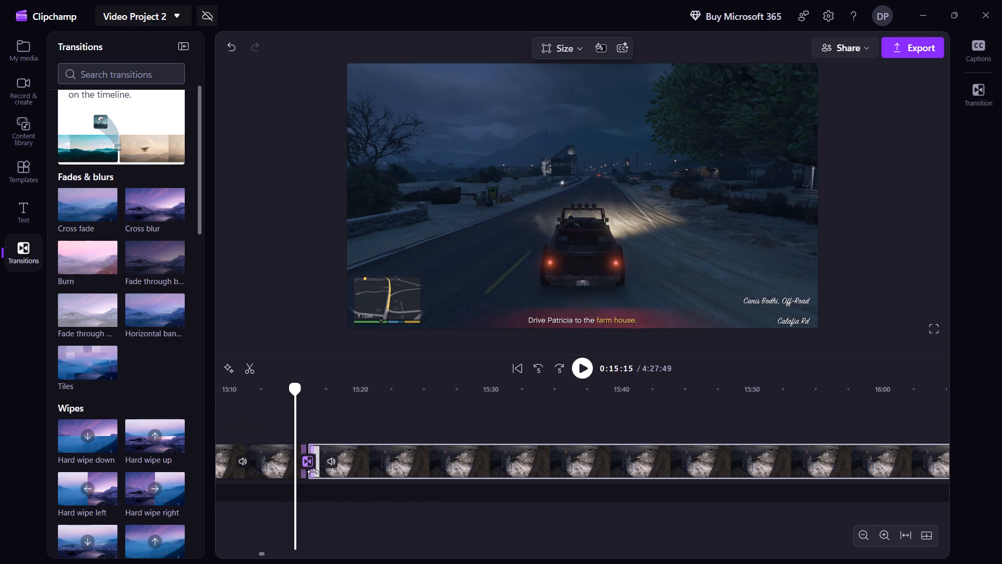
{"action": "key", "text": "space"}
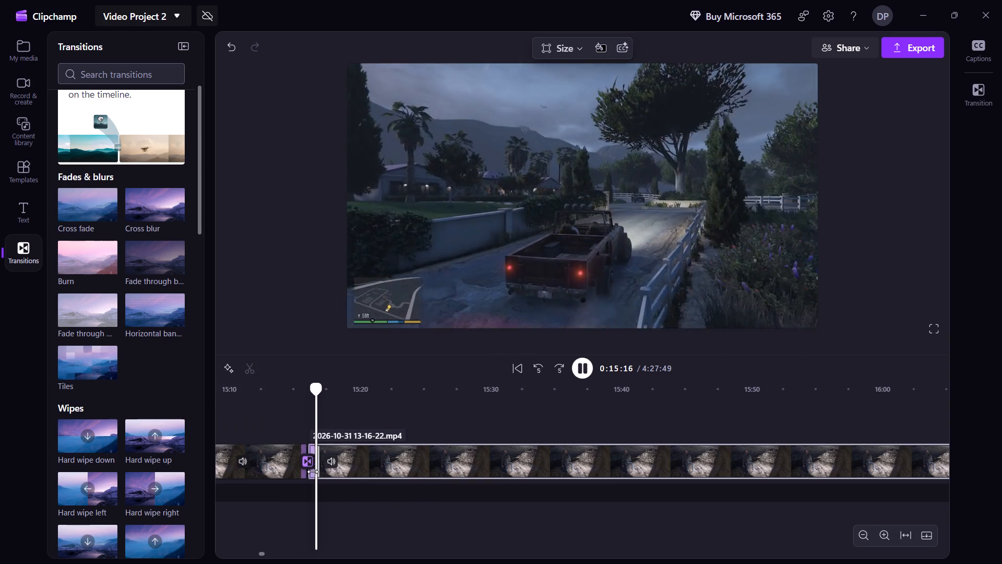
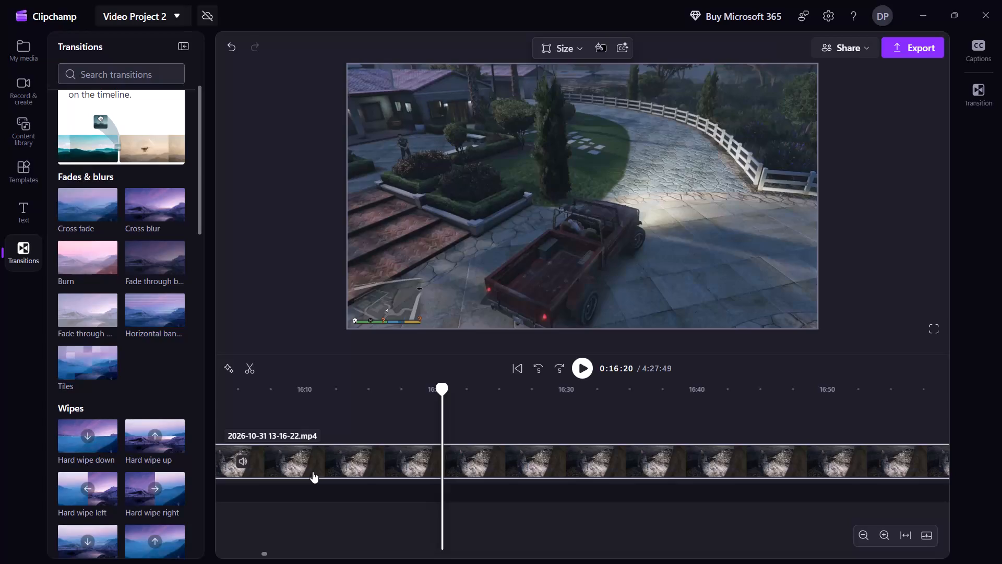
Split the recording at 16:16, while the "mission passed" Monkey Business banner is on screen over the parked truck.
{"action": "key", "text": "Left"}
{"action": "key", "text": "Left"}
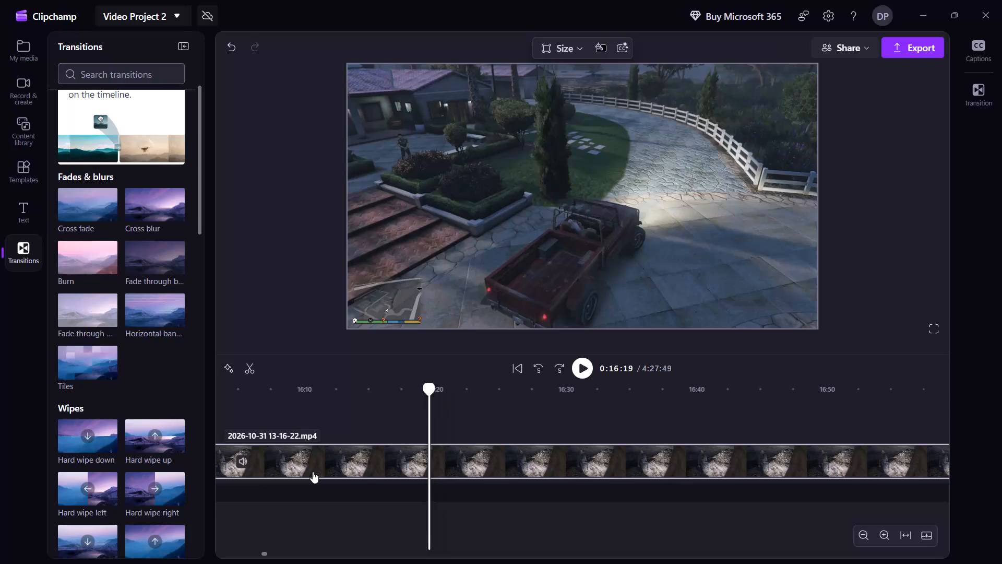
{"action": "key", "text": "Left"}
{"action": "key", "text": "Left"}
{"action": "key", "text": "Left"}
{"action": "key", "text": "Left"}
{"action": "key", "text": "Left"}
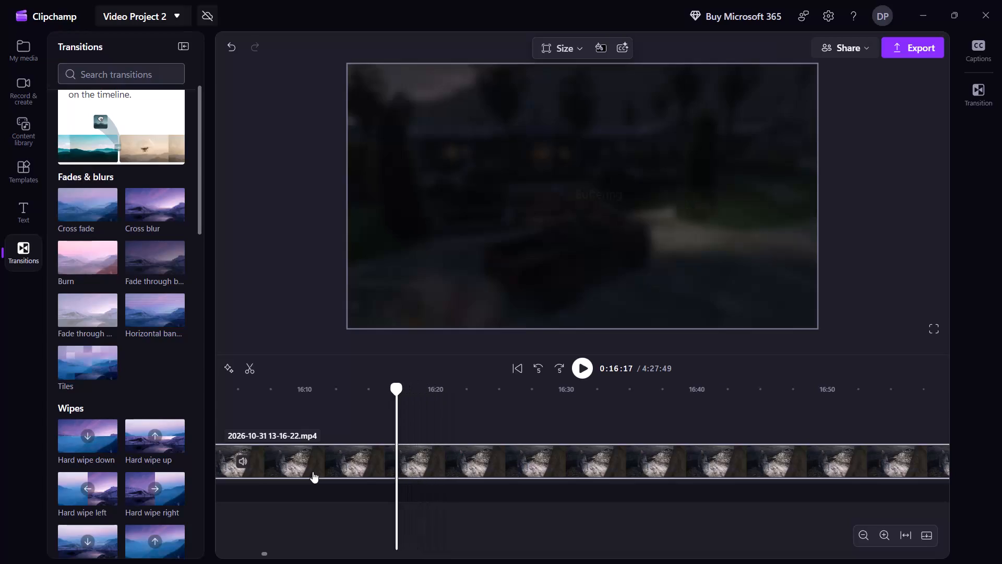
{"action": "key", "text": "Left"}
{"action": "key", "text": "Left"}
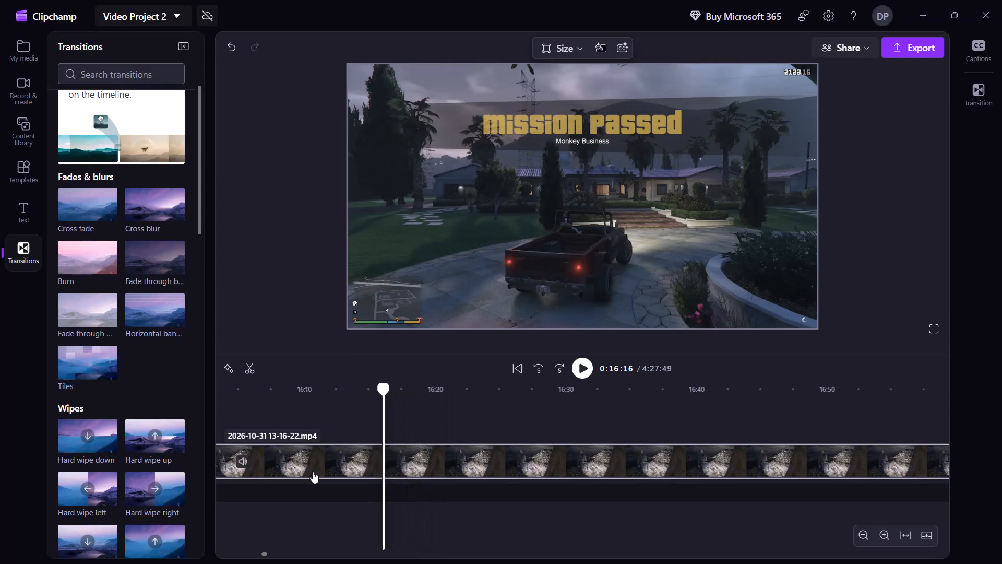
{"action": "type", "text": "s"}
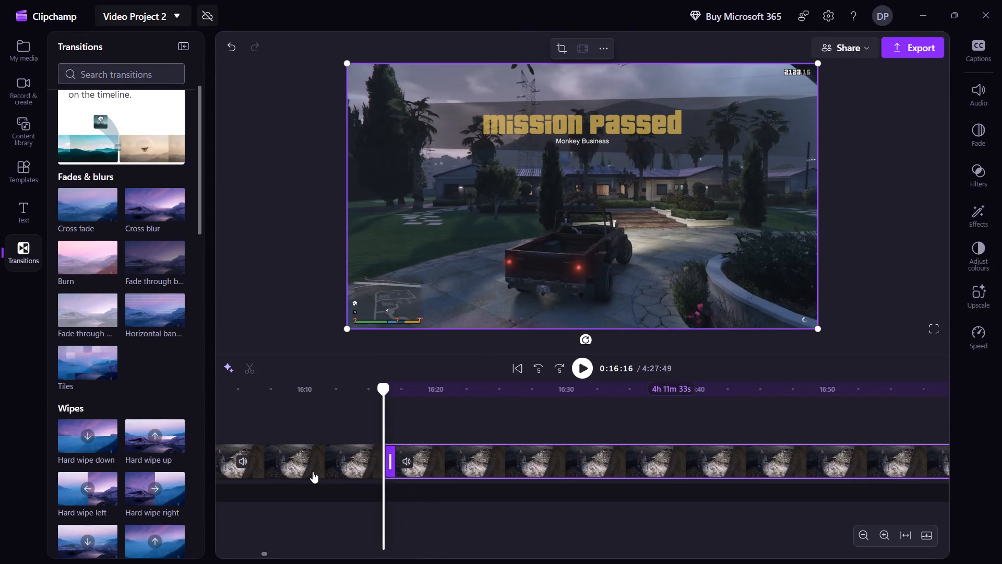
Split the recording at about 20:23, where the character climbs the outdoor stairs towards the man at the orange door.
{"action": "key", "text": "space"}
{"action": "key", "text": "shift+Right"}
{"action": "key", "text": "shift+Right"}
{"action": "key", "text": "shift+Right"}
{"action": "key", "text": "shift+Right"}
{"action": "key", "text": "shift+Right"}
{"action": "key", "text": "shift+Right"}
{"action": "key", "text": "shift+Right"}
{"action": "key", "text": "shift+Right"}
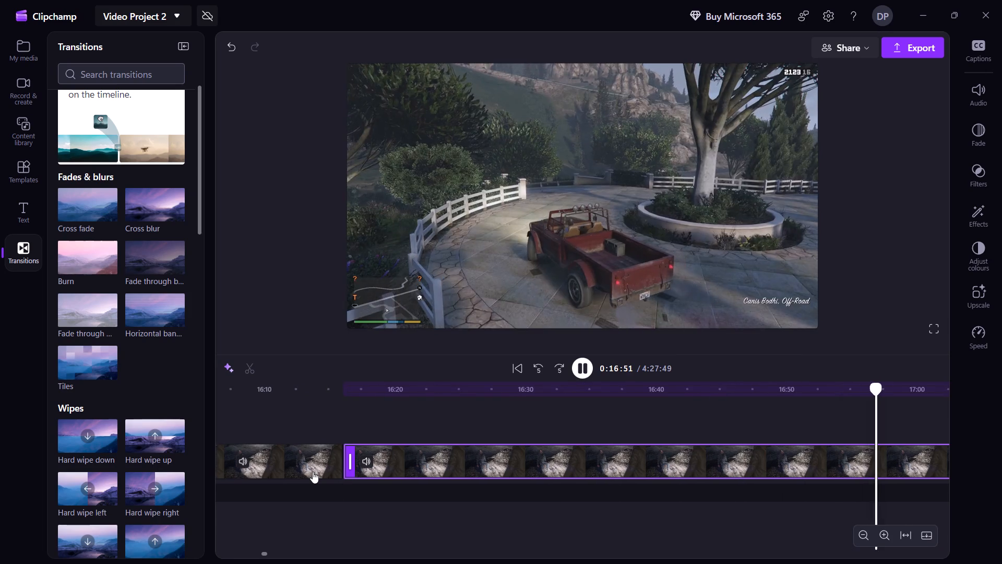
{"action": "key", "text": "shift+Right"}
{"action": "key", "text": "shift+Right"}
{"action": "key", "text": "shift+Right"}
{"action": "key", "text": "shift+Right"}
{"action": "key", "text": "shift+Right"}
{"action": "key", "text": "shift+Right"}
{"action": "key", "text": "shift+Right"}
{"action": "key", "text": "shift+Right"}
{"action": "key", "text": "shift+Right"}
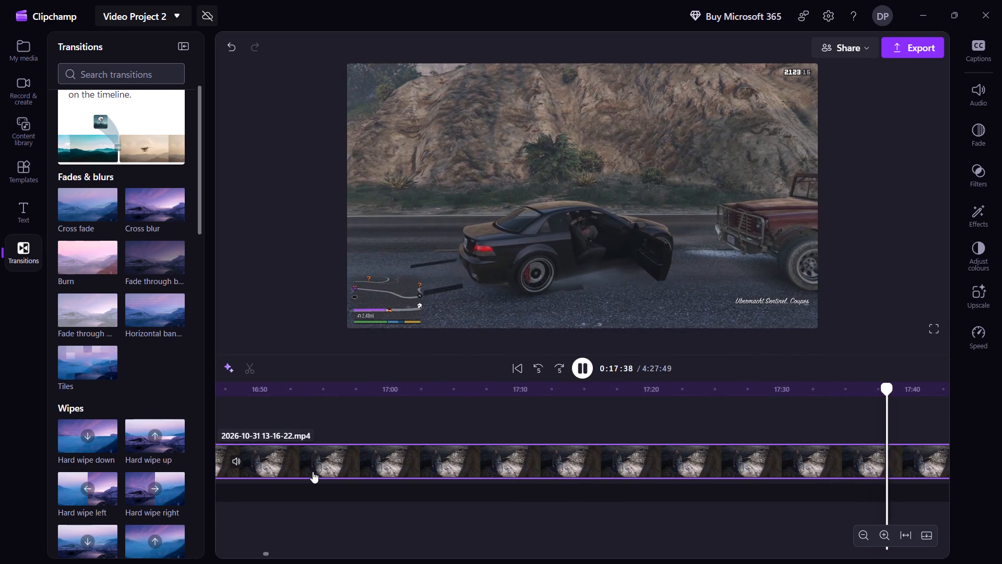
{"action": "key", "text": "shift+Right"}
{"action": "key", "text": "shift+Right"}
{"action": "key", "text": "shift+Right"}
{"action": "key", "text": "shift+Right"}
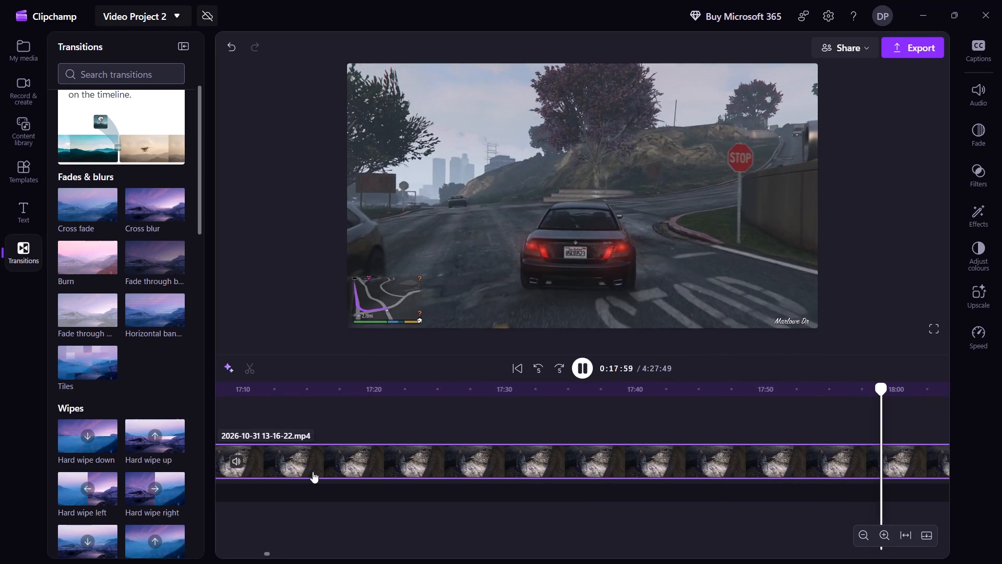
{"action": "key", "text": "shift+Right"}
{"action": "key", "text": "shift+Right"}
{"action": "key", "text": "shift+Right"}
{"action": "key", "text": "shift+Right"}
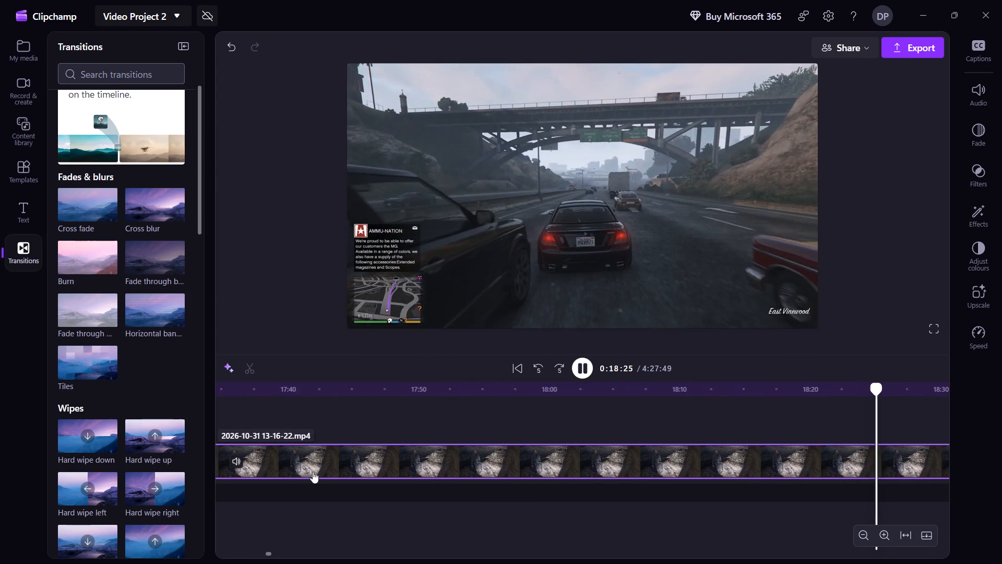
{"action": "key", "text": "shift+Right"}
{"action": "key", "text": "shift+Right"}
{"action": "key", "text": "shift+Right"}
{"action": "key", "text": "shift+Right"}
{"action": "key", "text": "shift+Right"}
{"action": "key", "text": "shift+Right"}
{"action": "key", "text": "shift+Right"}
{"action": "key", "text": "shift+Right"}
{"action": "key", "text": "shift+Right"}
{"action": "key", "text": "shift+Right"}
{"action": "key", "text": "shift+Right"}
{"action": "key", "text": "shift+Right"}
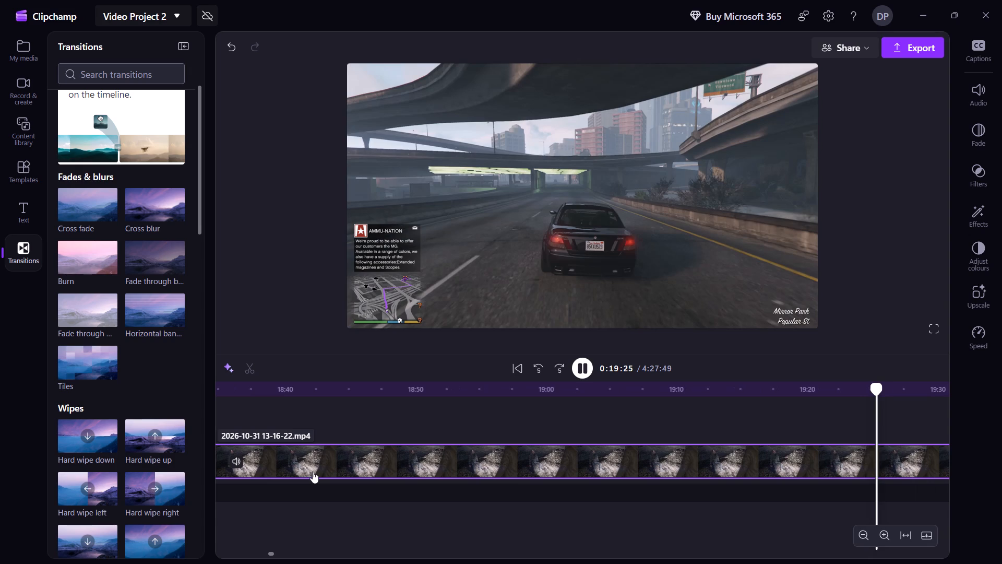
{"action": "key", "text": "shift+Right"}
{"action": "key", "text": "shift+Right"}
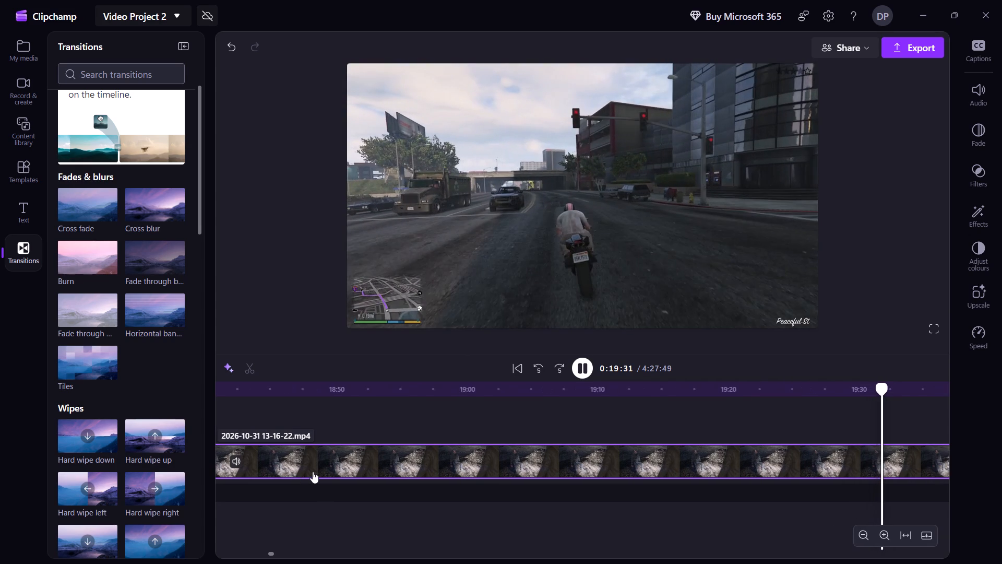
{"action": "key", "text": "shift+Right"}
{"action": "key", "text": "shift+Right"}
{"action": "key", "text": "shift+Right"}
{"action": "key", "text": "shift+Right"}
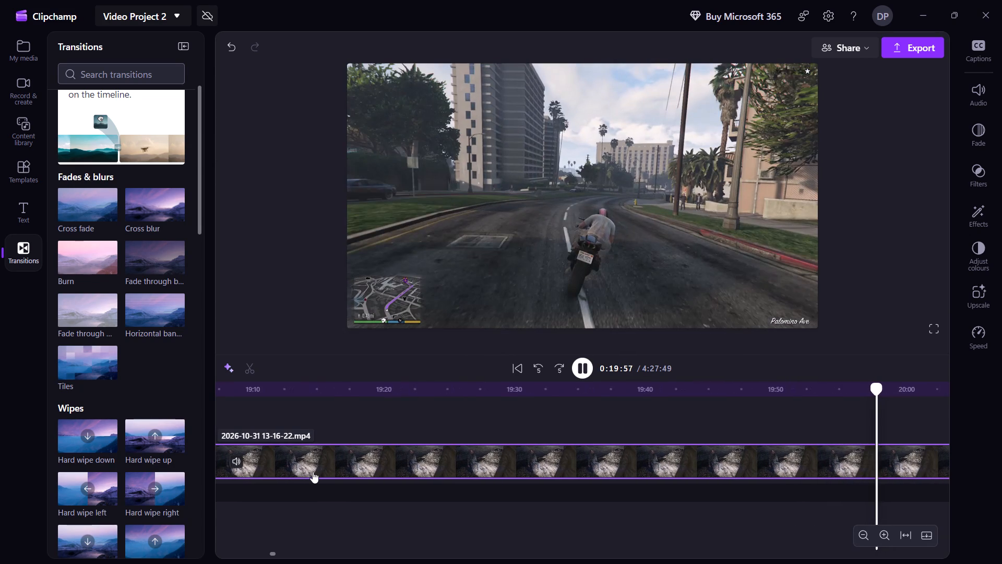
{"action": "key", "text": "shift+Right"}
{"action": "key", "text": "shift+Right"}
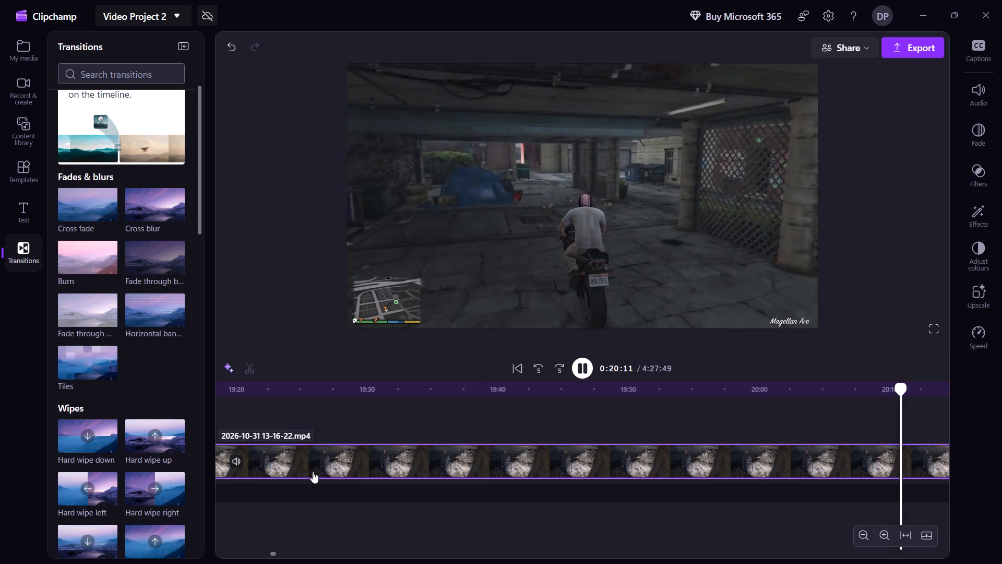
{"action": "key", "text": "shift+Right"}
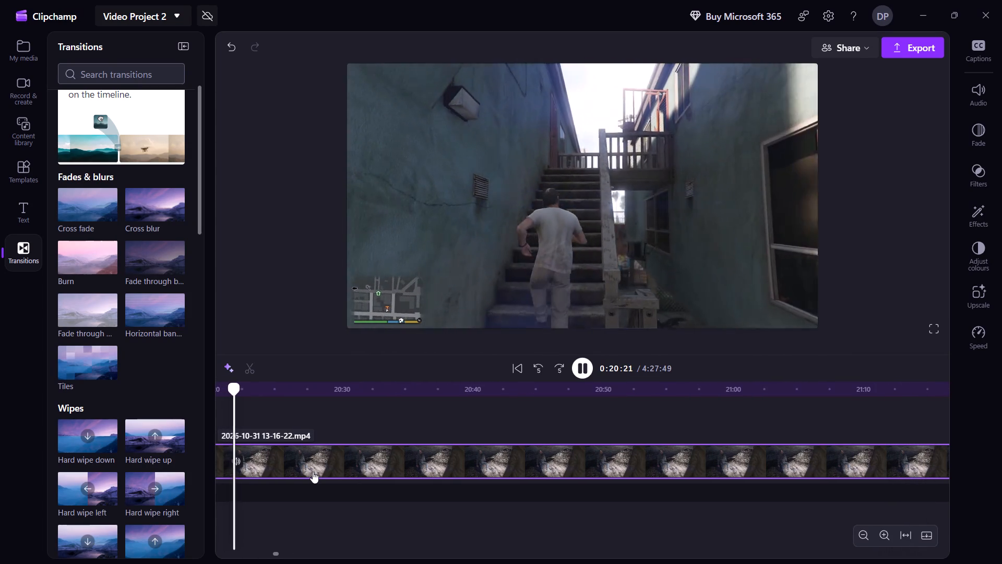
{"action": "key", "text": "space"}
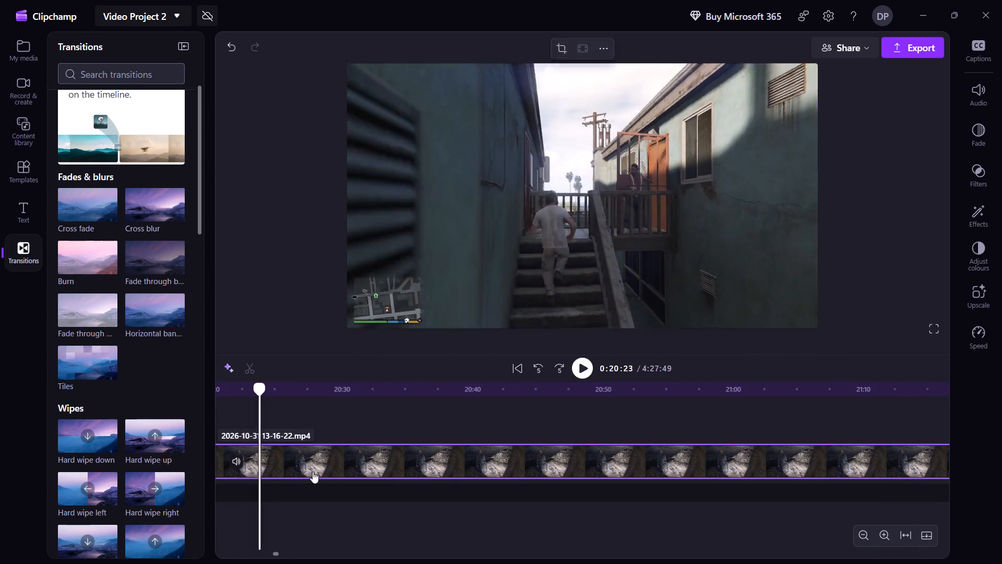
{"action": "type", "text": "s"}
{"action": "key", "text": "space"}
{"action": "key", "text": "space"}
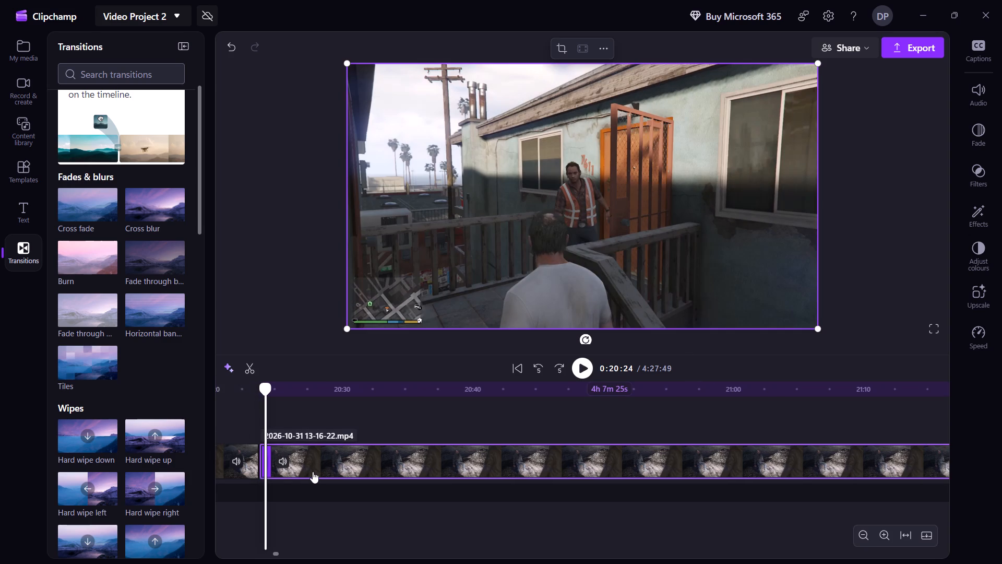
Delete the driving section between 16:16 and about 20:23 and close the gap it leaves on the timeline.
{"action": "scroll", "coordinate": [313, 472], "scroll_direction": "down", "scroll_amount": 2, "text": "shift"}
{"action": "scroll", "coordinate": [313, 472], "scroll_direction": "up", "scroll_amount": 4, "text": "shift"}
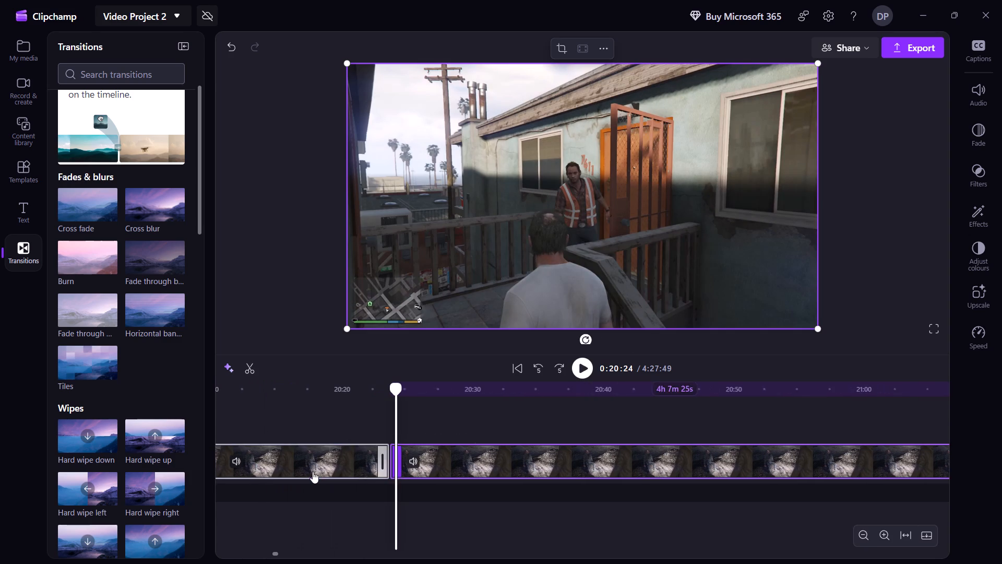
{"action": "left_click", "coordinate": [313, 472]}
{"action": "right_click", "coordinate": [313, 472]}
{"action": "left_click", "coordinate": [373, 273]}
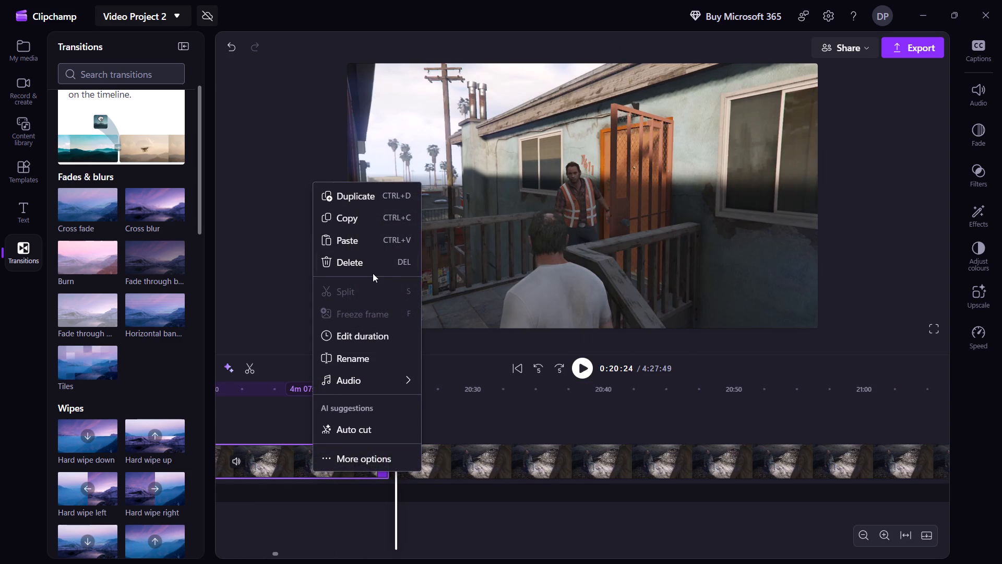
{"action": "left_click", "coordinate": [387, 265]}
{"action": "left_click", "coordinate": [312, 461]}
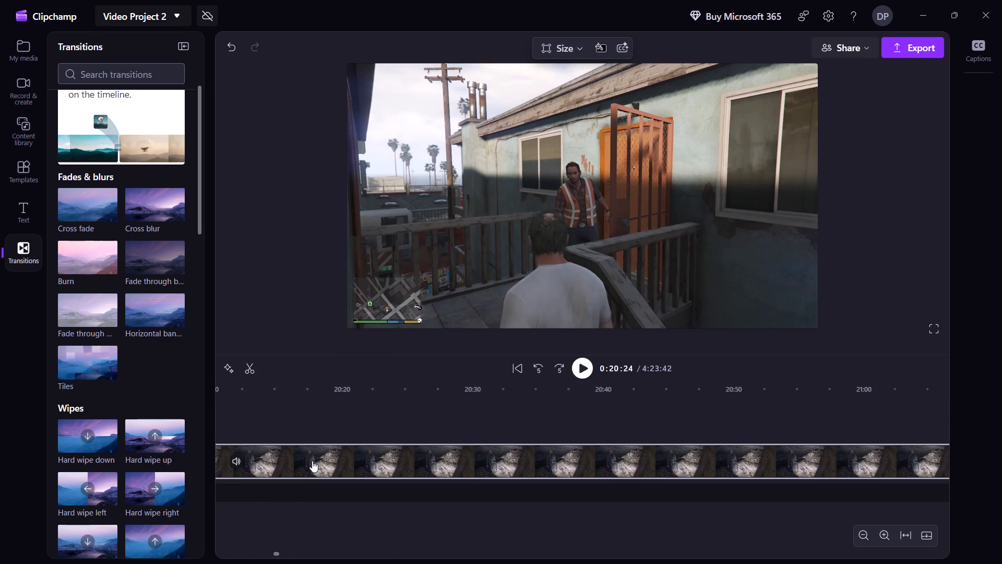
Add a Cross blur transition at the 16:16 cut and play it back from 16:15.
{"action": "key", "text": "Left"}
{"action": "key", "text": "Left"}
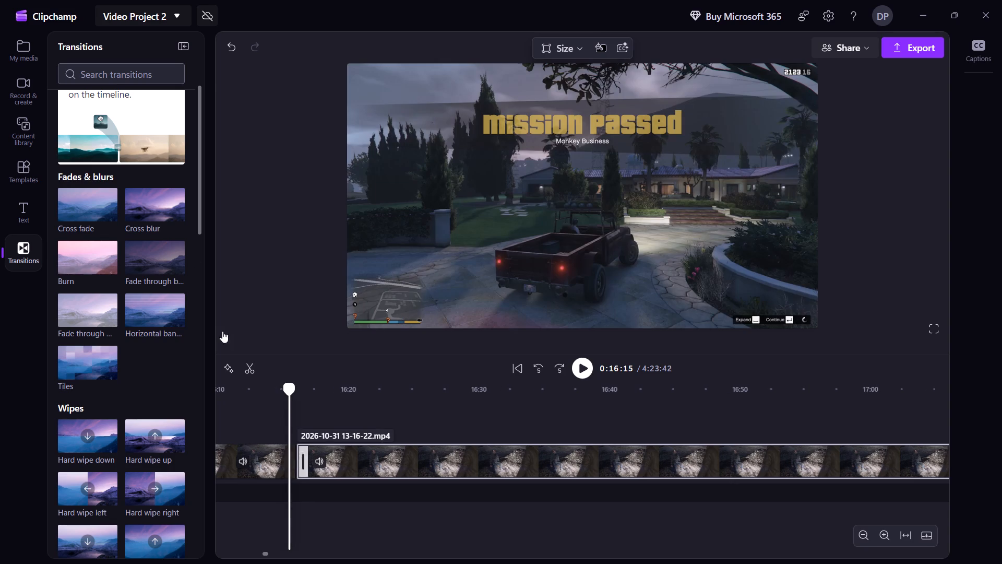
{"action": "left_click_drag", "start_coordinate": [163, 206], "coordinate": [317, 474]}
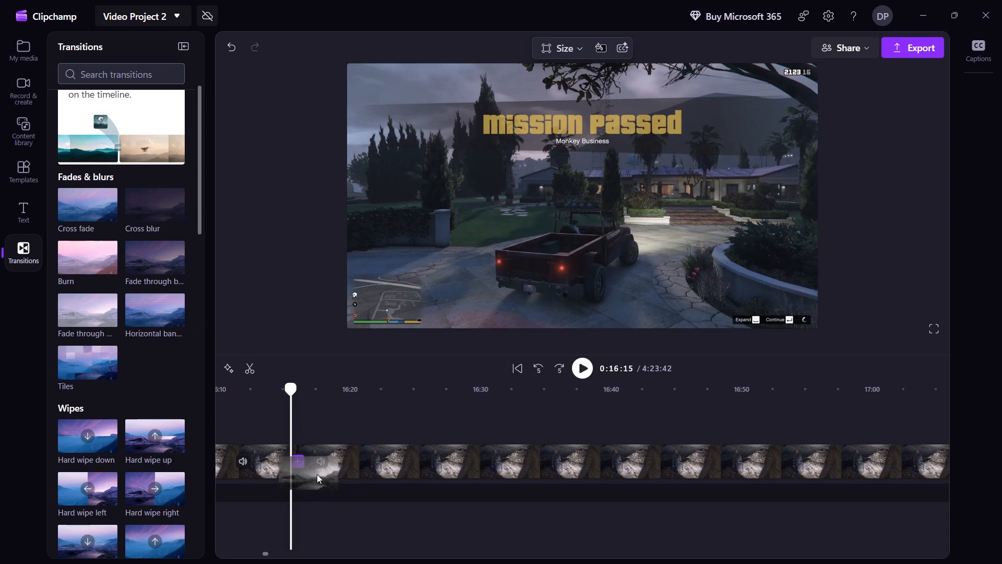
{"action": "left_click_drag", "start_coordinate": [317, 474], "coordinate": [301, 453]}
{"action": "key", "text": "space"}
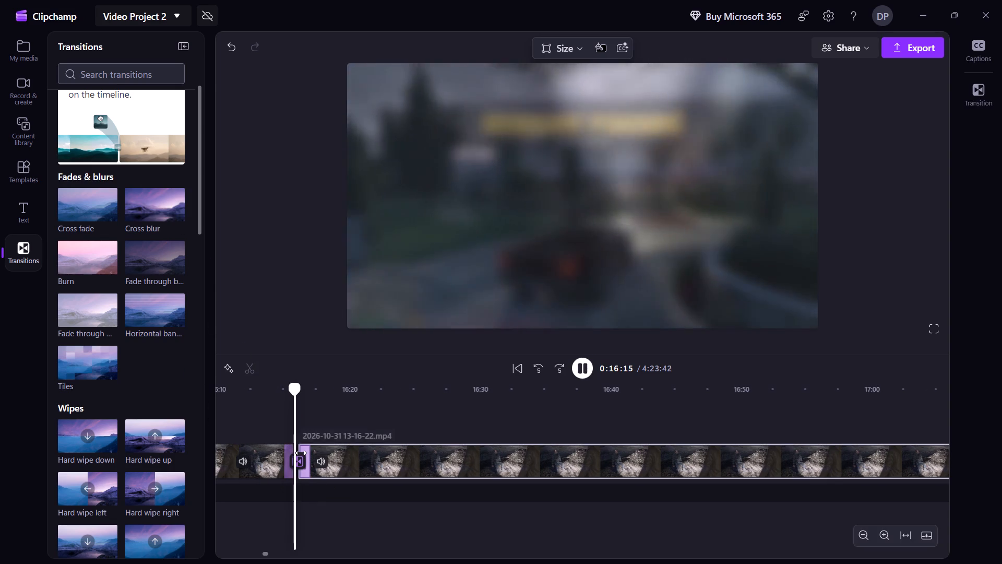
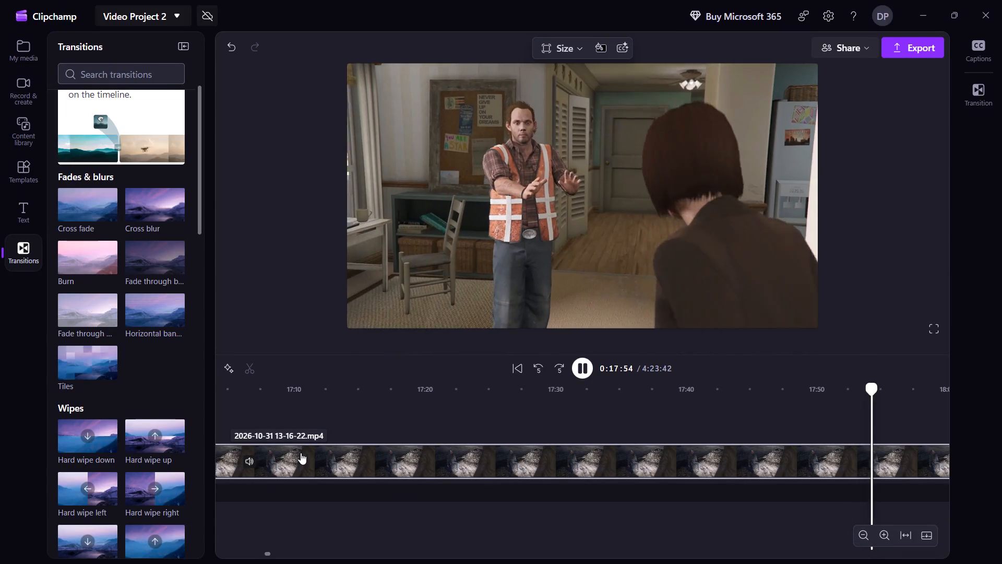
Skim the indoor cutscene from about 17:54 to 18:12, skipping forward and back to examine the living-room confrontation.
{"action": "key", "text": "shift+Right"}
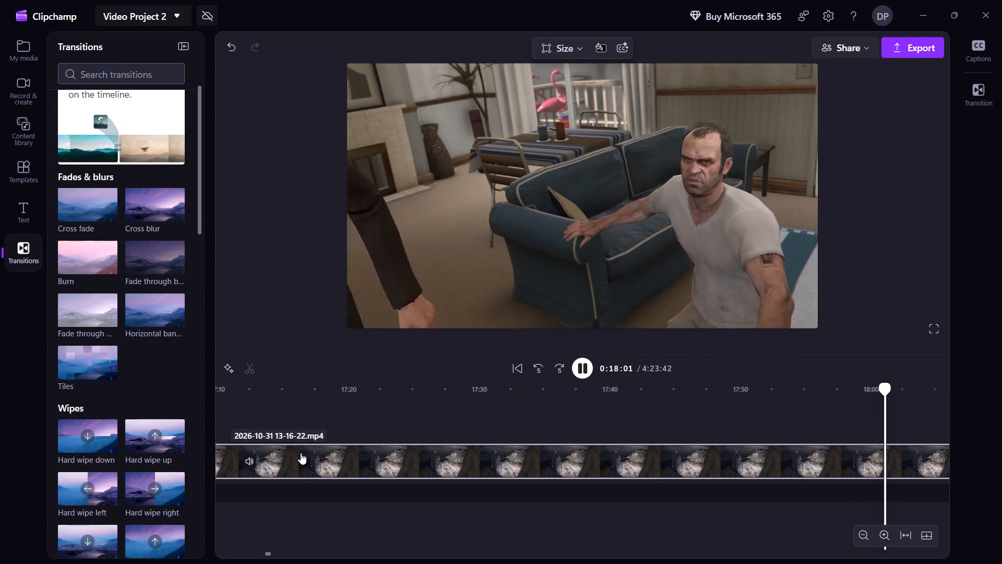
{"action": "key", "text": "shift+Right"}
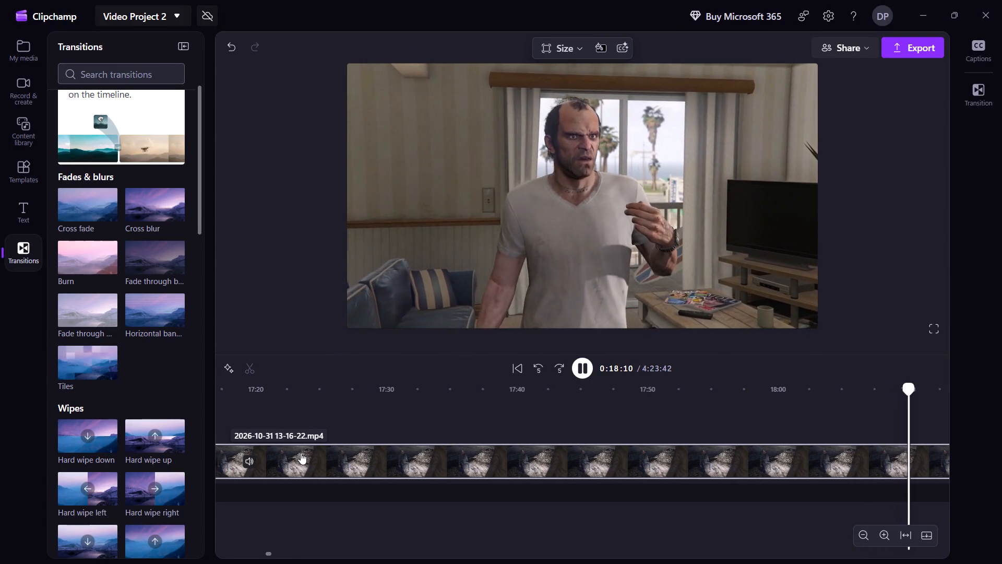
{"action": "key", "text": "shift+Left"}
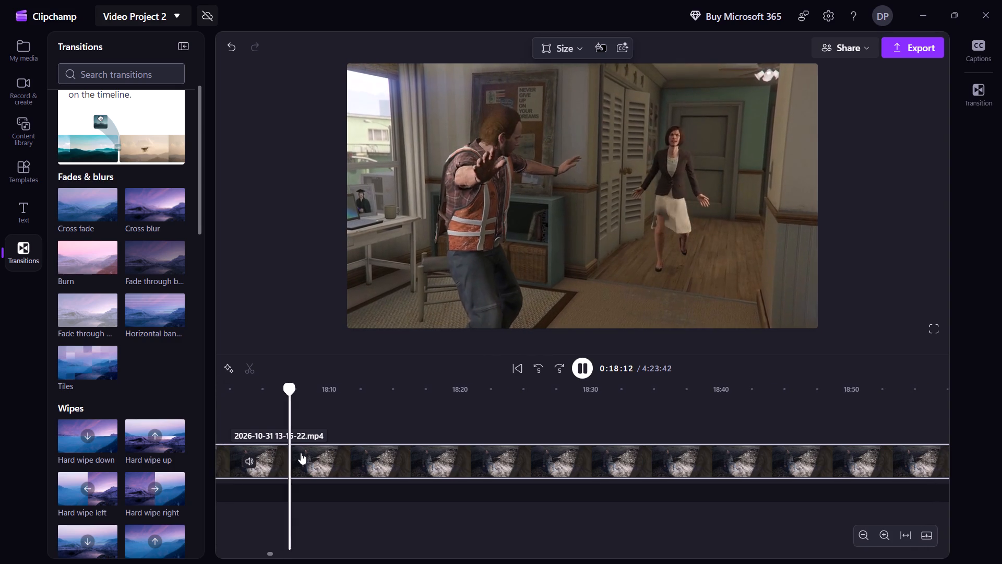
{"action": "key", "text": "shift+Left"}
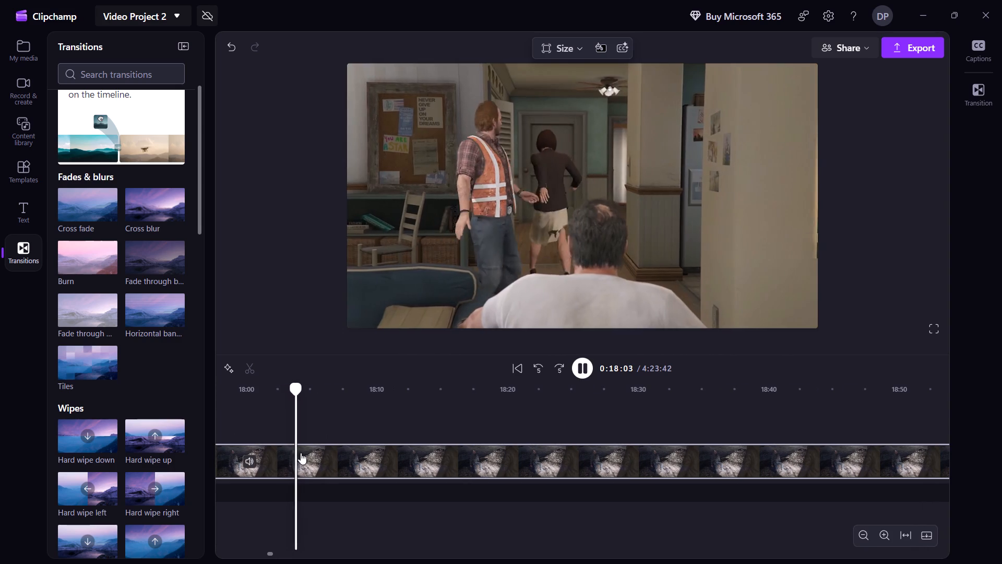
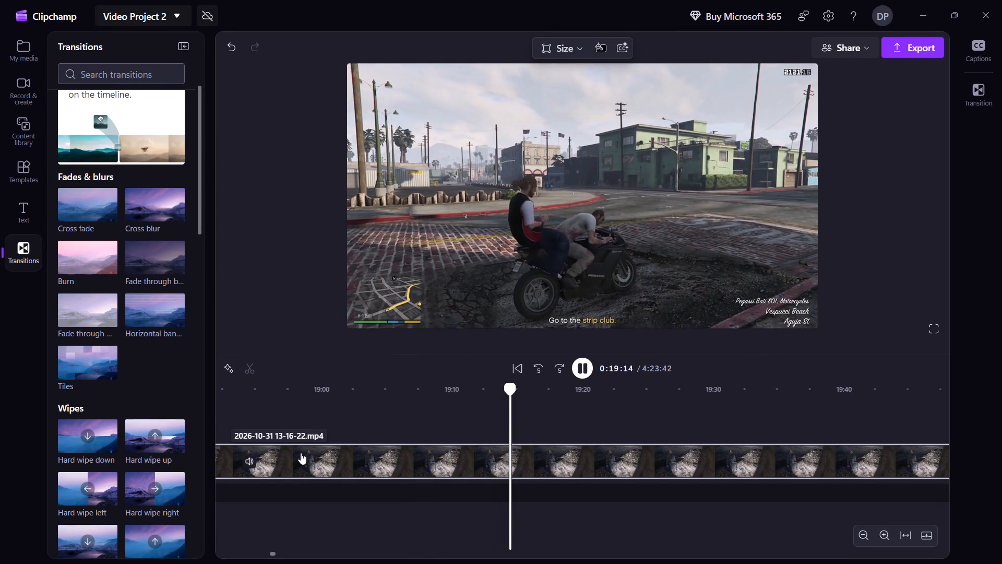
Split the recording at about 19:18, as the two riders set off on the motorbike toward the strip club.
{"action": "key", "text": "space"}
{"action": "key", "text": "space"}
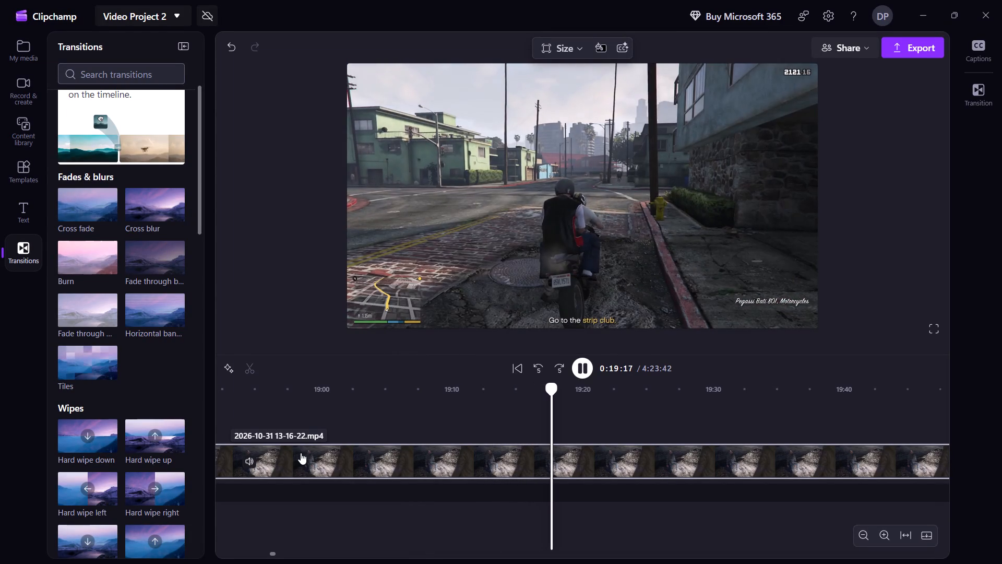
{"action": "key", "text": "space"}
{"action": "type", "text": "s"}
{"action": "key", "text": "space"}
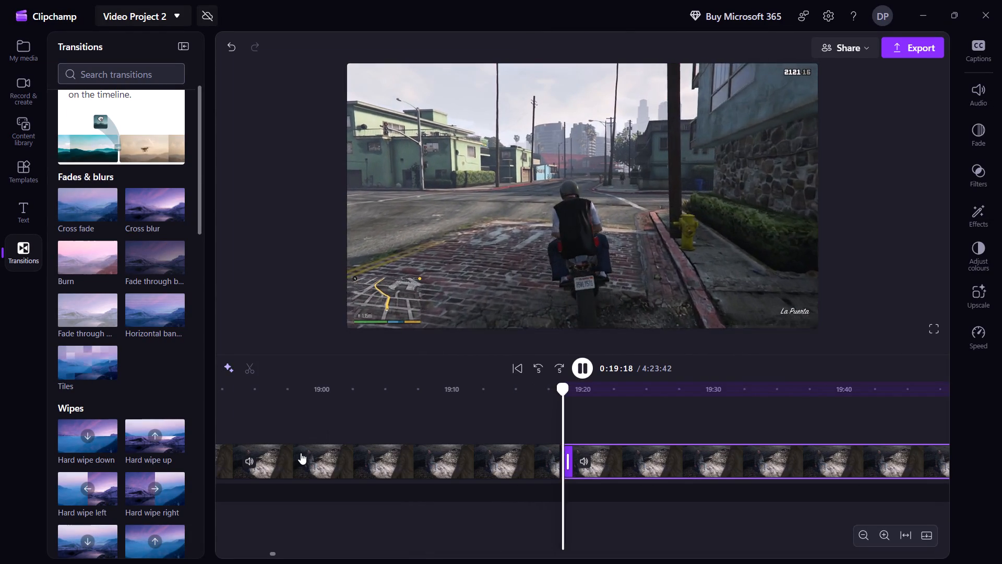
Split the recording at about 20:45, where the motorbike stops outside the strip club.
{"action": "key", "text": "shift+Right"}
{"action": "key", "text": "shift+Right"}
{"action": "key", "text": "shift+Right"}
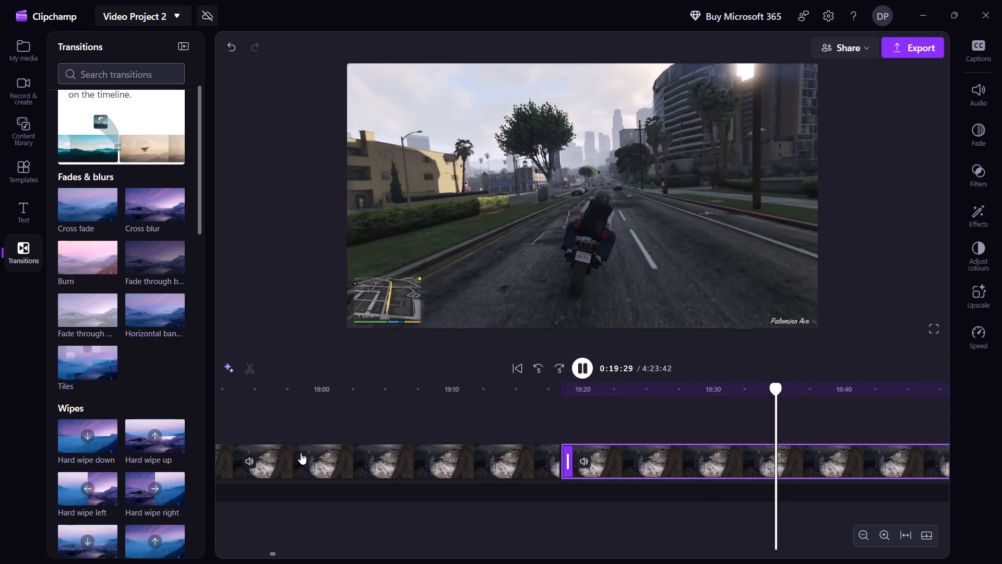
{"action": "key", "text": "shift+Right"}
{"action": "key", "text": "shift+Right"}
{"action": "key", "text": "shift+Right"}
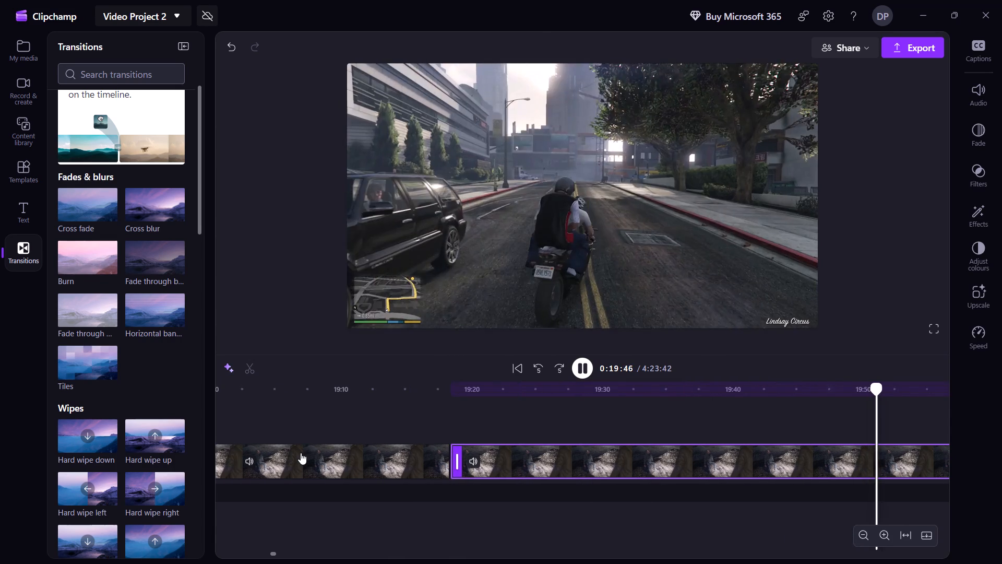
{"action": "key", "text": "shift+Right"}
{"action": "key", "text": "shift+Right"}
{"action": "key", "text": "shift+Right"}
{"action": "key", "text": "shift+Right"}
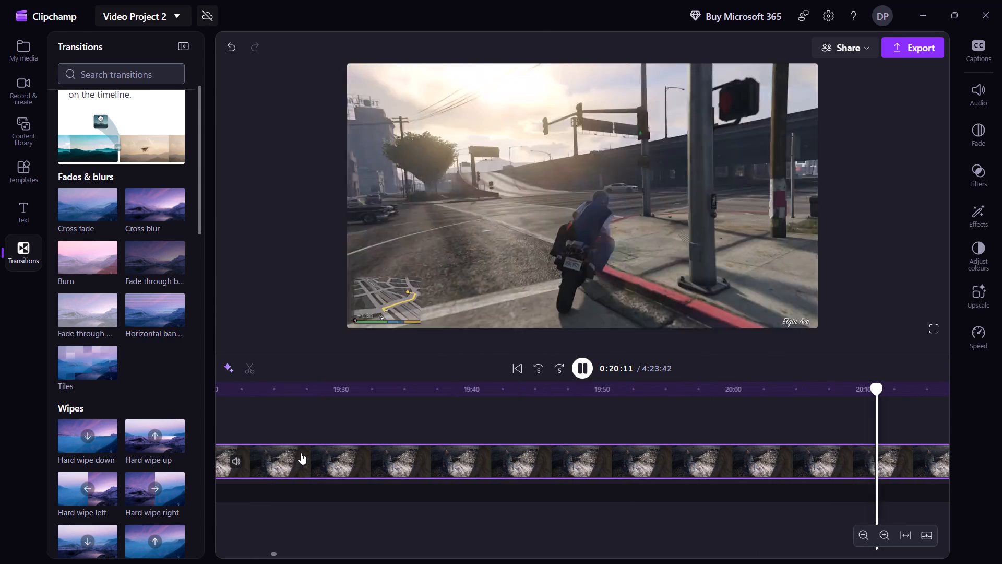
{"action": "key", "text": "shift+Right"}
{"action": "key", "text": "shift+Right"}
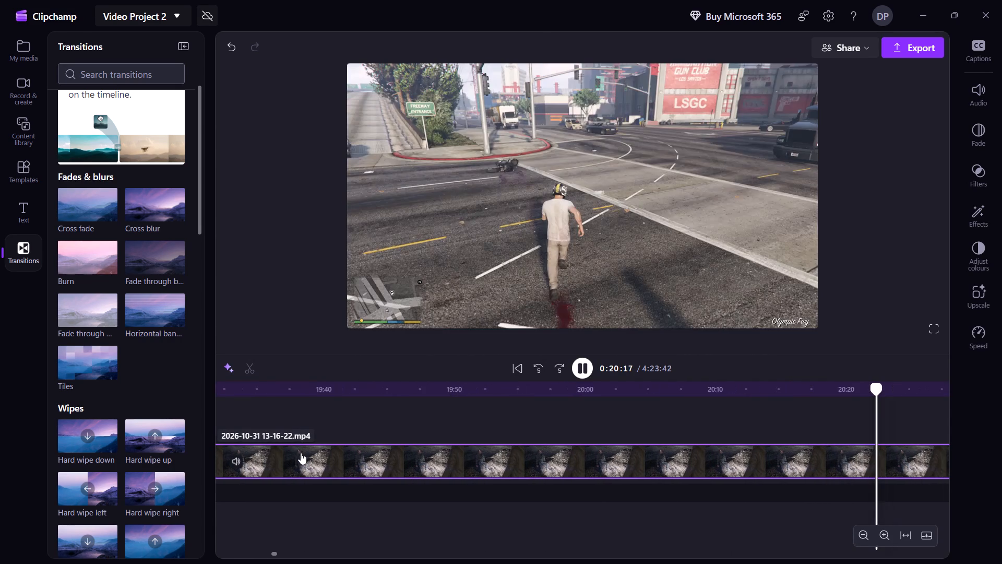
{"action": "key", "text": "shift+Right"}
{"action": "key", "text": "shift+Right"}
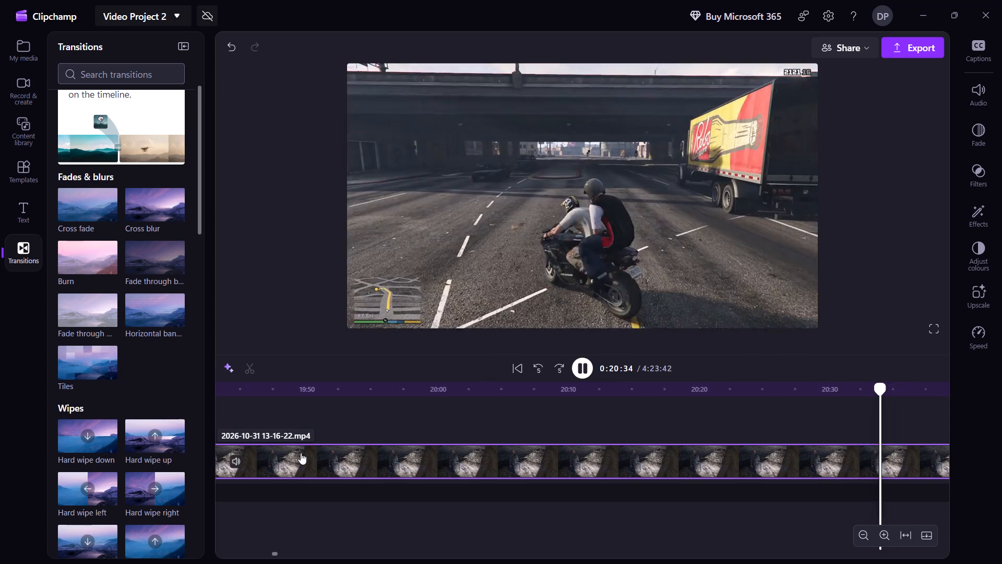
{"action": "key", "text": "shift+Right"}
{"action": "key", "text": "shift+Right"}
{"action": "key", "text": "shift+Right"}
{"action": "key", "text": "shift+Left"}
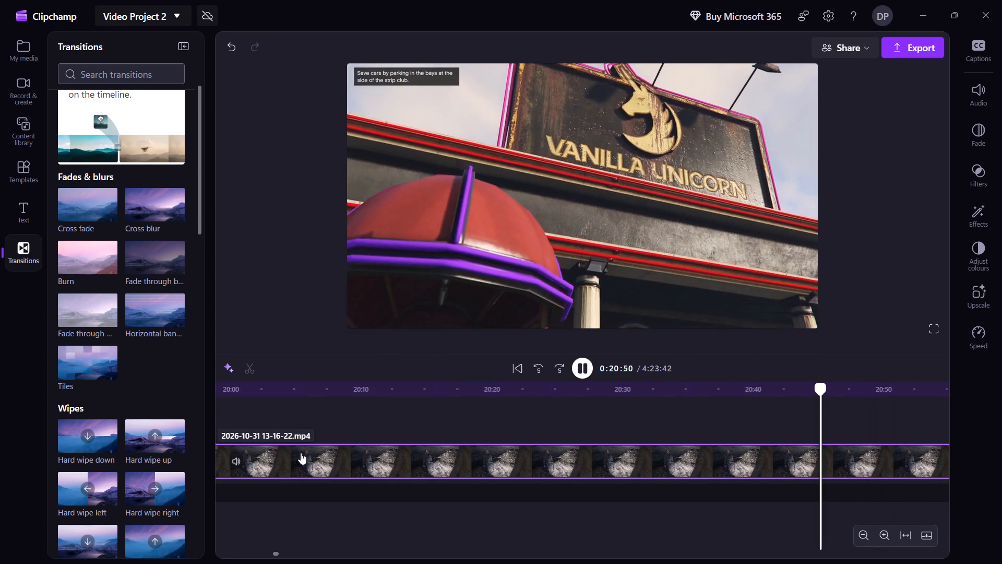
{"action": "key", "text": "shift+Left"}
{"action": "key", "text": "shift+Right"}
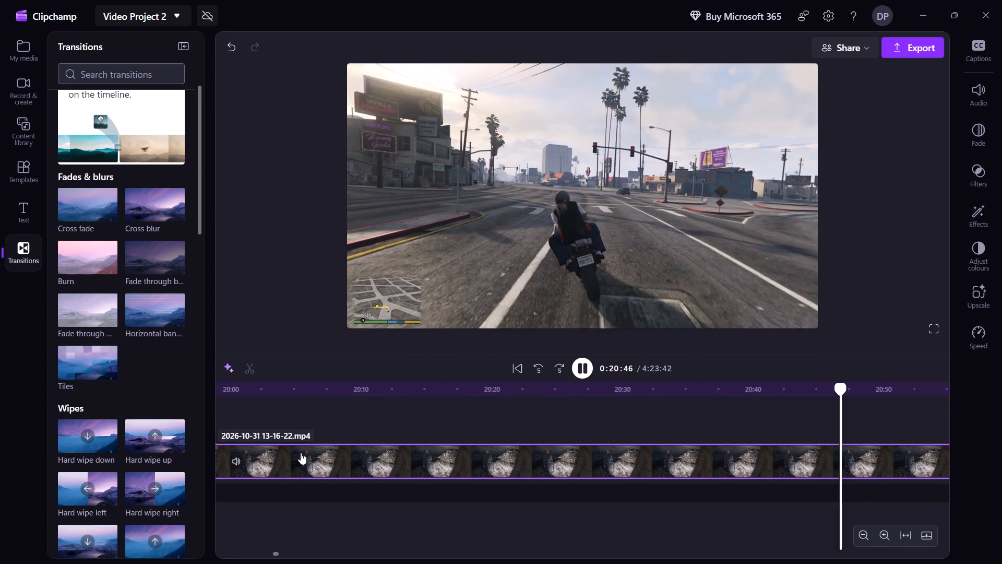
{"action": "key", "text": "shift+Left"}
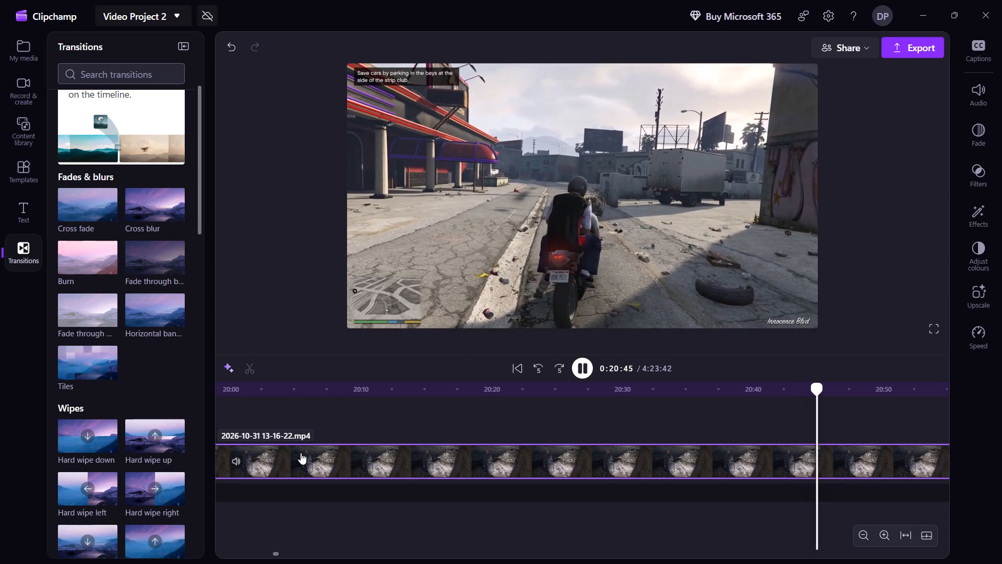
{"action": "key", "text": "space"}
{"action": "key", "text": "s"}
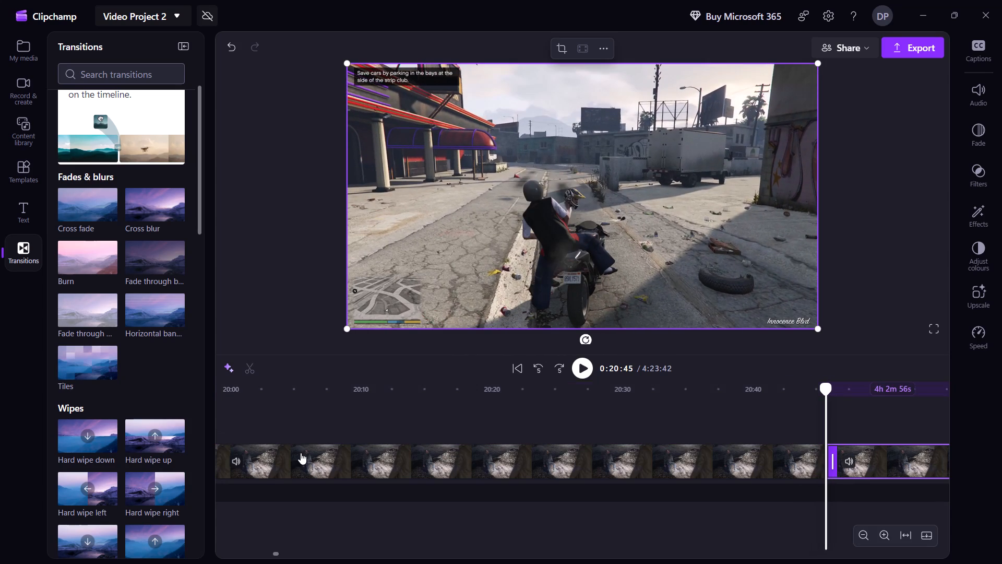
Delete the motorbike ride section between about 19:18 and 20:45 and close the gap it leaves.
{"action": "left_click", "coordinate": [405, 459]}
{"action": "right_click", "coordinate": [405, 459]}
{"action": "left_click", "coordinate": [495, 252]}
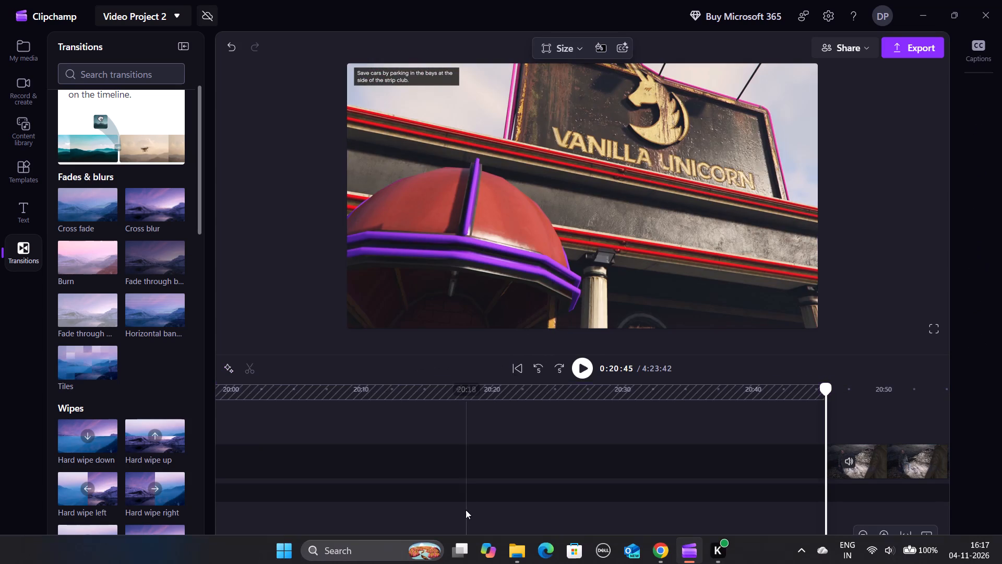
{"action": "left_click", "coordinate": [528, 457]}
Add a Cross fade transition at the join at about 19:18, between the ride's start and the strip club arrival.
{"action": "key", "text": "Left"}
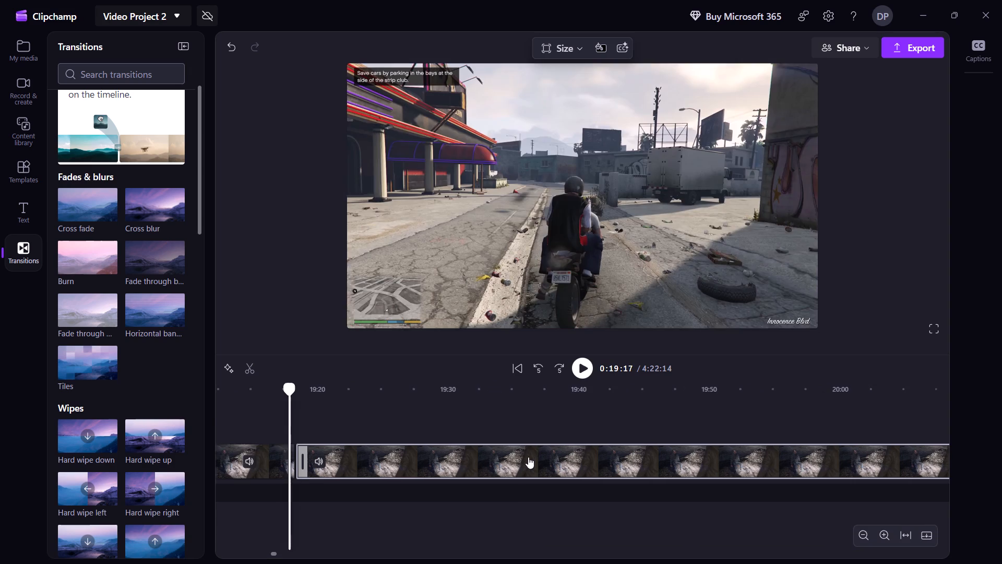
{"action": "key", "text": "Left"}
{"action": "left_click_drag", "start_coordinate": [78, 204], "coordinate": [394, 467]}
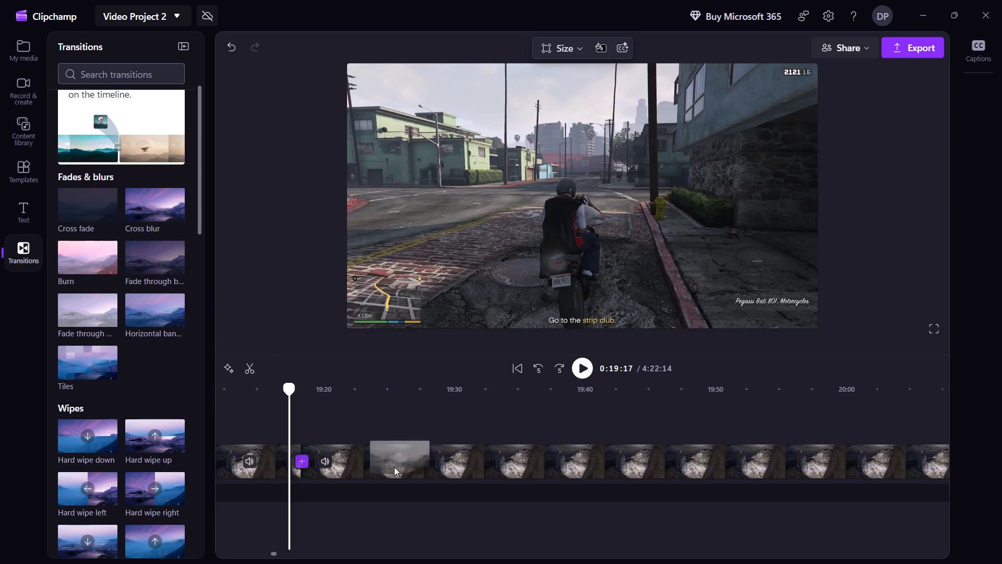
{"action": "left_click_drag", "start_coordinate": [394, 467], "coordinate": [303, 463]}
Play through the new join and skim the strip club entrance cutscene up to about 19:40.
{"action": "key", "text": "space"}
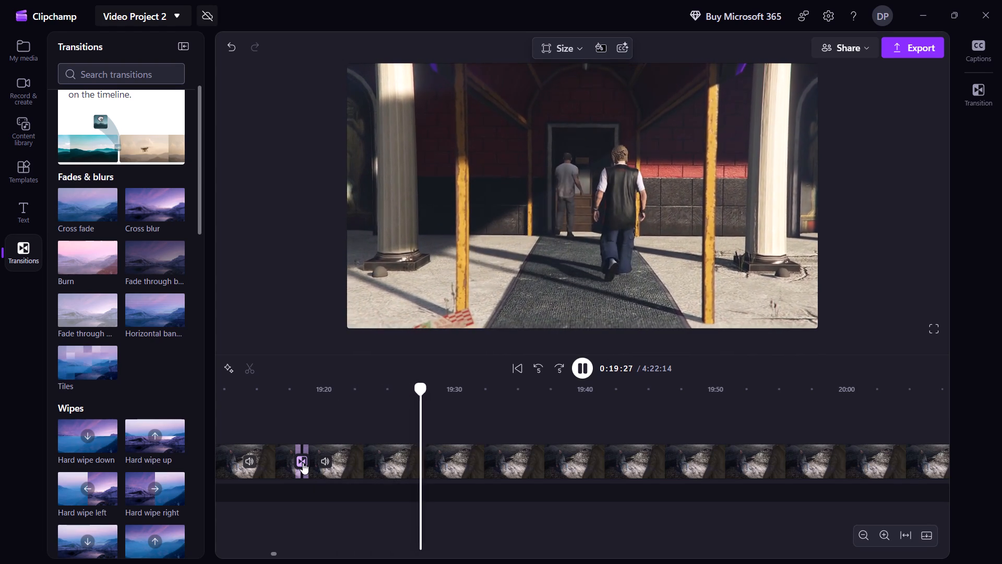
{"action": "key", "text": "shift+Right"}
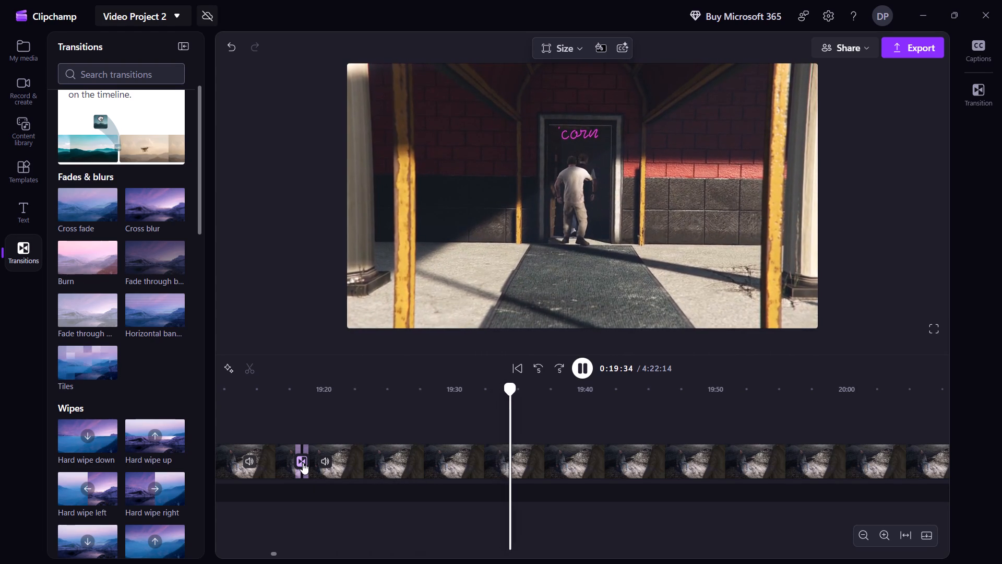
{"action": "key", "text": "shift+Right"}
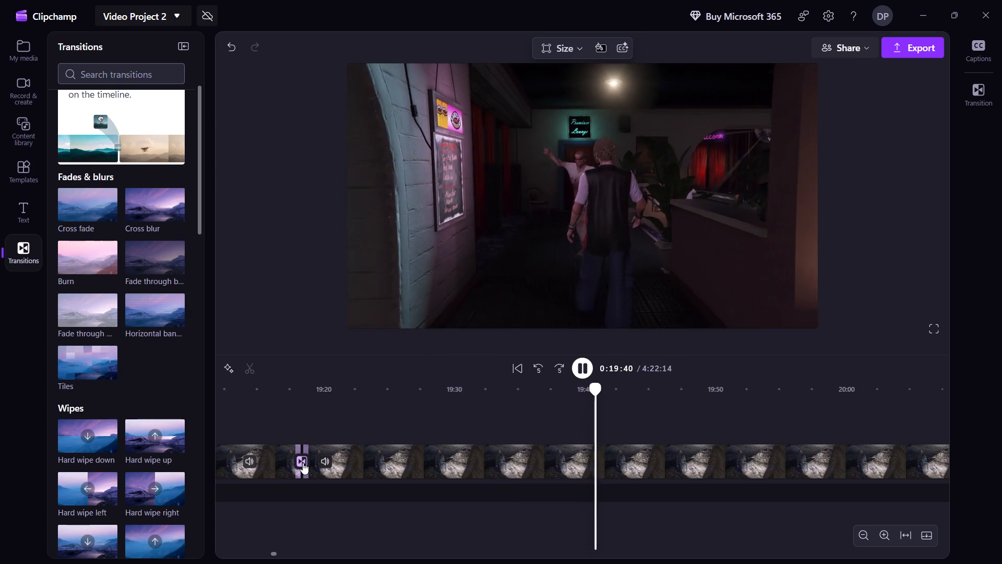
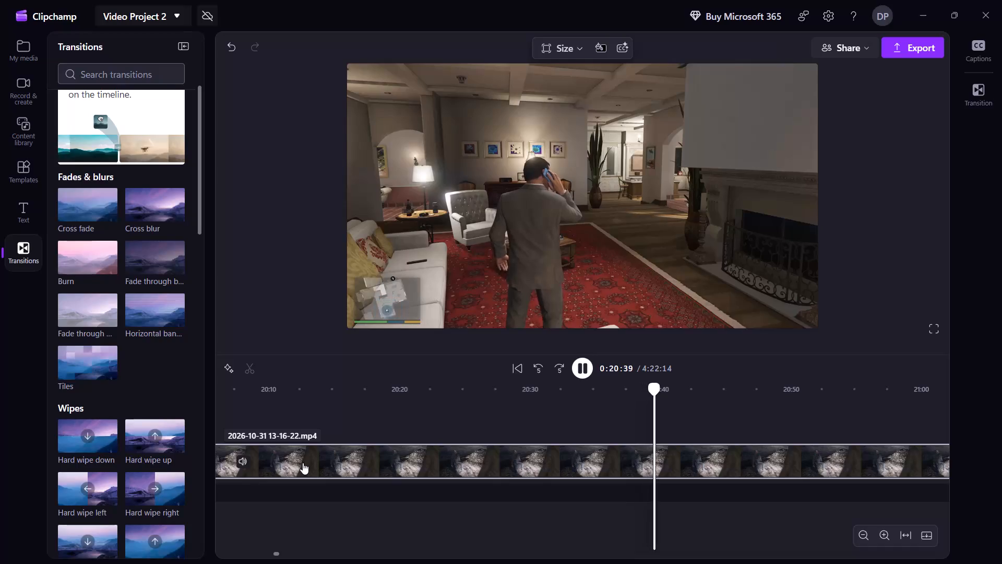
Split the recording at about 20:51, after the suited man's phone call in the living room ends.
{"action": "key", "text": "shift+Right"}
{"action": "key", "text": "shift+Right"}
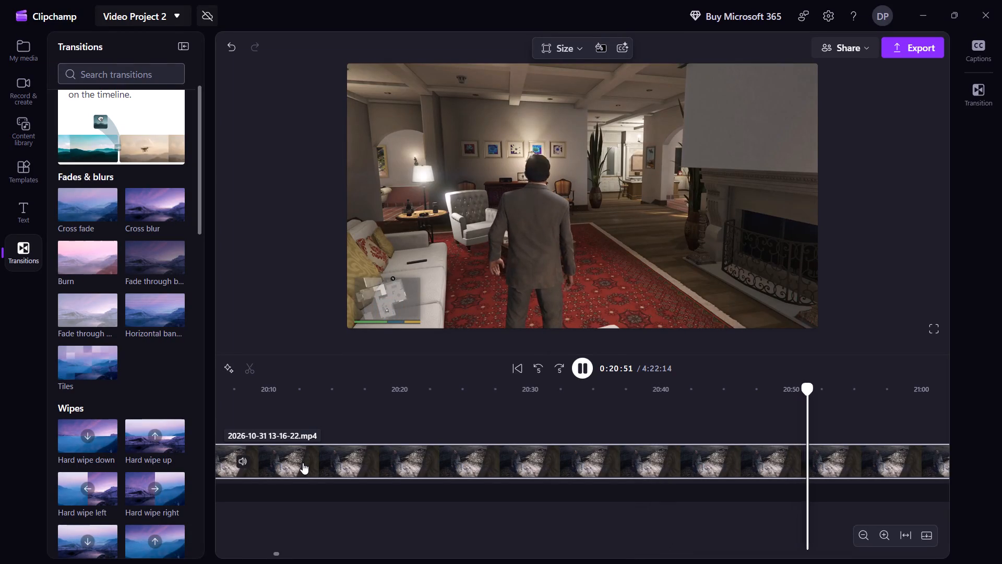
{"action": "key", "text": "shift+Right"}
{"action": "key", "text": "shift+Left"}
{"action": "key", "text": "shift+Left"}
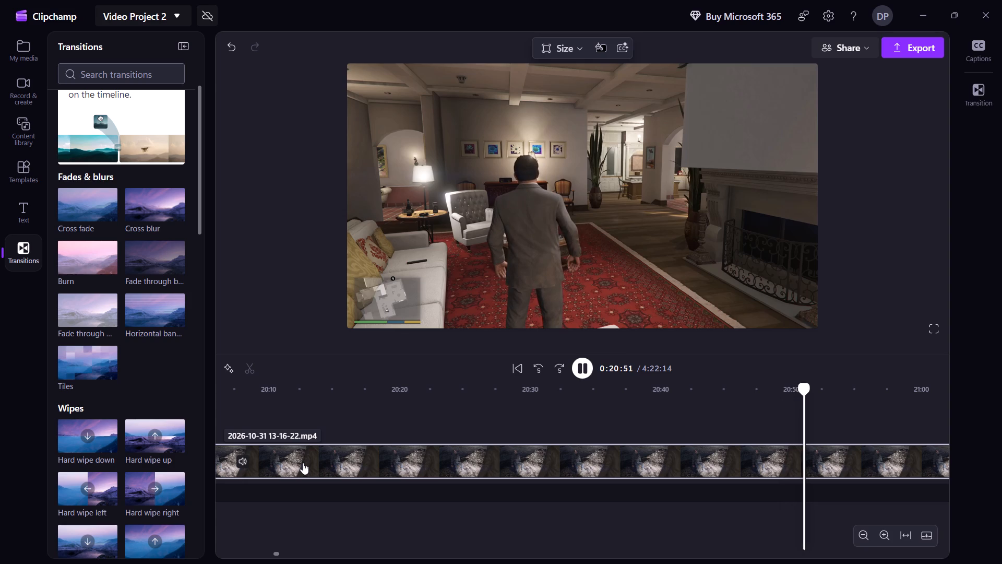
{"action": "key", "text": "space"}
{"action": "type", "text": "s"}
Split the recording at about 23:34, where the red car pulls up outside the strip club.
{"action": "key", "text": "space"}
{"action": "key", "text": "shift+Right"}
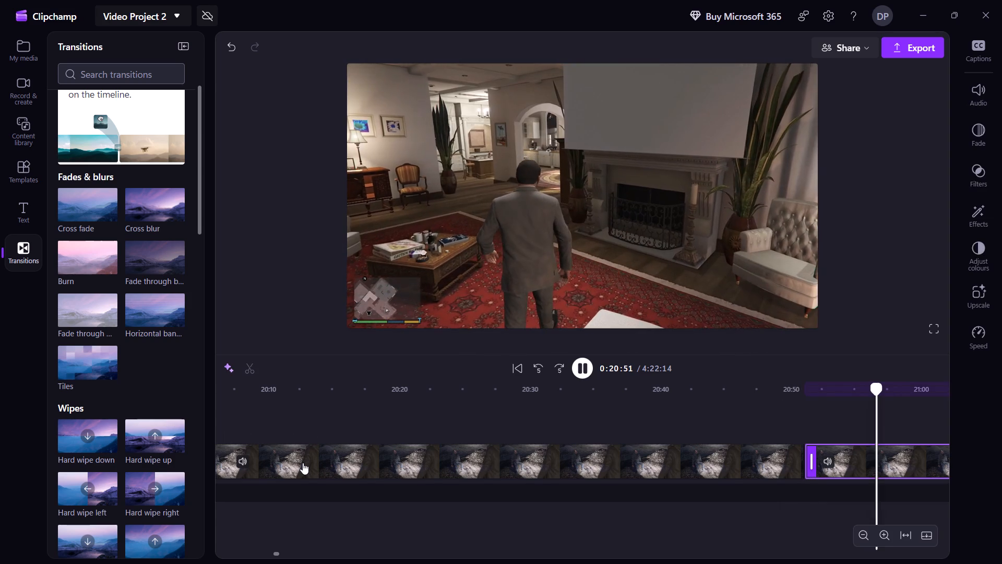
{"action": "key", "text": "shift+Right"}
{"action": "key", "text": "shift+Right"}
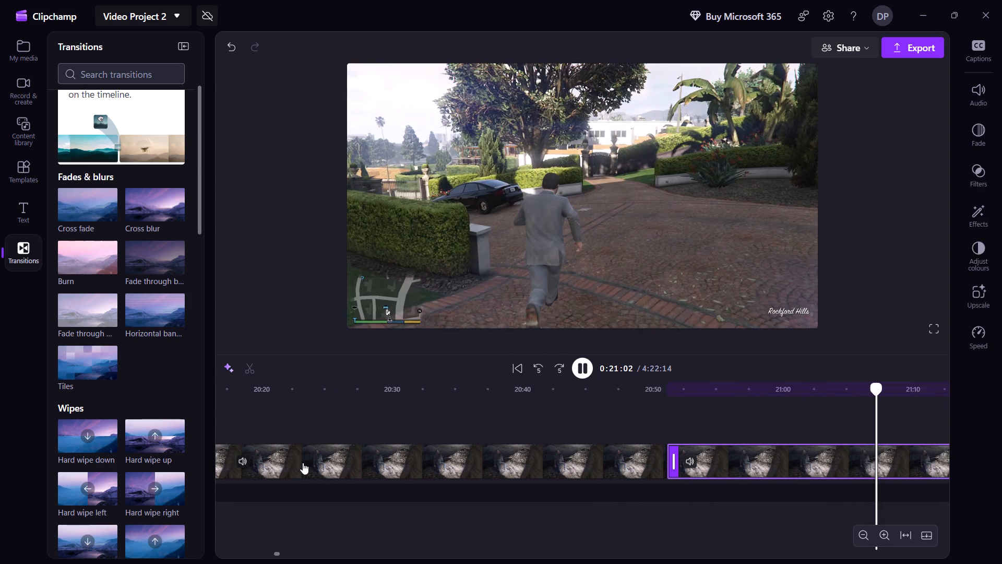
{"action": "key", "text": "shift+Right"}
{"action": "key", "text": "shift+Right"}
{"action": "key", "text": "shift+Right"}
{"action": "key", "text": "shift+Right"}
{"action": "key", "text": "shift+Right"}
{"action": "key", "text": "shift+Right"}
{"action": "key", "text": "shift+Right"}
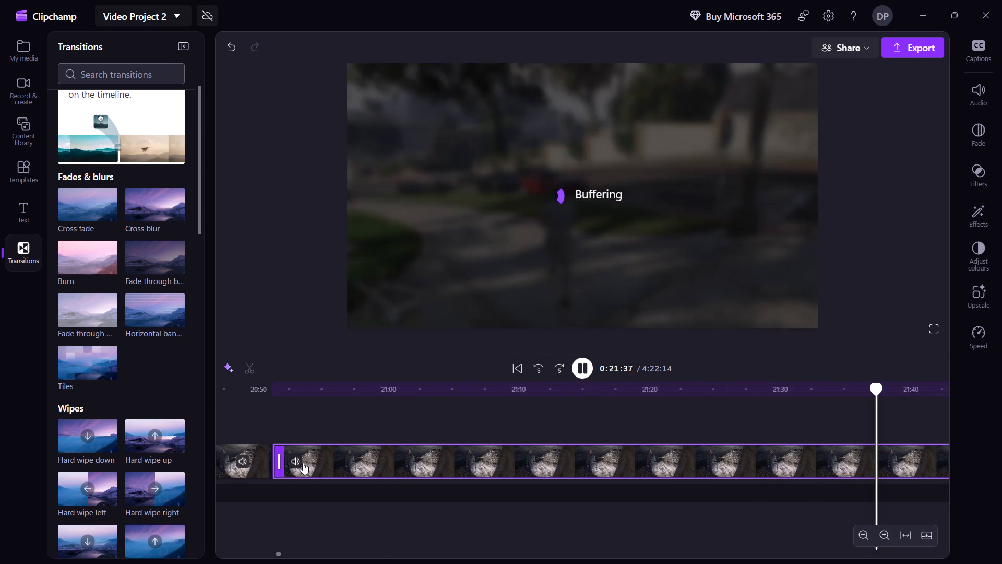
{"action": "key", "text": "shift+Right"}
{"action": "key", "text": "shift+Right"}
{"action": "key", "text": "shift+Right"}
{"action": "key", "text": "shift+Right"}
{"action": "key", "text": "shift+Right"}
{"action": "key", "text": "shift+Right"}
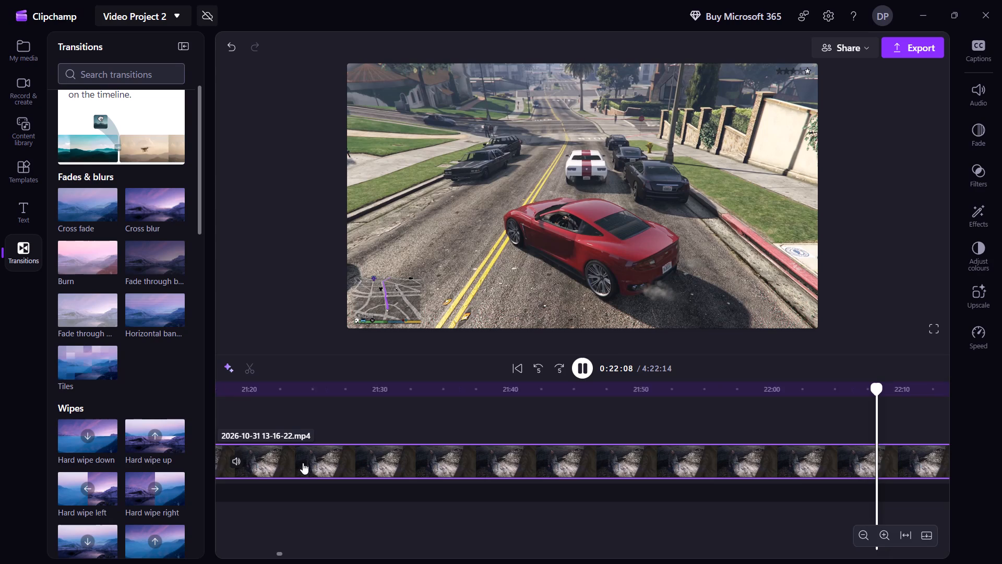
{"action": "key", "text": "shift+Right"}
{"action": "key", "text": "shift+Right"}
{"action": "key", "text": "shift+Right"}
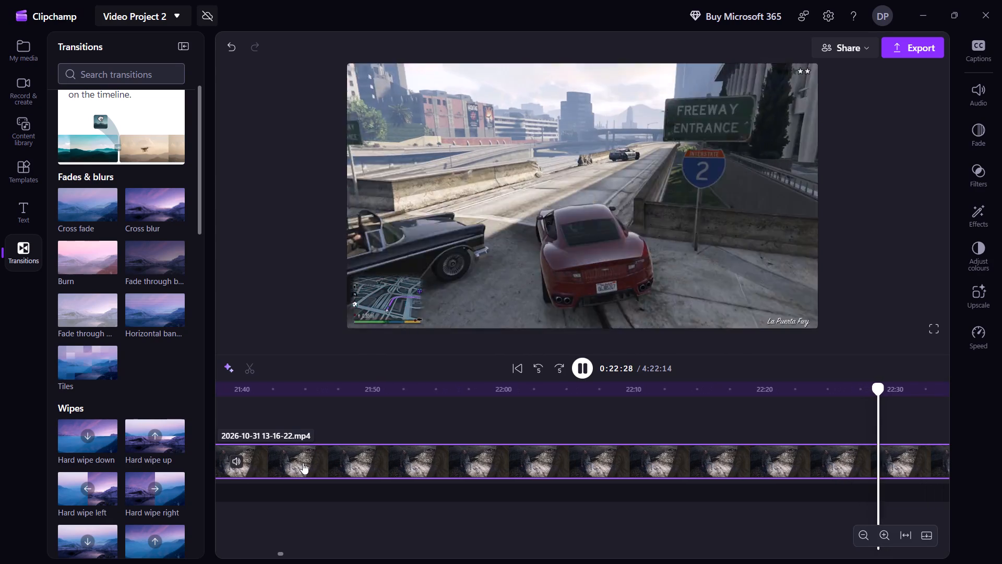
{"action": "key", "text": "shift+Right"}
{"action": "key", "text": "shift+Right"}
{"action": "key", "text": "shift+Right"}
{"action": "key", "text": "shift+Right"}
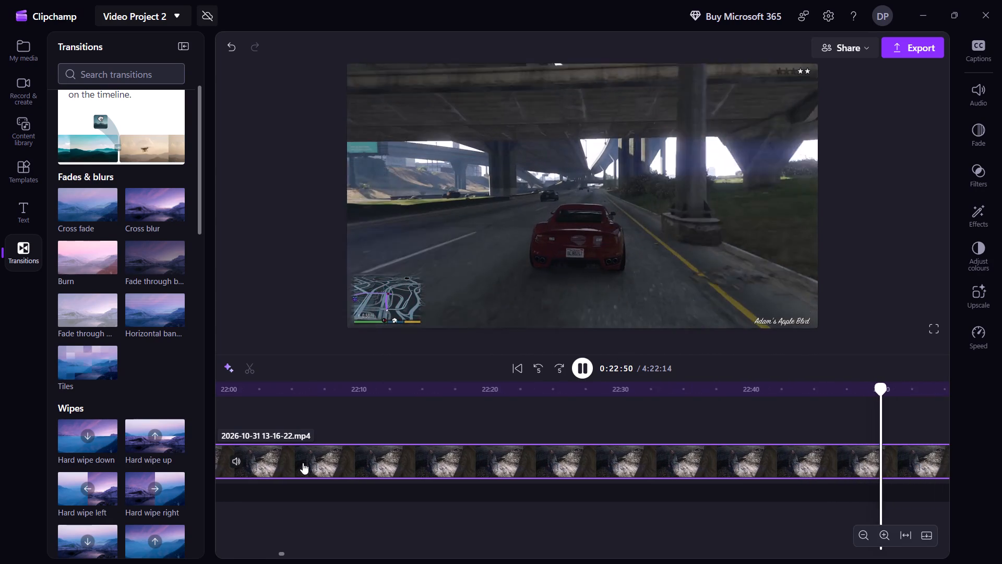
{"action": "key", "text": "shift+Right"}
{"action": "key", "text": "shift+Right"}
{"action": "key", "text": "shift+Right"}
{"action": "key", "text": "shift+Right"}
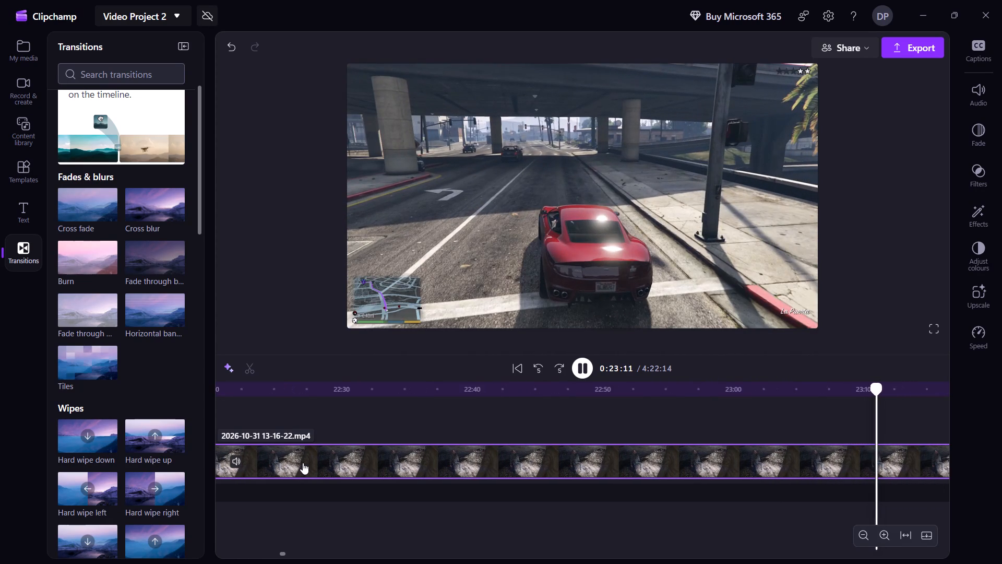
{"action": "key", "text": "shift+Right"}
{"action": "key", "text": "shift+Right"}
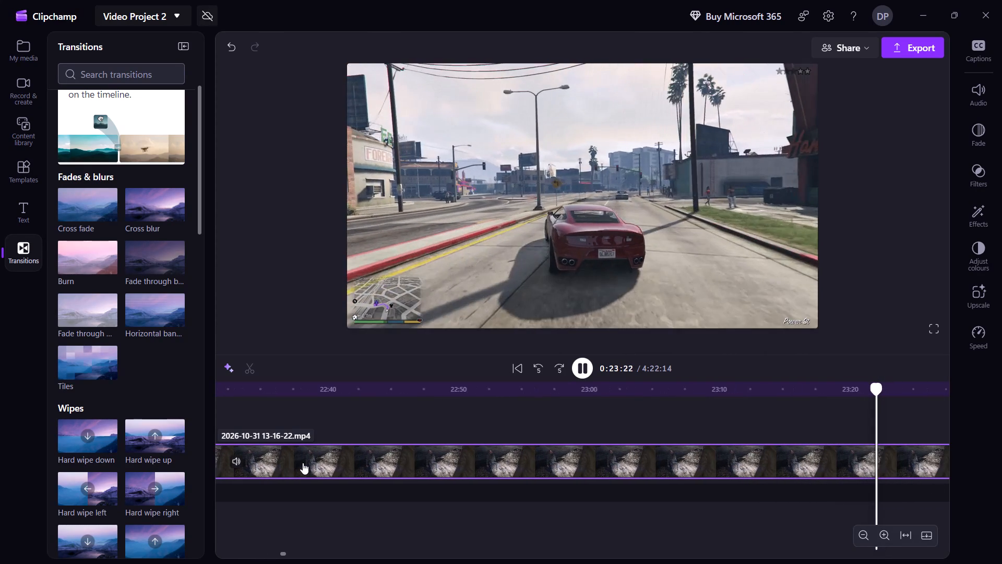
{"action": "key", "text": "shift+Right"}
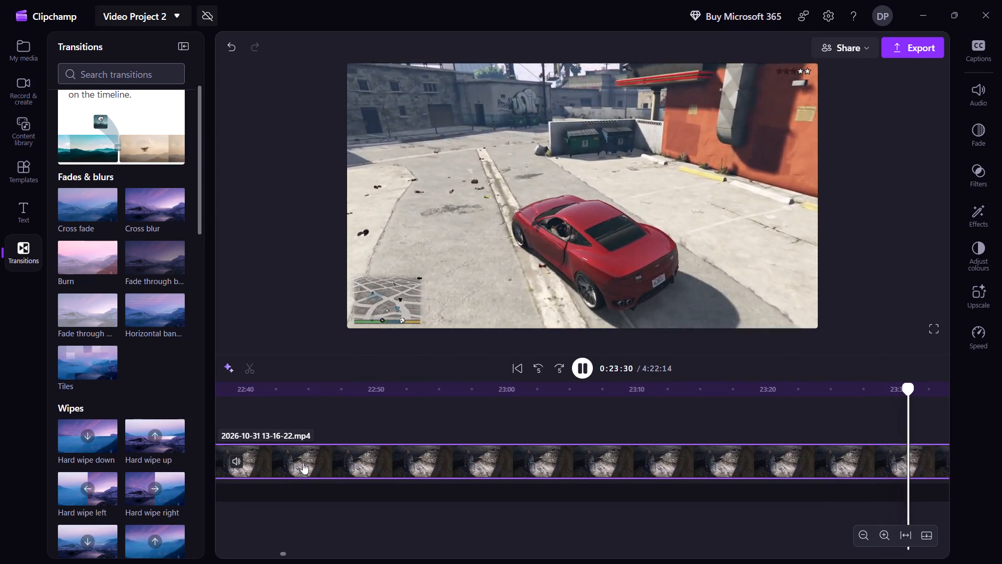
{"action": "key", "text": "space"}
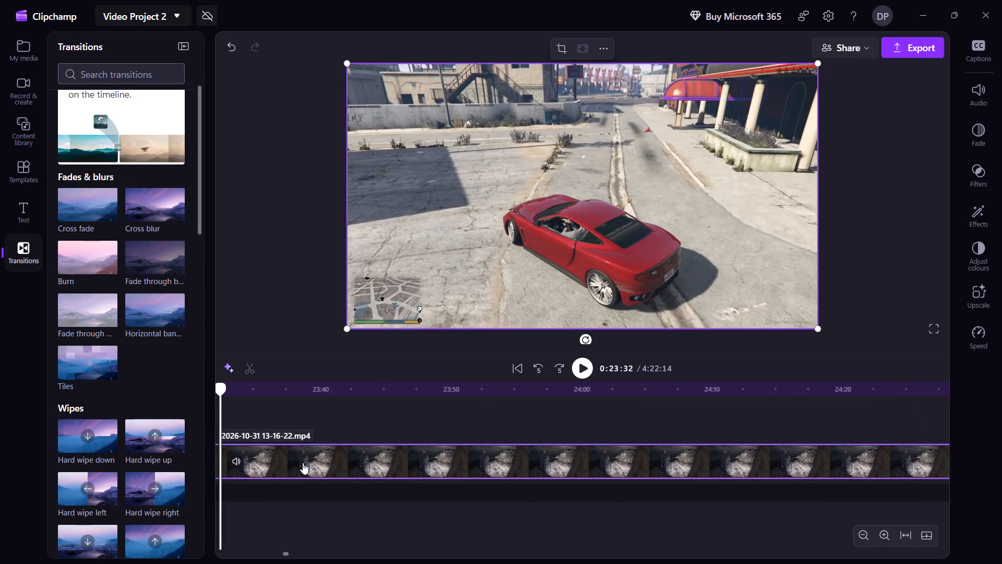
{"action": "key", "text": "space"}
{"action": "key", "text": "space"}
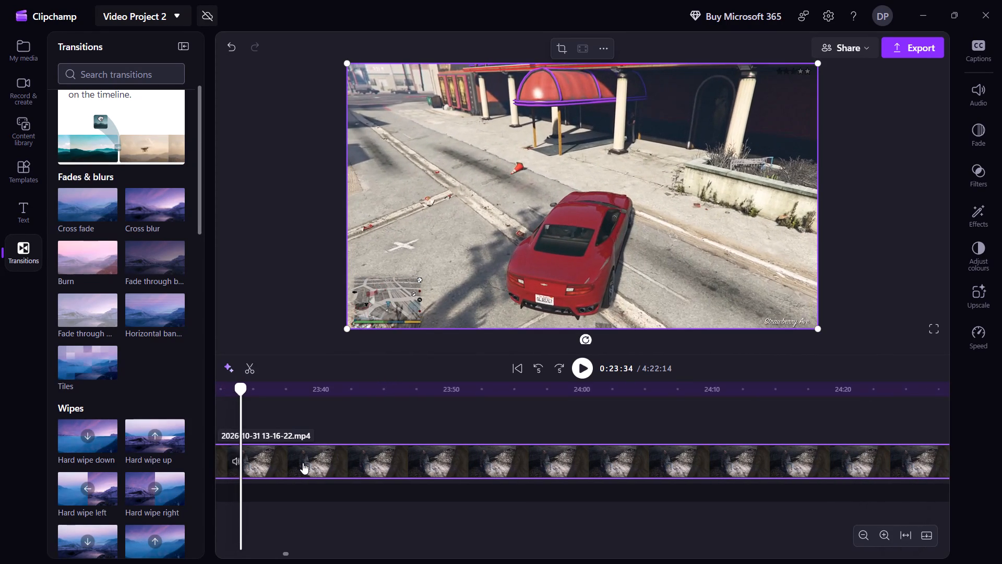
{"action": "key", "text": "s"}
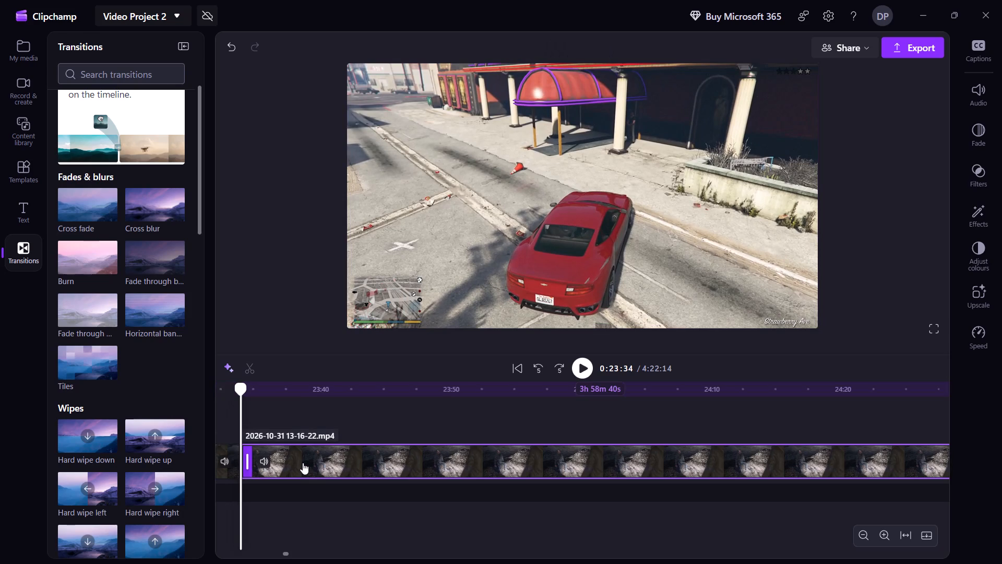
Delete the section between about 20:51 and 23:34 showing the drive to the strip club and close the gap.
{"action": "scroll", "coordinate": [303, 463], "scroll_direction": "up", "scroll_amount": 2, "text": "shift"}
{"action": "left_click", "coordinate": [303, 463]}
{"action": "right_click", "coordinate": [303, 463]}
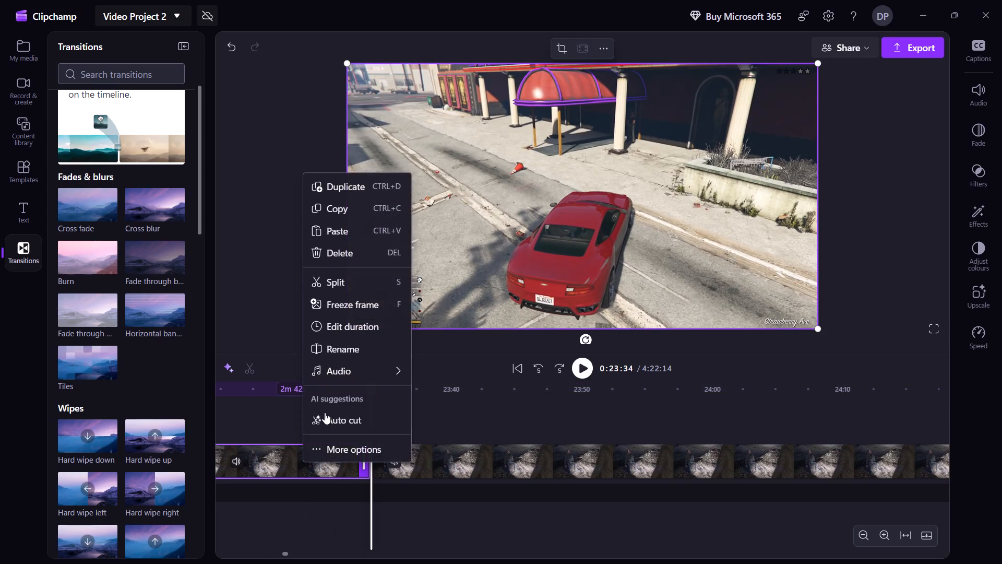
{"action": "left_click", "coordinate": [340, 262]}
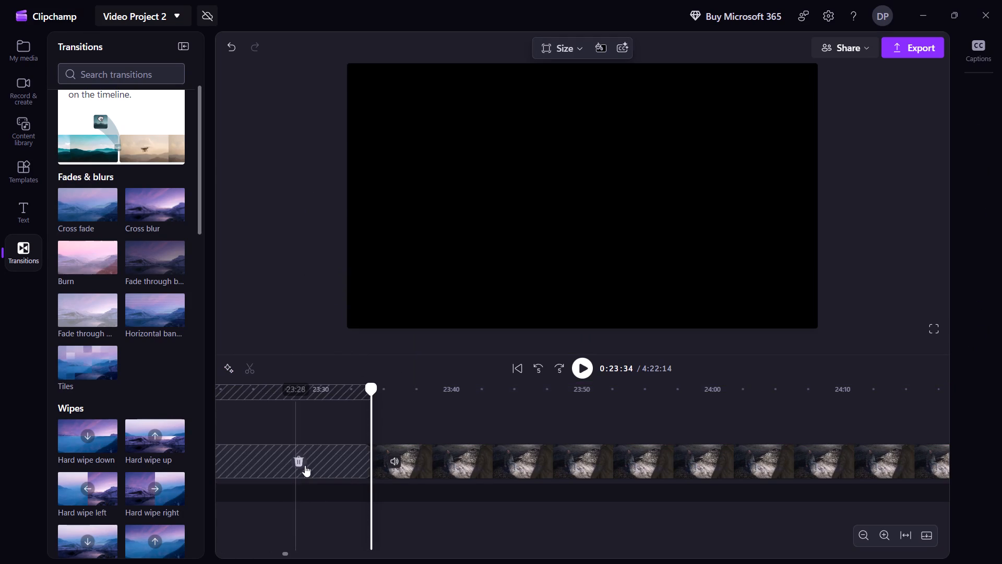
{"action": "left_click", "coordinate": [305, 465]}
Add a Cross fade transition at the join at about 20:51, between the living room and the strip club arrival.
{"action": "left_click_drag", "start_coordinate": [104, 206], "coordinate": [114, 211]}
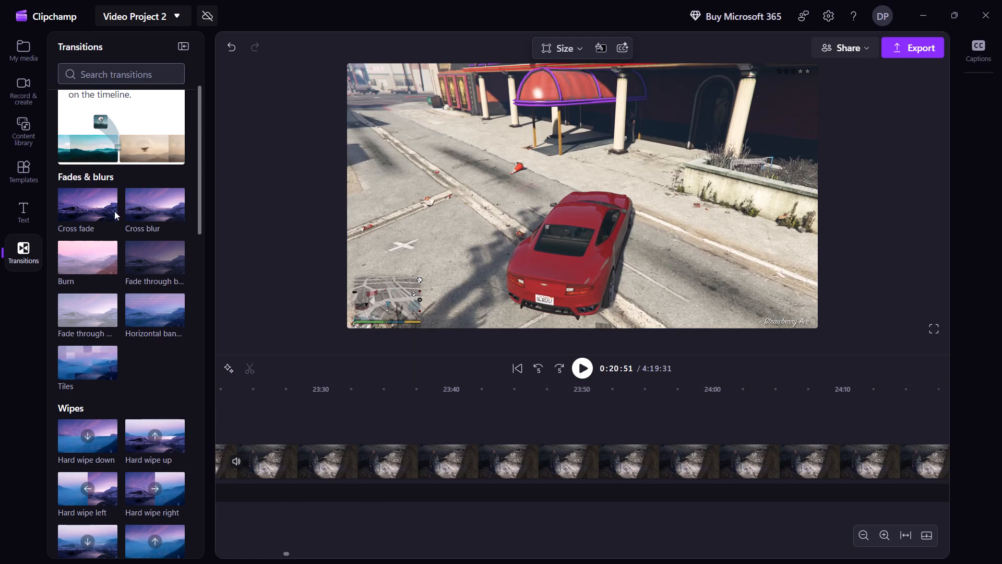
{"action": "left_click_drag", "start_coordinate": [114, 211], "coordinate": [264, 479]}
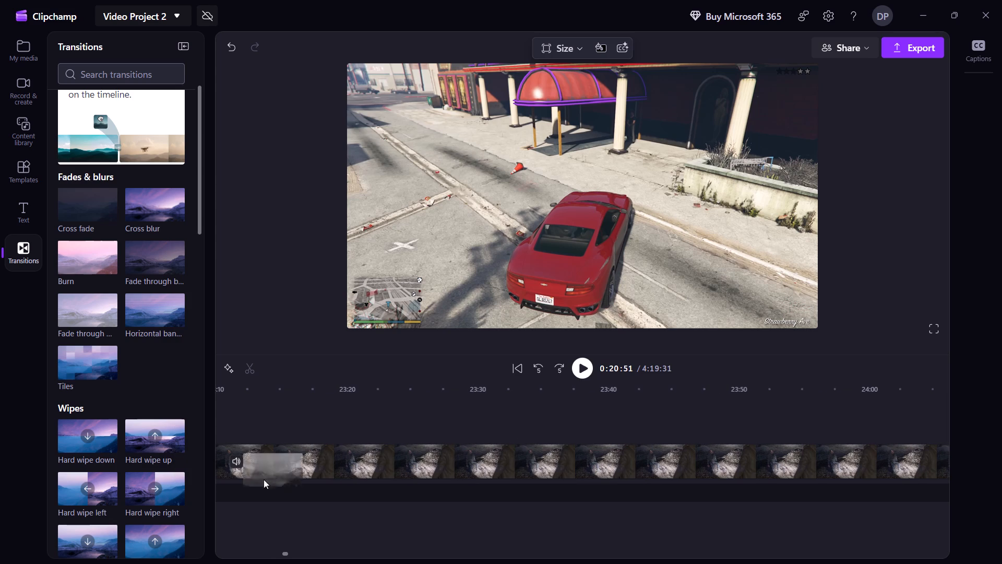
{"action": "left_click_drag", "start_coordinate": [264, 479], "coordinate": [96, 211]}
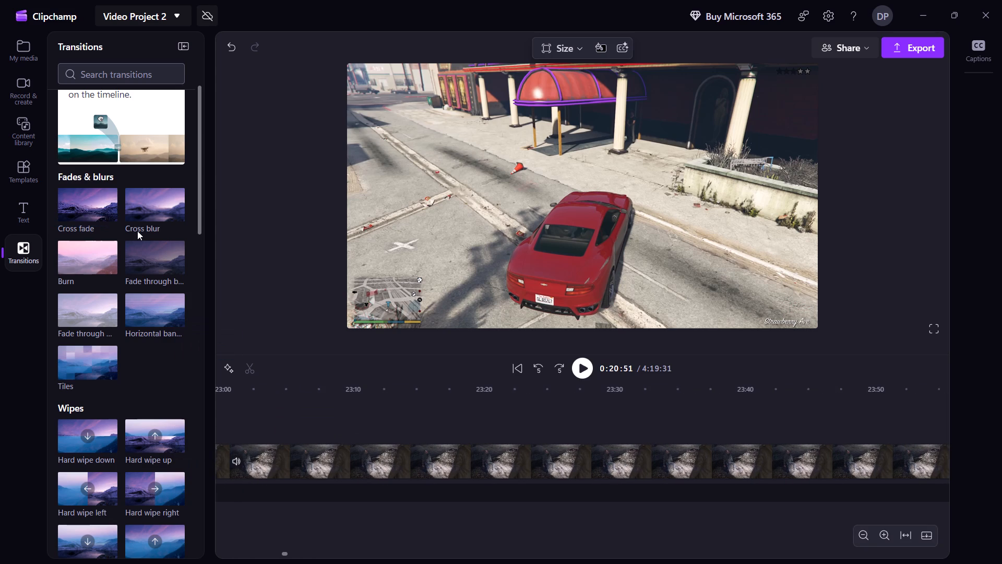
{"action": "key", "text": "Left"}
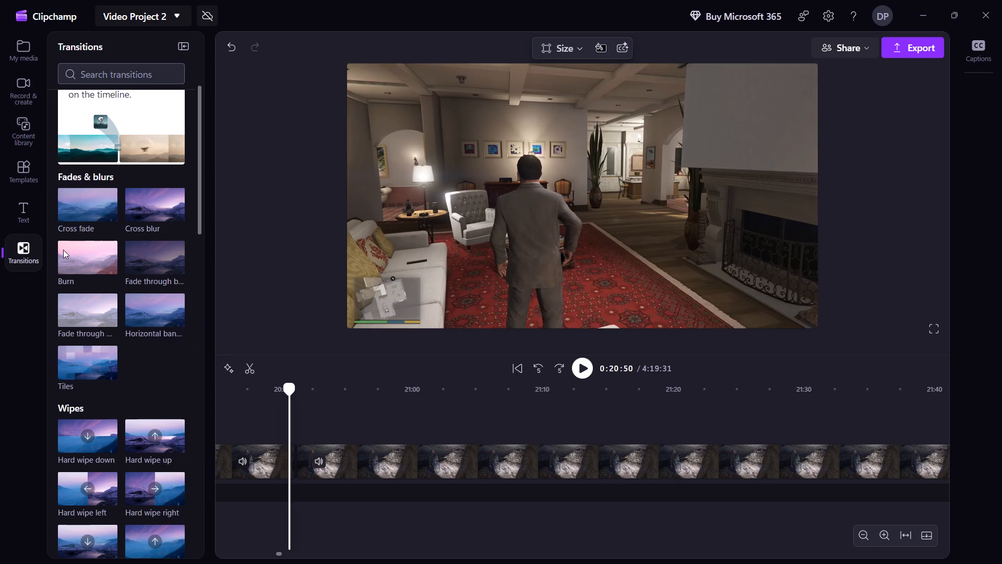
{"action": "left_click_drag", "start_coordinate": [85, 193], "coordinate": [422, 442]}
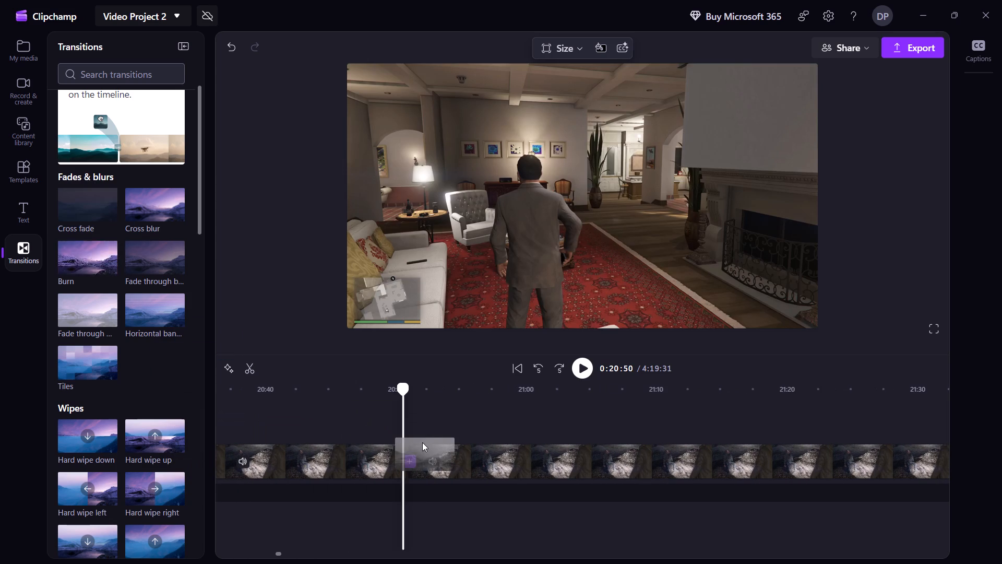
{"action": "left_click_drag", "start_coordinate": [422, 442], "coordinate": [402, 465]}
Split the recording at about 23:31, after the planning cutscene, where the black car is ready to drive to the bank.
{"action": "key", "text": "space"}
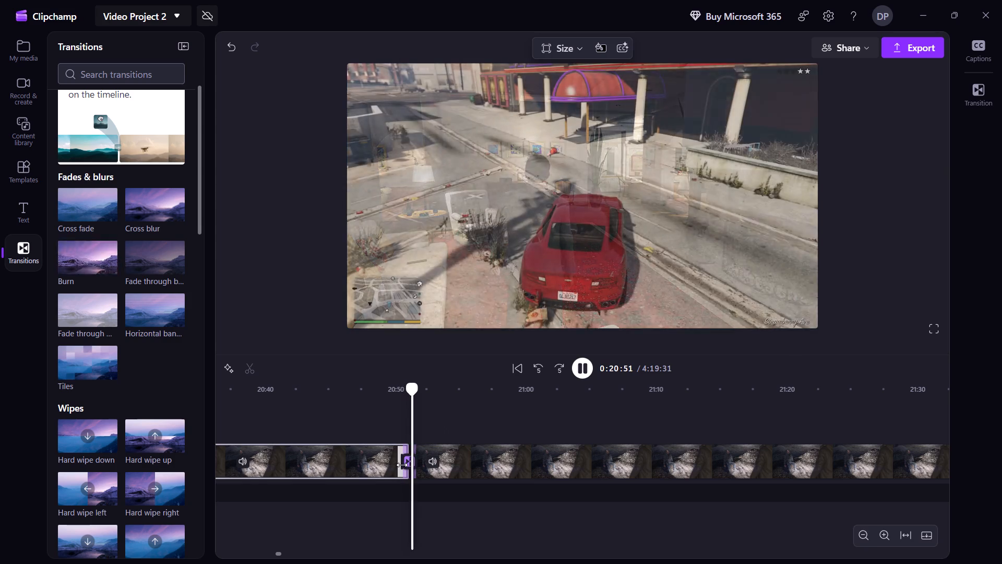
{"action": "key", "text": "shift+Right"}
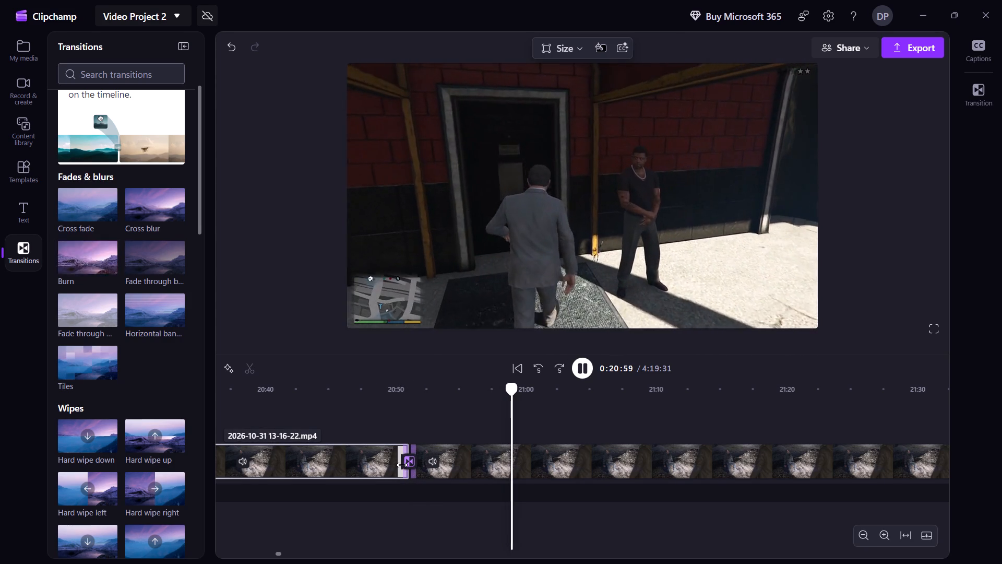
{"action": "key", "text": "shift+Right"}
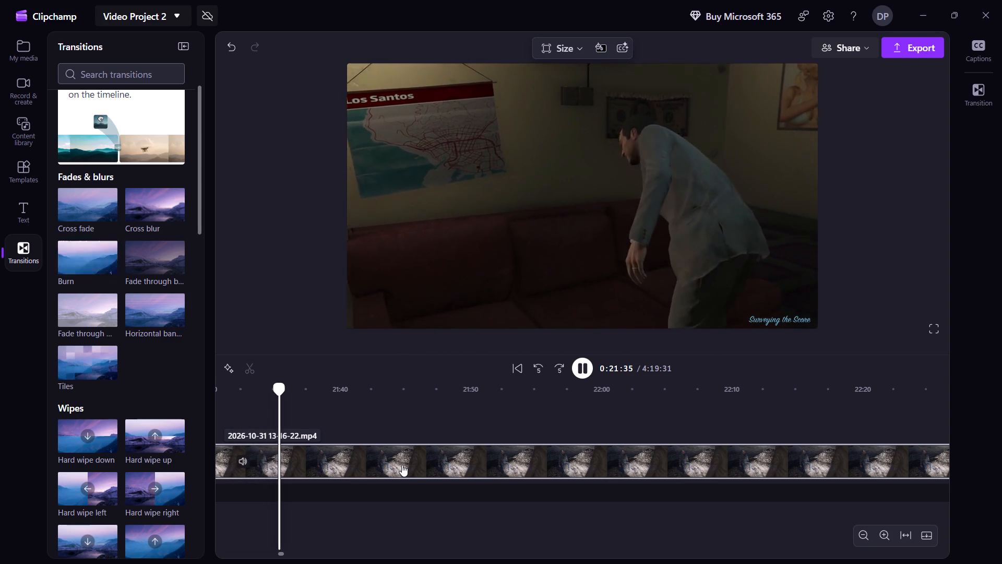
{"action": "key", "text": "shift+Right"}
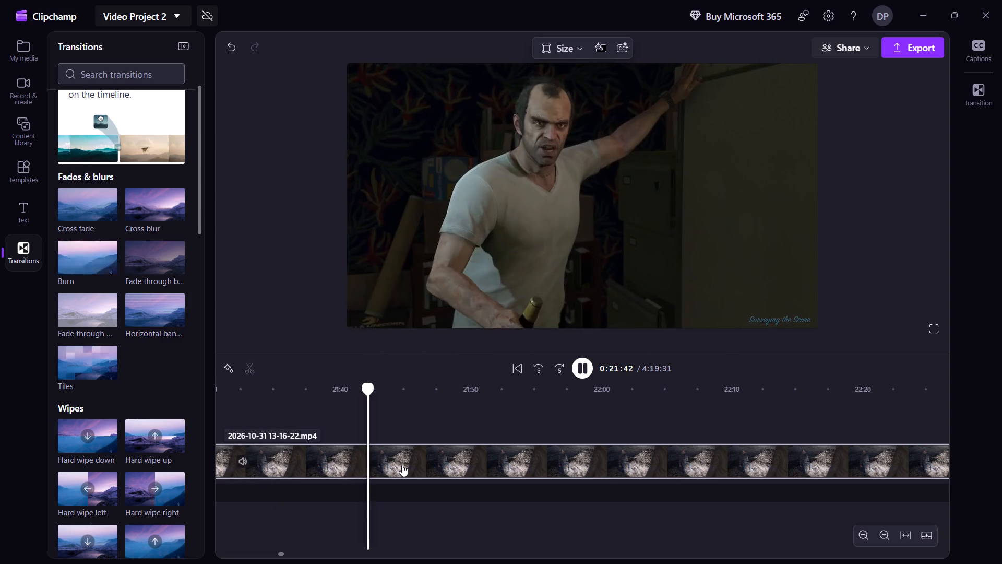
{"action": "key", "text": "shift+Right"}
{"action": "key", "text": "shift+Right"}
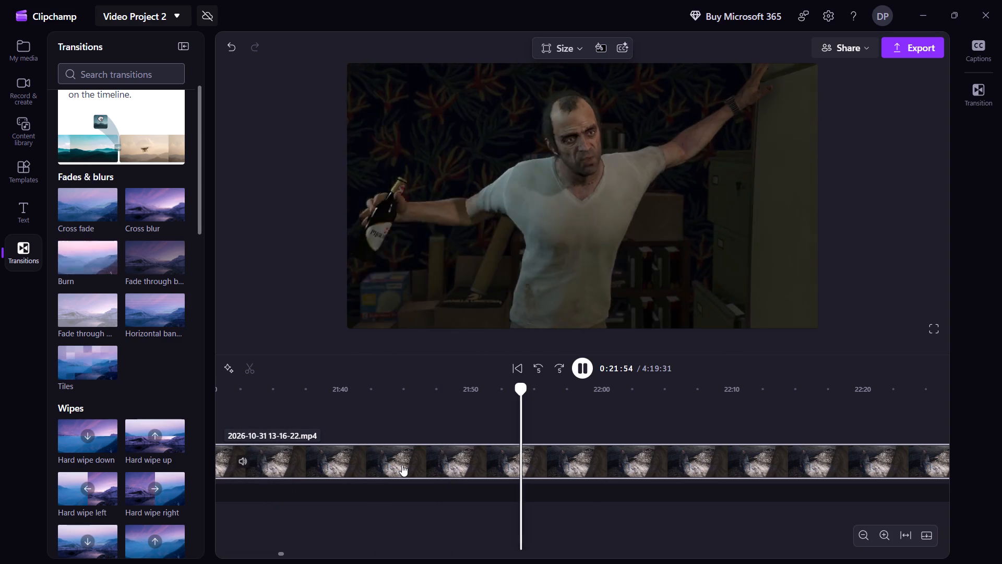
{"action": "key", "text": "shift+Right"}
{"action": "key", "text": "shift+Right"}
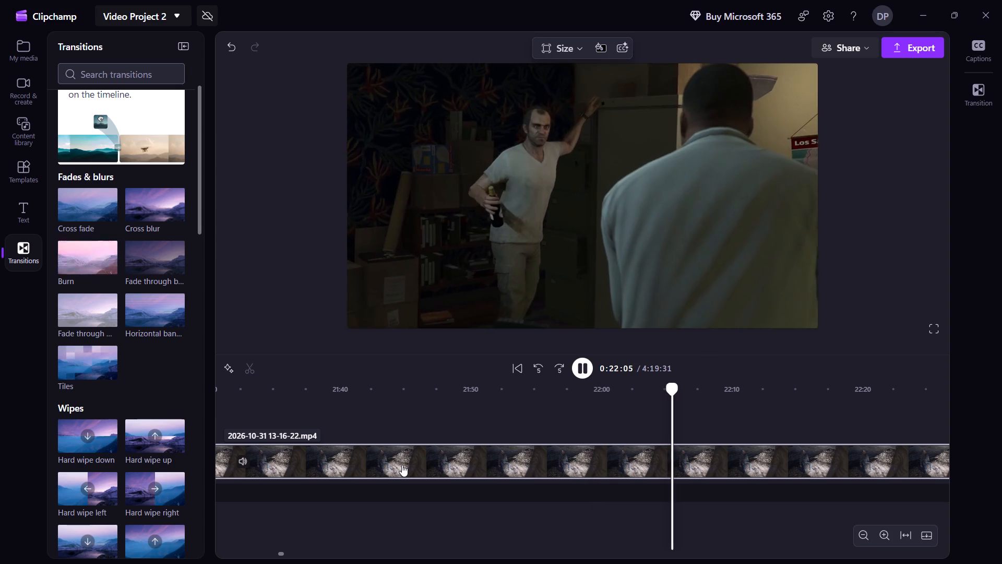
{"action": "key", "text": "shift+Right"}
{"action": "key", "text": "shift+Right"}
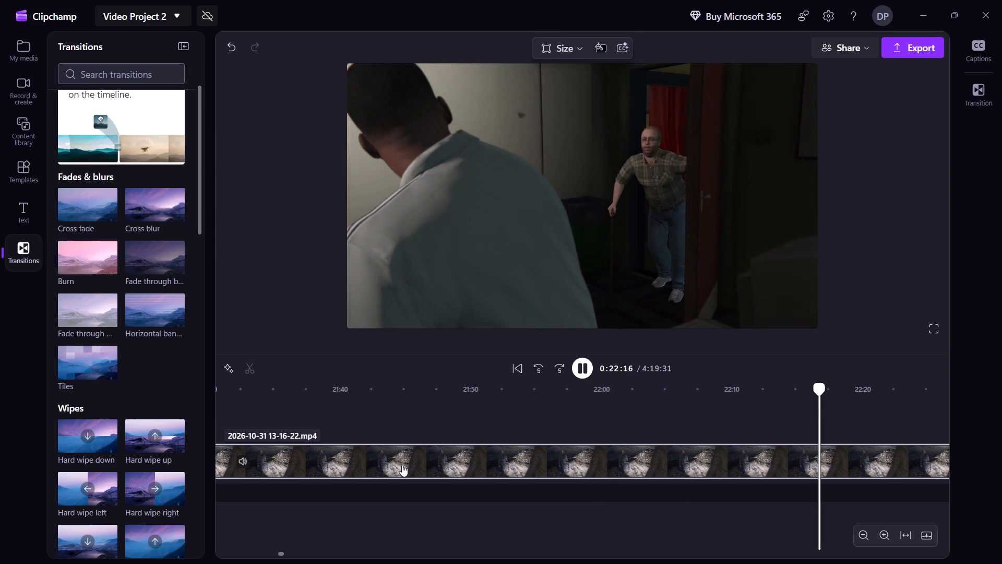
{"action": "key", "text": "shift+Right"}
{"action": "key", "text": "shift+Right"}
{"action": "key", "text": "shift+Right"}
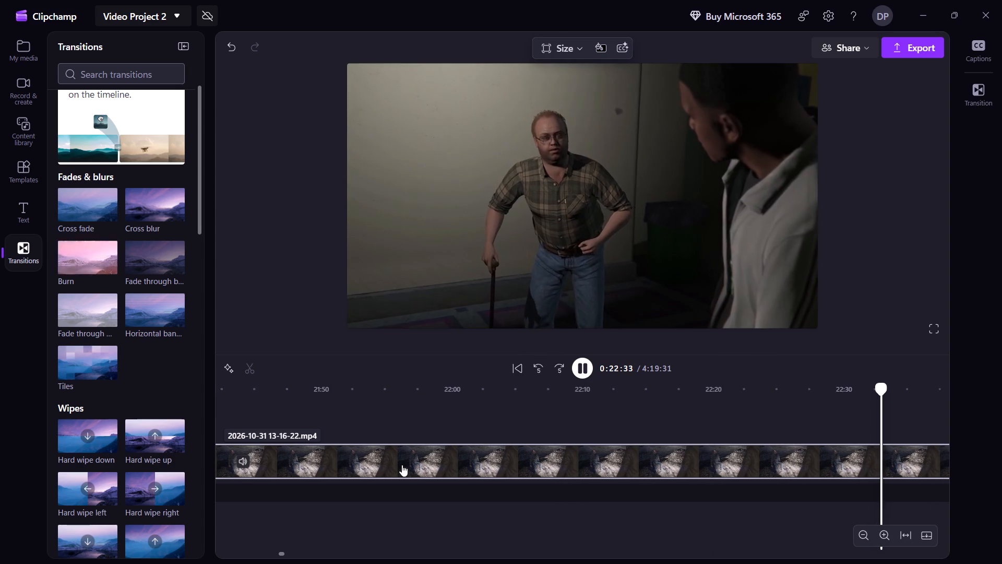
{"action": "key", "text": "shift+Right"}
{"action": "key", "text": "shift+Right"}
{"action": "key", "text": "shift+Right"}
{"action": "key", "text": "shift+Right"}
{"action": "key", "text": "shift+Right"}
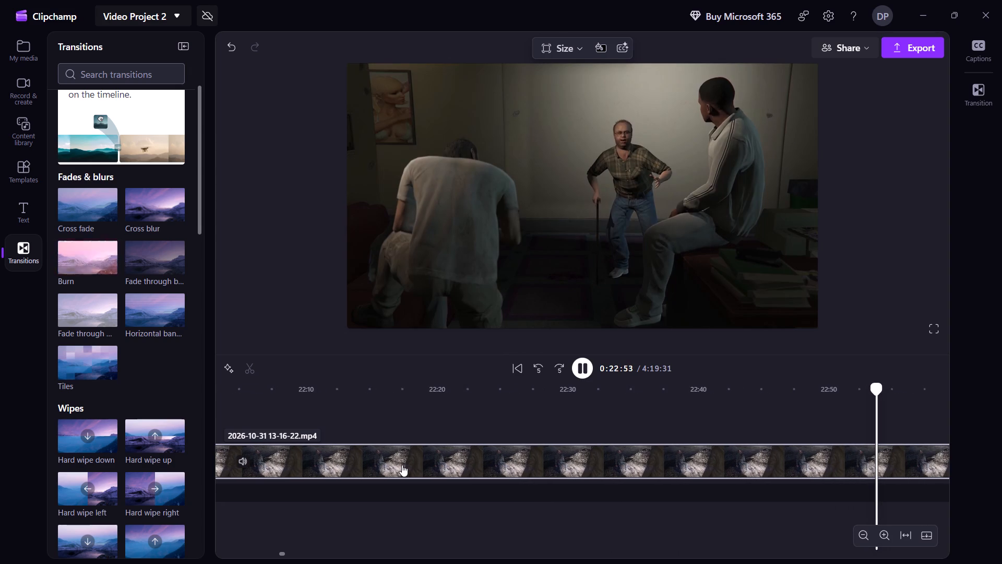
{"action": "key", "text": "shift+Right"}
{"action": "key", "text": "shift+Right"}
{"action": "key", "text": "shift+Right"}
{"action": "key", "text": "shift+Right"}
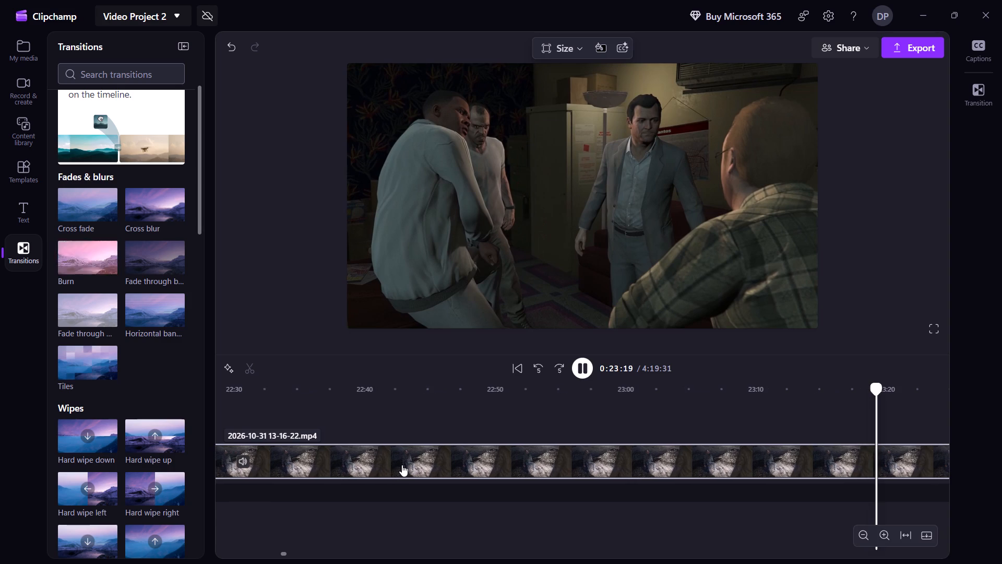
{"action": "key", "text": "shift+Right"}
{"action": "key", "text": "shift+Right"}
{"action": "key", "text": "shift+Left"}
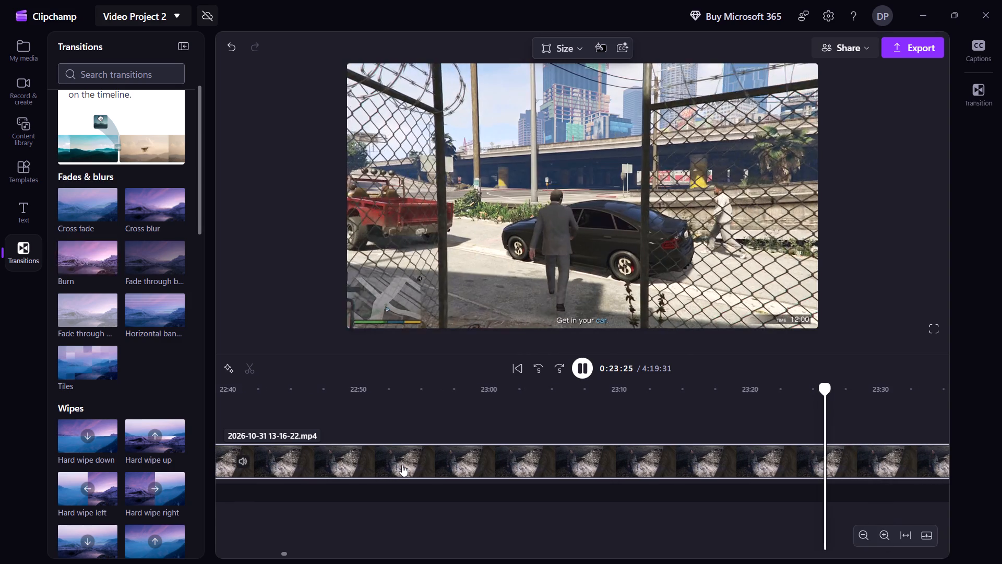
{"action": "key", "text": "shift+Left"}
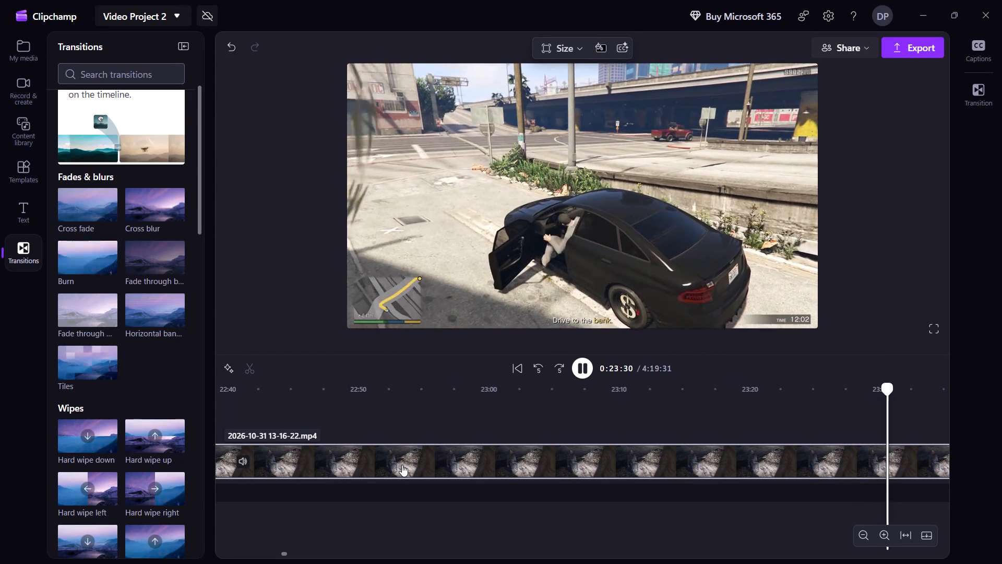
{"action": "key", "text": "space"}
{"action": "key", "text": "space"}
{"action": "key", "text": "space"}
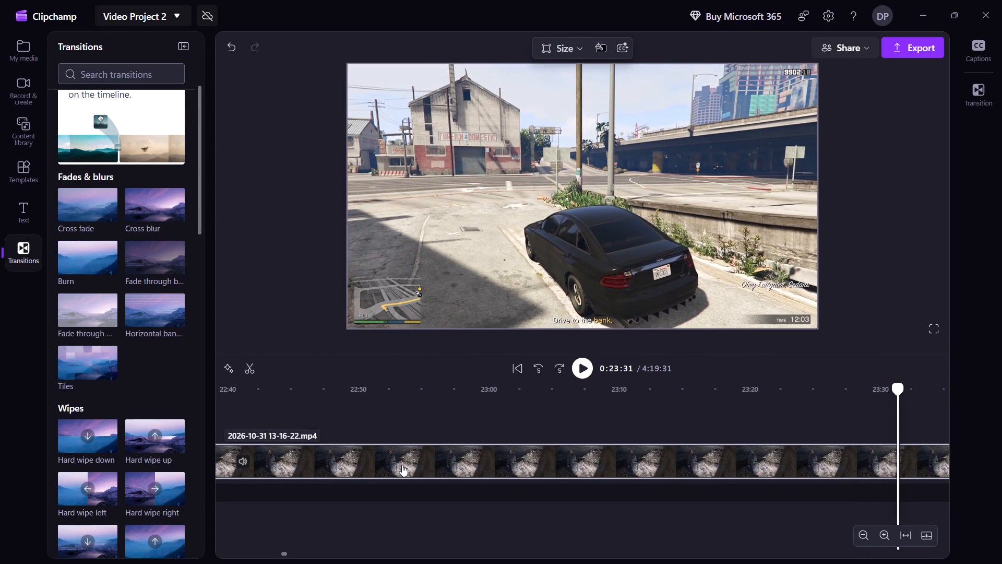
{"action": "type", "text": "s"}
Split the recording at about 24:57, where the black car arrives alongside the Union Depository bank.
{"action": "key", "text": "space"}
{"action": "key", "text": "shift+Right"}
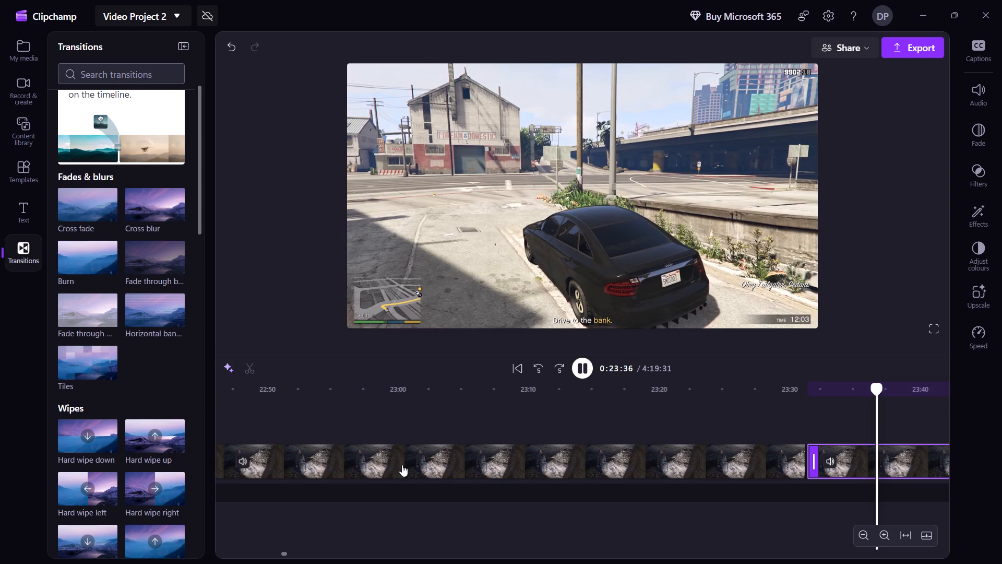
{"action": "key", "text": "shift+Right"}
{"action": "key", "text": "shift+Right"}
{"action": "key", "text": "shift+Right"}
{"action": "key", "text": "shift+Right"}
{"action": "key", "text": "shift+Right"}
{"action": "key", "text": "shift+Right"}
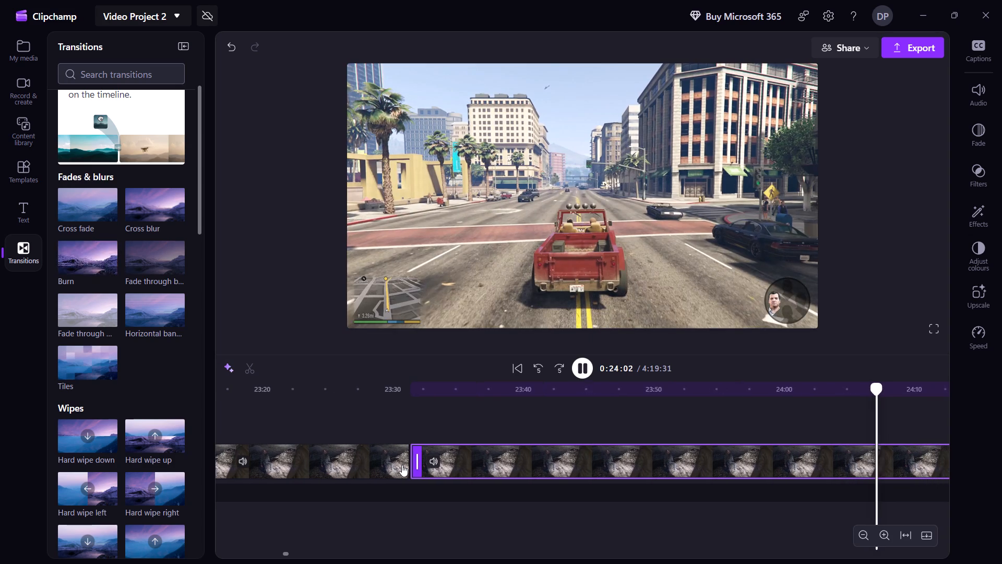
{"action": "key", "text": "shift+Right"}
{"action": "key", "text": "shift+Right"}
{"action": "key", "text": "shift+Right"}
{"action": "key", "text": "shift+Right"}
{"action": "key", "text": "shift+Right"}
{"action": "key", "text": "shift+Right"}
{"action": "key", "text": "shift+Right"}
{"action": "key", "text": "shift+Right"}
{"action": "key", "text": "shift+Right"}
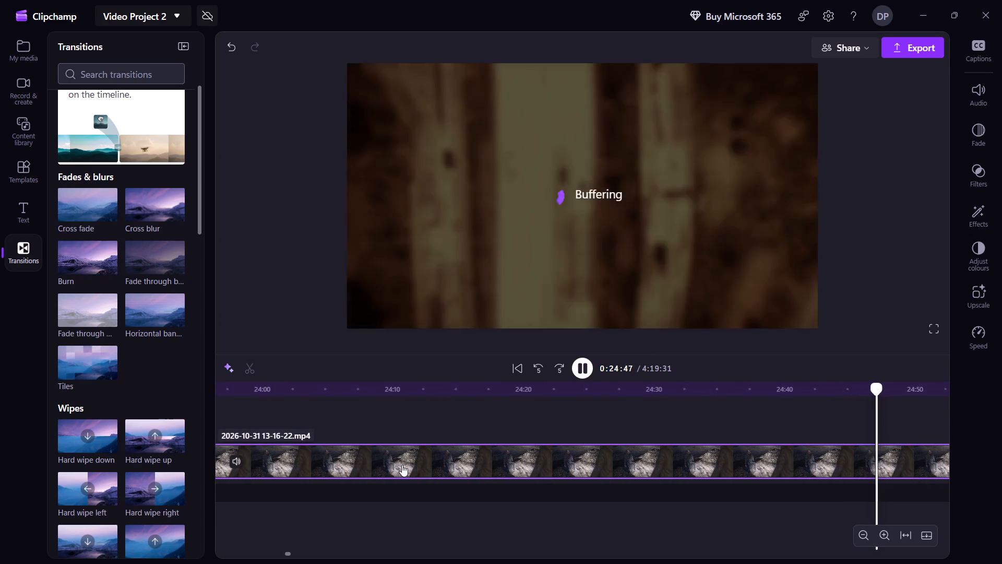
{"action": "key", "text": "shift+Right"}
{"action": "key", "text": "shift+Right"}
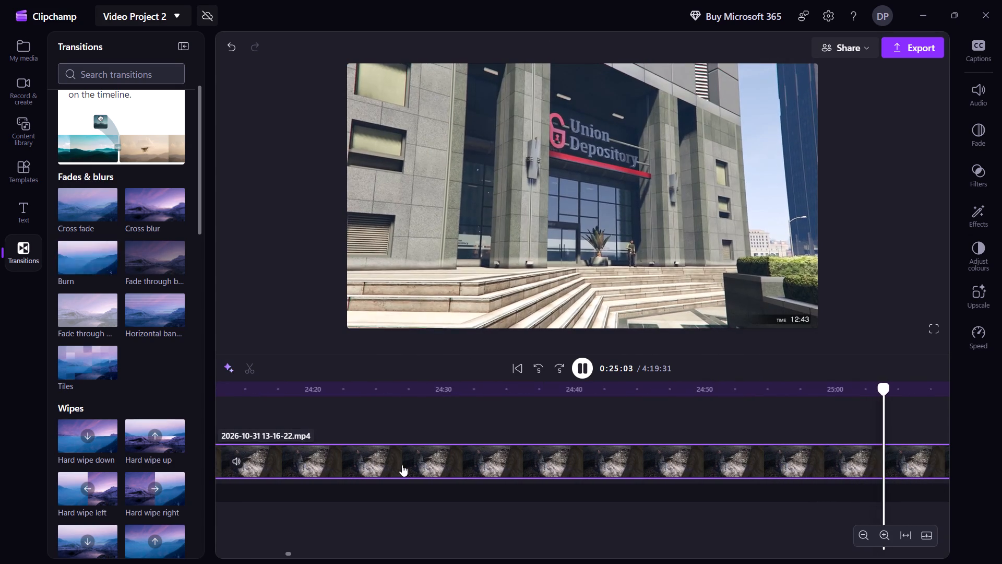
{"action": "key", "text": "shift+Left"}
{"action": "key", "text": "shift+Left"}
{"action": "key", "text": "shift+Right"}
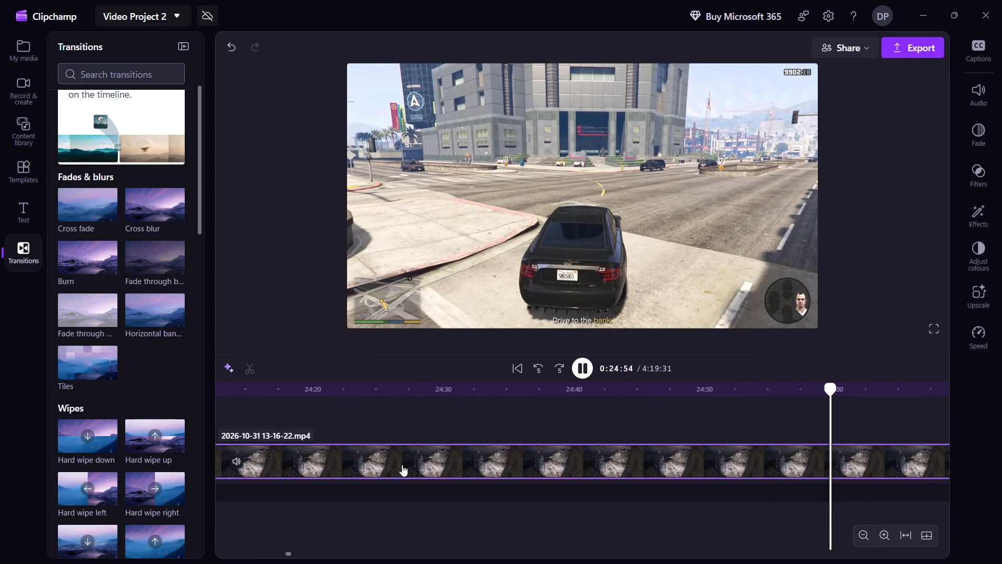
{"action": "key", "text": "shift+Left"}
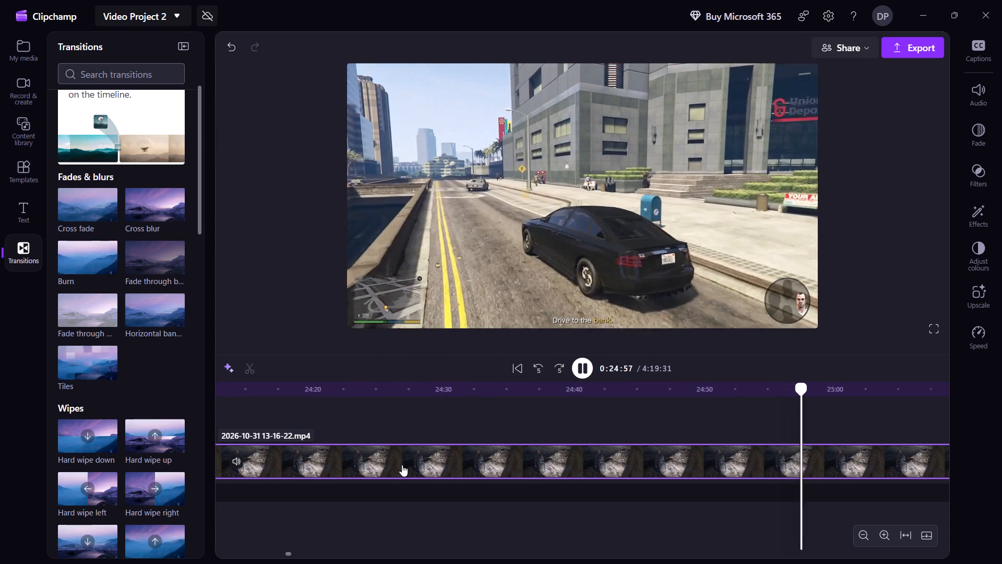
{"action": "key", "text": "space"}
{"action": "key", "text": "s"}
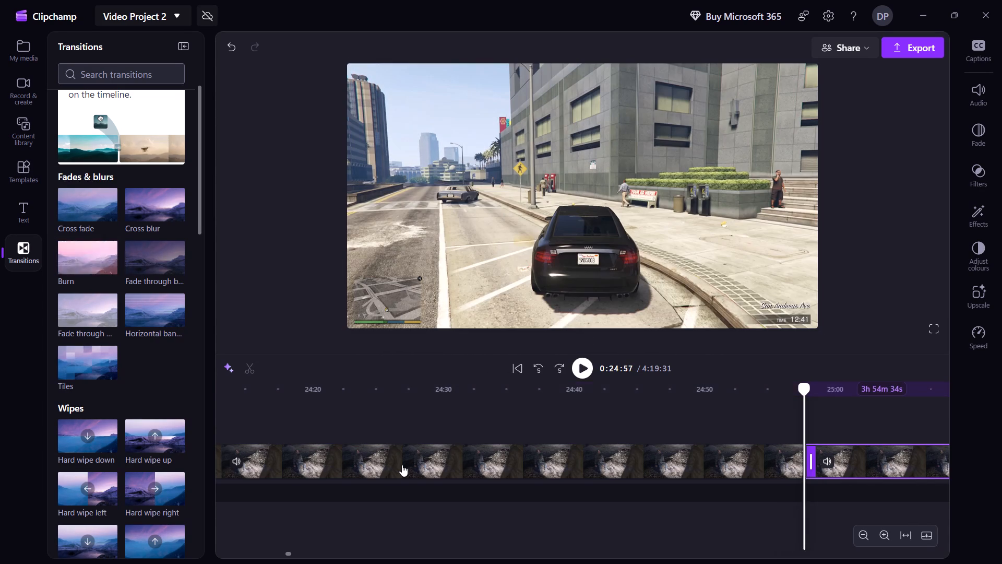
Delete the section between about 23:31 and 24:57 showing the drive to the bank and close the gap.
{"action": "left_click", "coordinate": [539, 477]}
{"action": "right_click", "coordinate": [539, 477]}
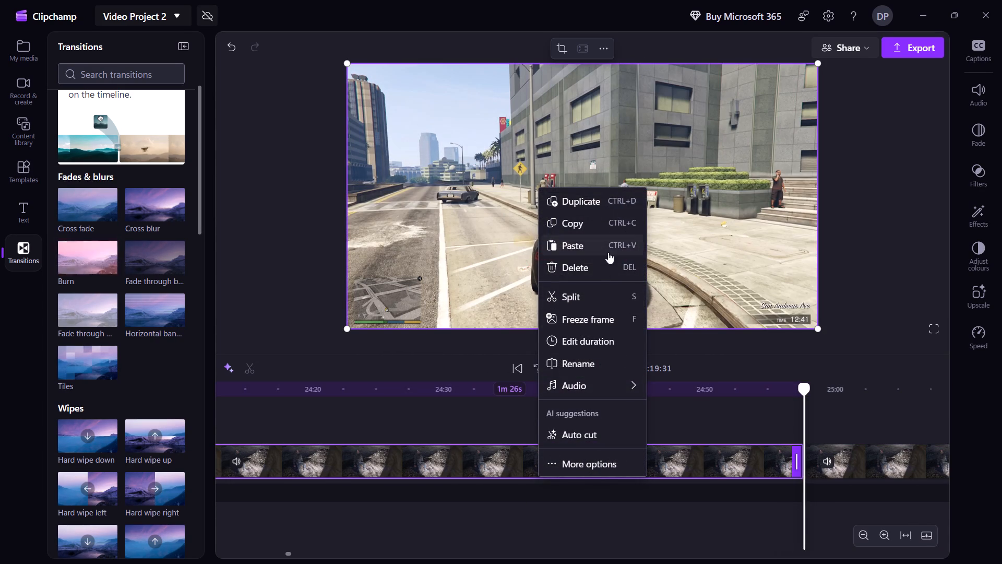
{"action": "left_click", "coordinate": [594, 261]}
{"action": "left_click", "coordinate": [516, 465]}
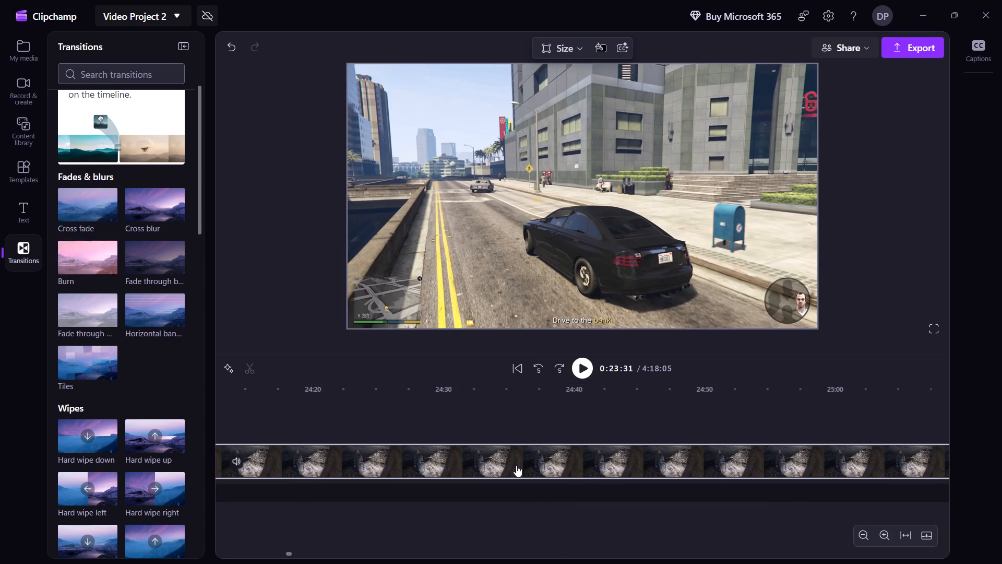
Add a Cross fade transition at the join at about 23:31, between the parked black car and the bank arrival.
{"action": "key", "text": "Left"}
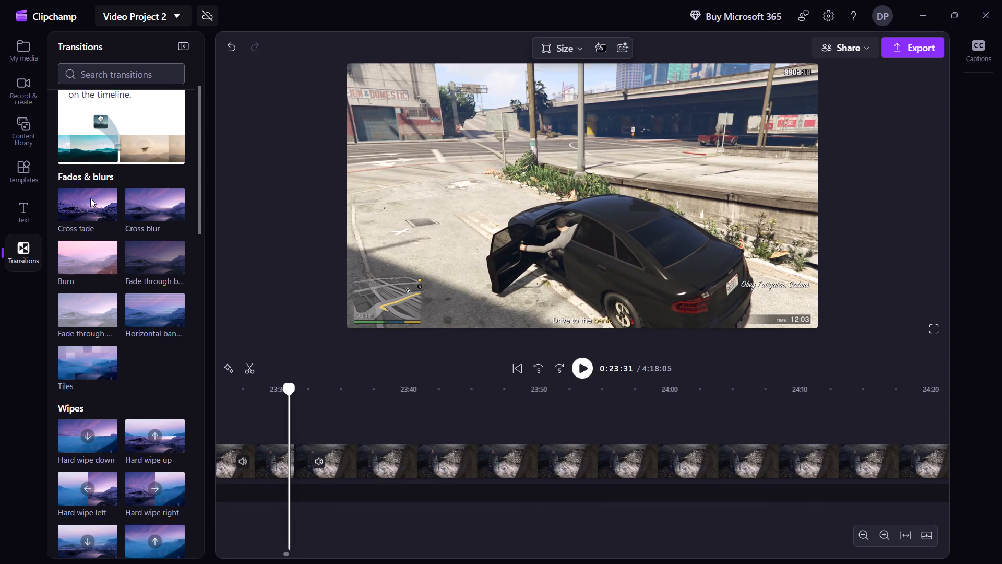
{"action": "left_click_drag", "start_coordinate": [90, 198], "coordinate": [319, 467]}
Split the recording at about 23:58, where the black car sets off to scope out the bank's back entrance.
{"action": "key", "text": "space"}
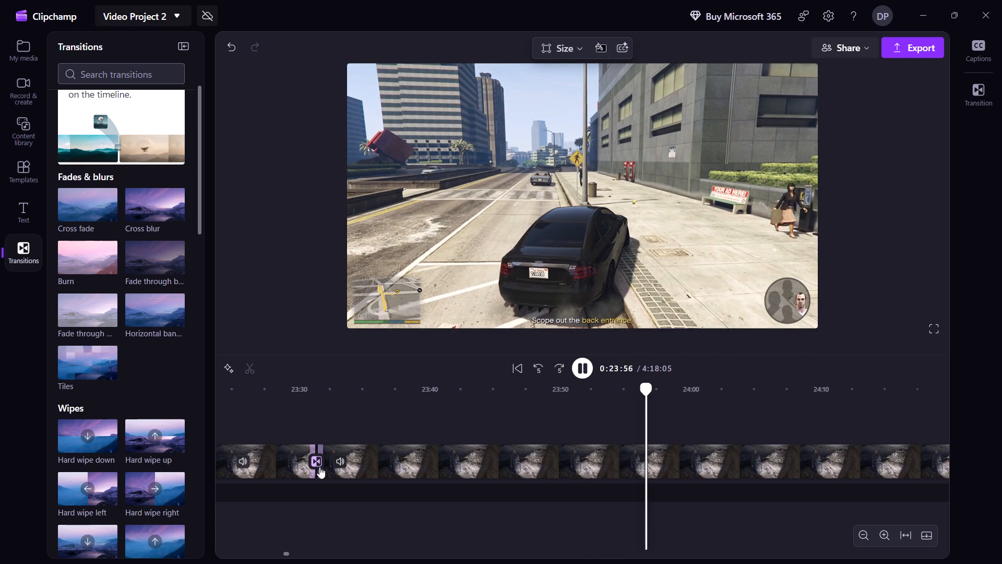
{"action": "key", "text": "space"}
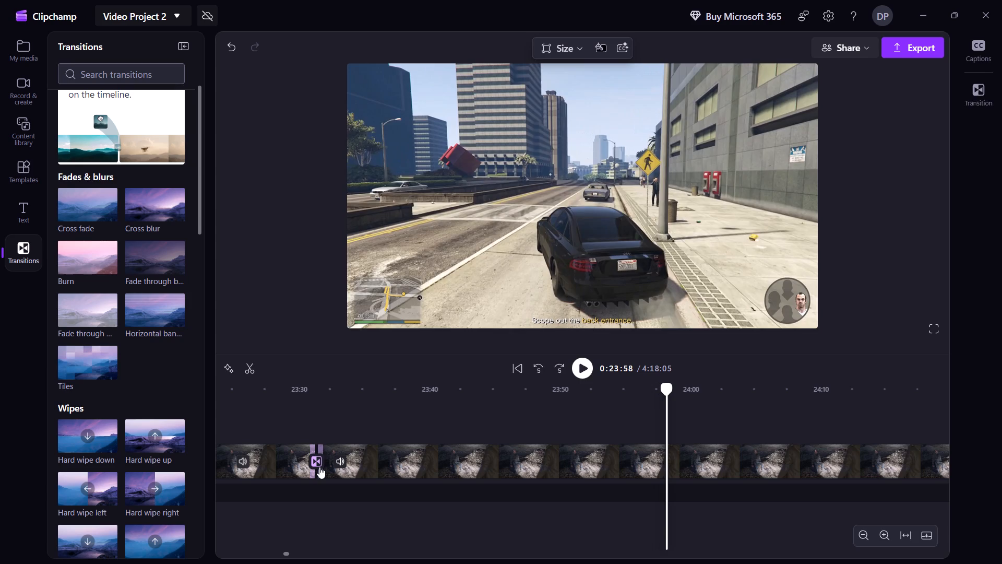
{"action": "type", "text": "s"}
Look through the final stretch of the recording, working backwards from the end to about 4:00:05.
{"action": "key", "text": "space"}
{"action": "key", "text": "End"}
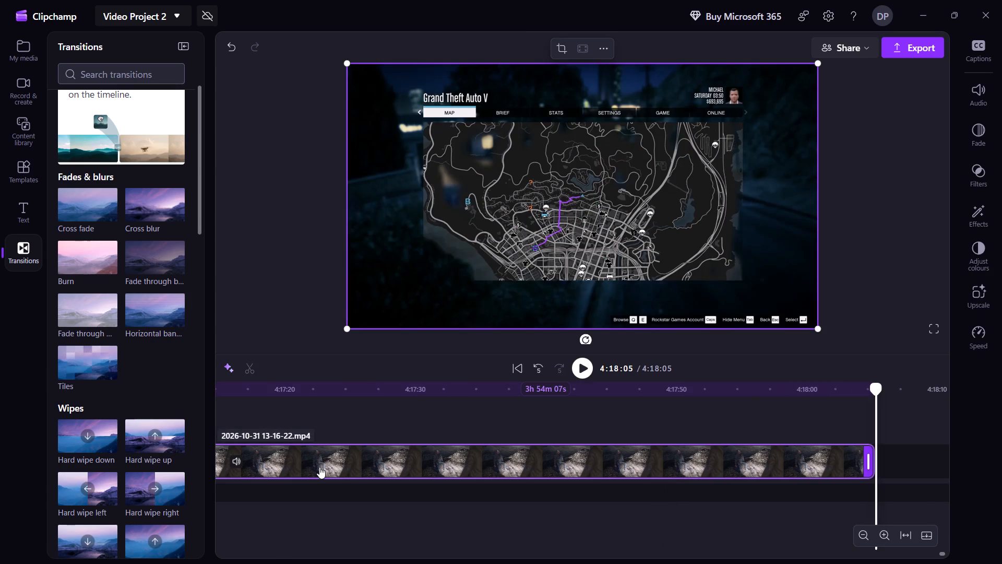
{"action": "key", "text": "End"}
{"action": "key", "text": "Down"}
{"action": "key", "text": "shift+Left"}
{"action": "key", "text": "shift+Left"}
{"action": "key", "text": "shift+Left"}
{"action": "key", "text": "shift+Left"}
{"action": "key", "text": "shift+Left"}
{"action": "key", "text": "shift+Left"}
{"action": "key", "text": "shift+Left"}
{"action": "key", "text": "shift+Left"}
{"action": "key", "text": "shift+Left"}
{"action": "key", "text": "shift+Left"}
{"action": "key", "text": "shift+Left"}
{"action": "key", "text": "shift+Left"}
{"action": "key", "text": "shift+Left"}
{"action": "key", "text": "shift+Left"}
{"action": "key", "text": "shift+Left"}
{"action": "key", "text": "shift+Left"}
{"action": "key", "text": "shift+Left"}
{"action": "key", "text": "shift+Left"}
{"action": "key", "text": "shift+Left"}
{"action": "key", "text": "shift+Left"}
{"action": "key", "text": "shift+Left"}
{"action": "key", "text": "shift+Left"}
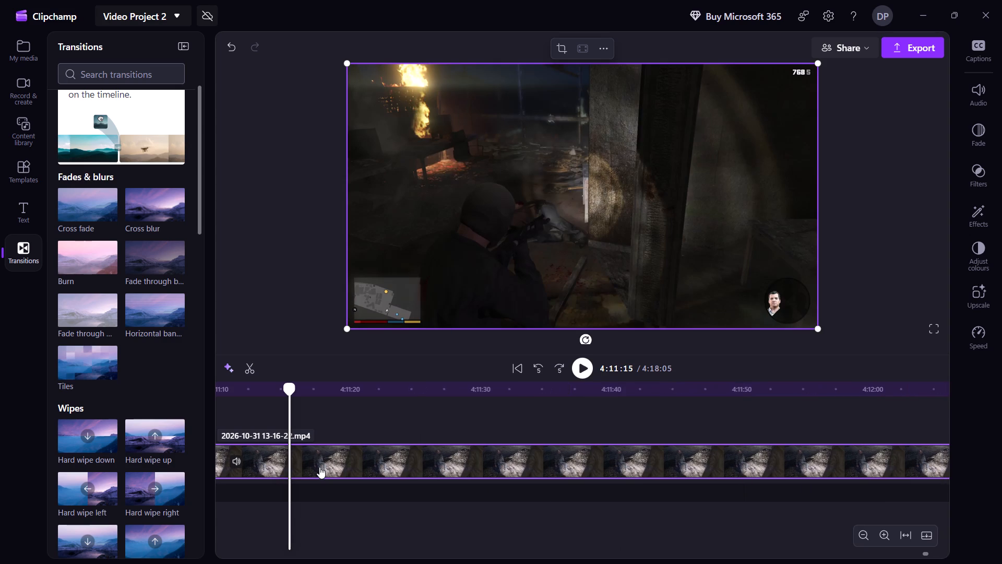
{"action": "key", "text": "shift+Left"}
{"action": "key", "text": "shift+Left"}
{"action": "key", "text": "shift+Left"}
{"action": "key", "text": "shift+Left"}
{"action": "key", "text": "shift+Left"}
{"action": "key", "text": "shift+Left"}
{"action": "key", "text": "shift+Left"}
{"action": "key", "text": "shift+Left"}
{"action": "key", "text": "shift+Left"}
{"action": "key", "text": "shift+Left"}
{"action": "key", "text": "shift+Left"}
{"action": "key", "text": "shift+Left"}
{"action": "key", "text": "shift+Left"}
{"action": "key", "text": "shift+Left"}
{"action": "key", "text": "shift+Left"}
{"action": "key", "text": "shift+Left"}
{"action": "key", "text": "shift+Left"}
{"action": "key", "text": "shift+Left"}
{"action": "key", "text": "shift+Left"}
{"action": "key", "text": "shift+Left"}
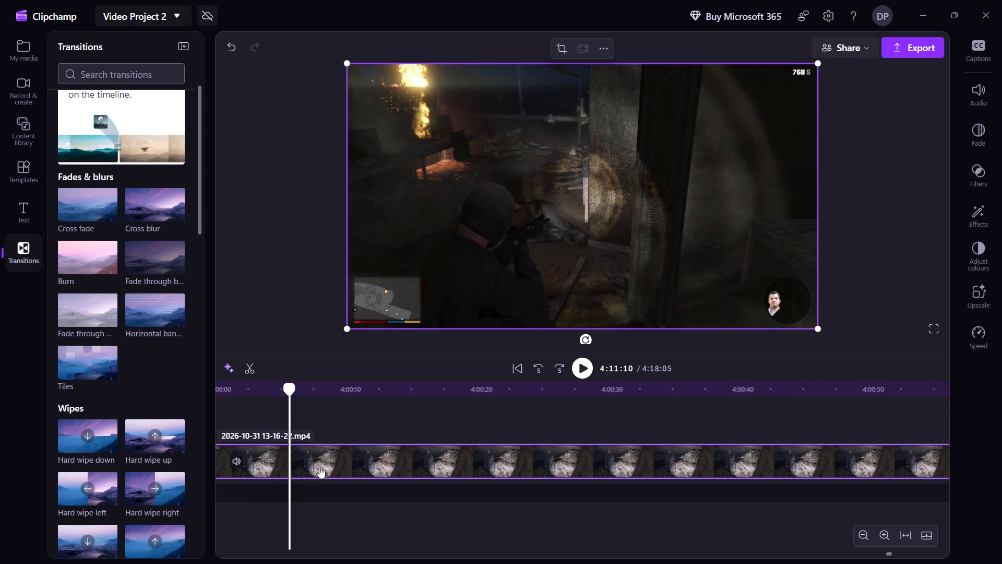
Return to the start of the project and look through the early footage up to about 16:45.
{"action": "key", "text": "ctrl+Left"}
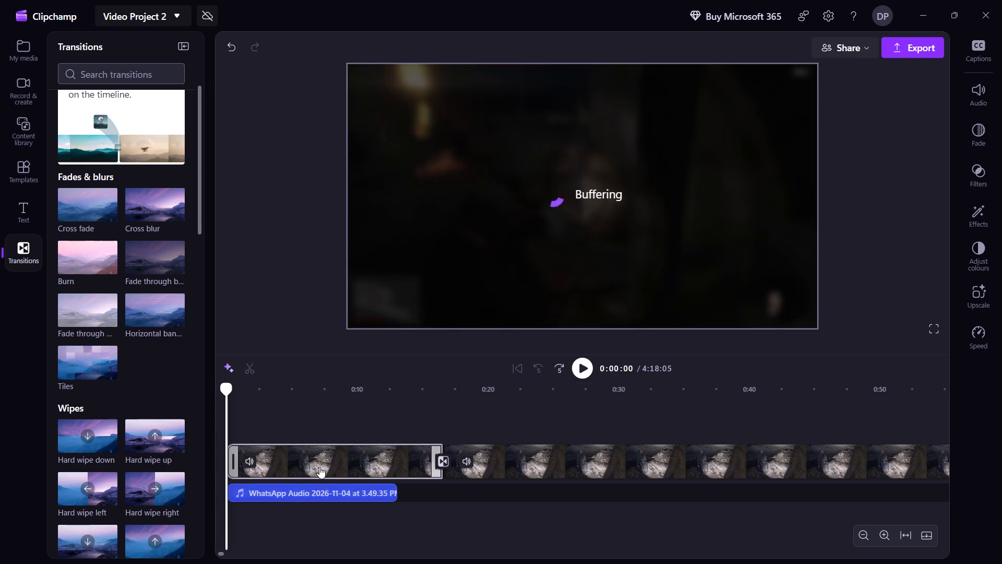
{"action": "key", "text": "shift+Right"}
{"action": "key", "text": "shift+Right"}
{"action": "key", "text": "shift+Right"}
{"action": "key", "text": "shift+Right"}
{"action": "key", "text": "shift+Right"}
{"action": "key", "text": "shift+Right"}
{"action": "key", "text": "shift+Right"}
{"action": "key", "text": "shift+Right"}
{"action": "key", "text": "shift+Right"}
{"action": "key", "text": "shift+Right"}
{"action": "key", "text": "shift+Right"}
{"action": "key", "text": "shift+Right"}
{"action": "key", "text": "shift+Right"}
{"action": "key", "text": "shift+Right"}
{"action": "key", "text": "shift+Right"}
{"action": "key", "text": "shift+Right"}
{"action": "key", "text": "shift+Right"}
{"action": "key", "text": "shift+Right"}
{"action": "key", "text": "shift+Right"}
{"action": "key", "text": "shift+Right"}
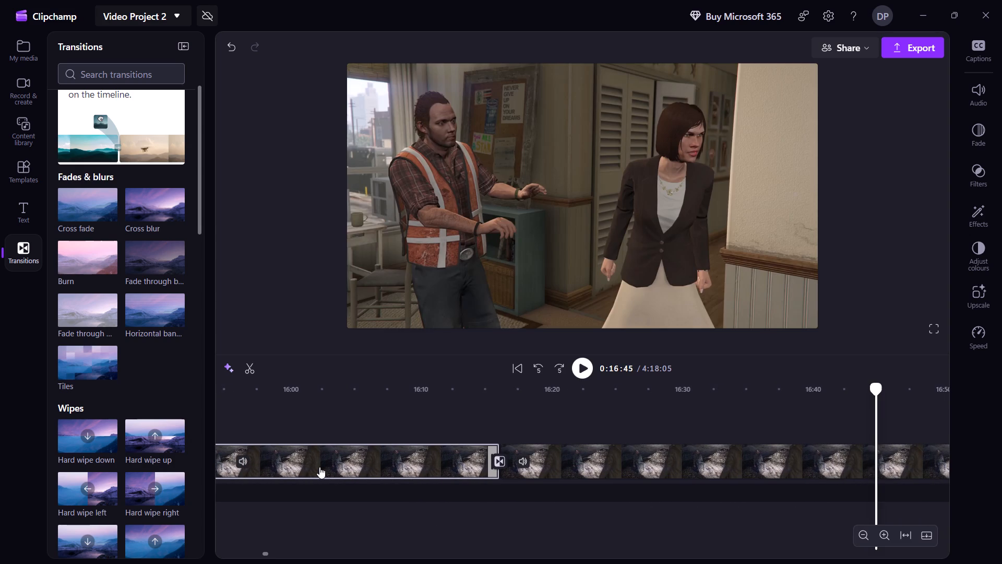
Review the earlier footage backwards from about 16:45, through the laboratory raid, to the FIB agents' scene at about 2:30.
{"action": "key", "text": "shift+Left"}
{"action": "key", "text": "shift+Left"}
{"action": "key", "text": "shift+Left"}
{"action": "key", "text": "shift+Left"}
{"action": "key", "text": "shift+Left"}
{"action": "key", "text": "shift+Left"}
{"action": "key", "text": "shift+Left"}
{"action": "key", "text": "shift+Left"}
{"action": "key", "text": "shift+Left"}
{"action": "key", "text": "shift+Left"}
{"action": "key", "text": "shift+Left"}
{"action": "key", "text": "shift+Left"}
{"action": "key", "text": "shift+Left"}
{"action": "key", "text": "shift+Left"}
{"action": "key", "text": "shift+Left"}
{"action": "key", "text": "shift+Left"}
{"action": "key", "text": "shift+Left"}
{"action": "key", "text": "shift+Left"}
{"action": "key", "text": "shift+Left"}
{"action": "key", "text": "shift+Left"}
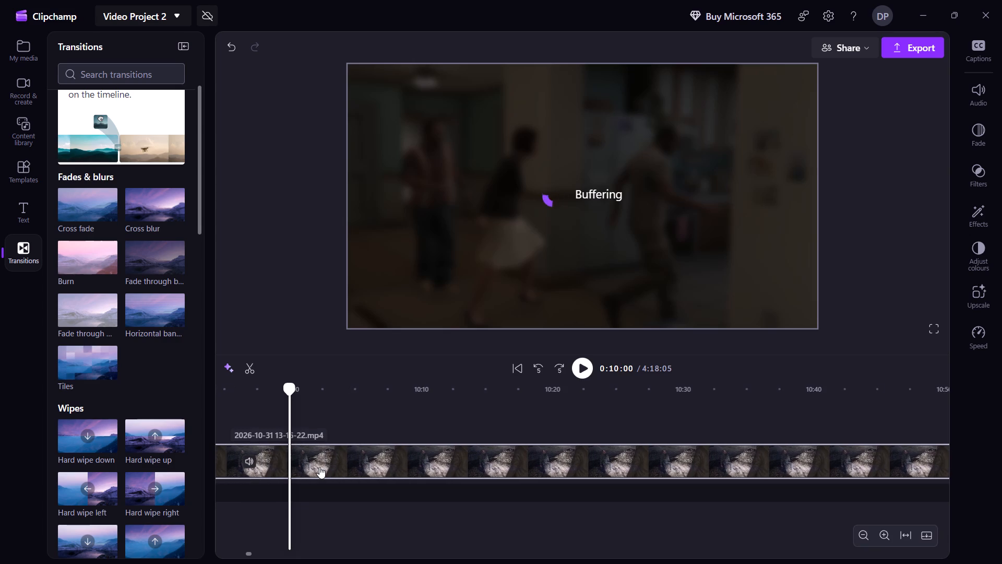
{"action": "key", "text": "shift+Left"}
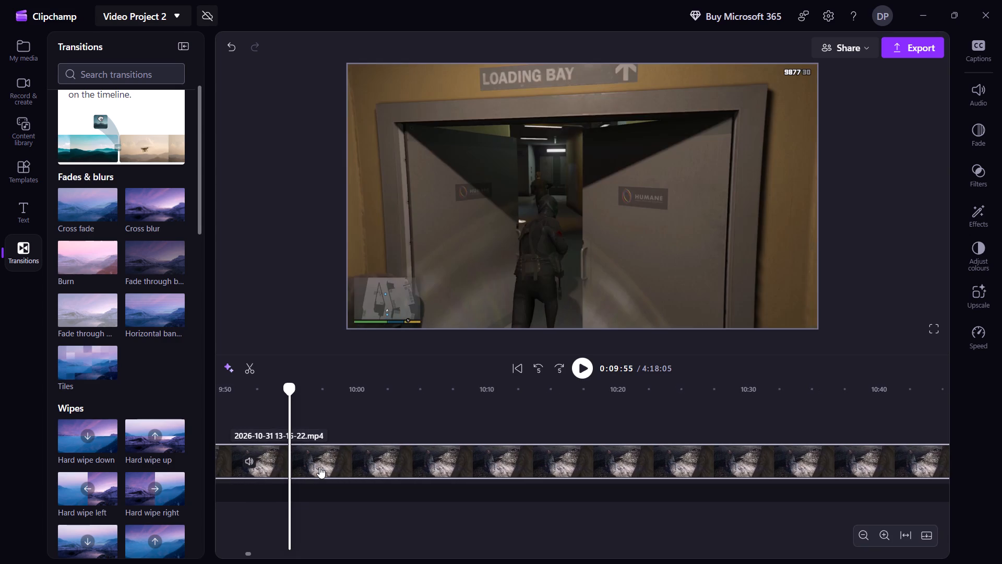
{"action": "key", "text": "shift+Left"}
{"action": "key", "text": "shift+Left"}
{"action": "key", "text": "shift+Left"}
{"action": "key", "text": "shift+Left"}
{"action": "key", "text": "shift+Left"}
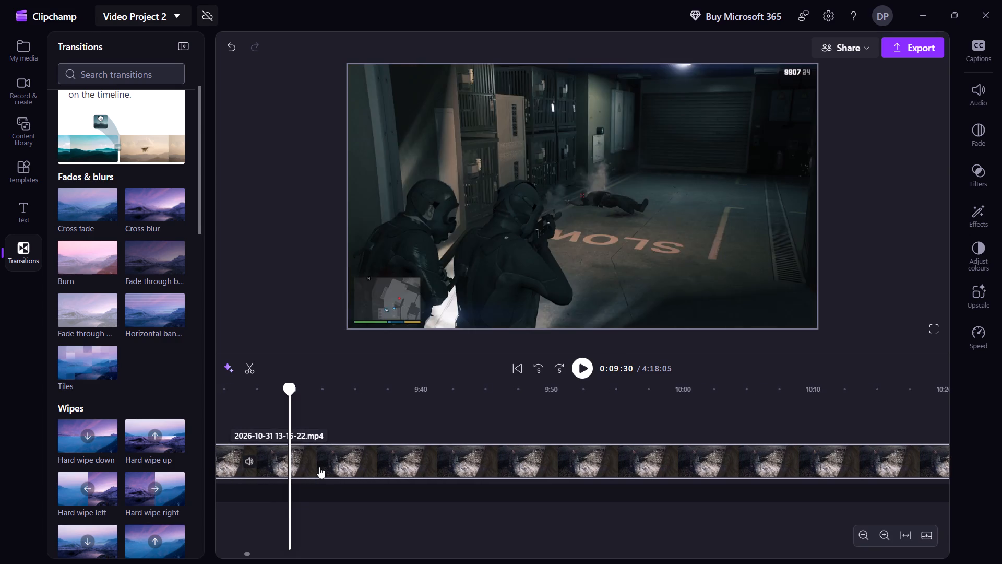
{"action": "key", "text": "shift+Left"}
{"action": "key", "text": "shift+Left"}
{"action": "key", "text": "shift+Left"}
{"action": "key", "text": "shift+Left"}
{"action": "key", "text": "shift+Left"}
{"action": "key", "text": "shift+Left"}
{"action": "key", "text": "shift+Left"}
{"action": "key", "text": "shift+Left"}
{"action": "key", "text": "shift+Left"}
{"action": "key", "text": "shift+Left"}
{"action": "key", "text": "shift+Left"}
{"action": "key", "text": "shift+Left"}
{"action": "key", "text": "shift+Left"}
{"action": "key", "text": "shift+Left"}
{"action": "key", "text": "shift+Left"}
{"action": "key", "text": "shift+Left"}
{"action": "key", "text": "shift+Left"}
{"action": "key", "text": "shift+Left"}
{"action": "key", "text": "shift+Left"}
{"action": "key", "text": "shift+Left"}
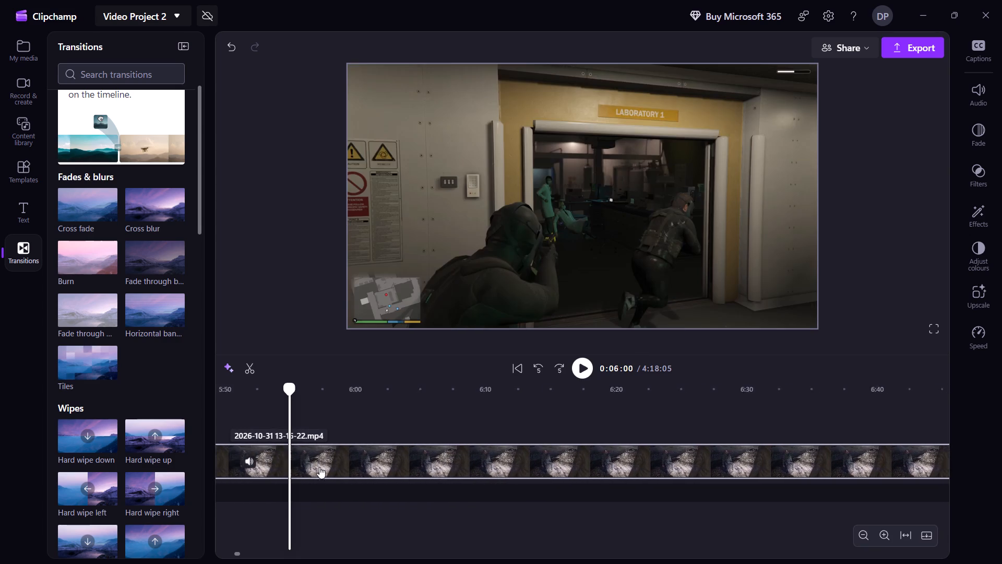
{"action": "key", "text": "shift+Left"}
{"action": "key", "text": "shift+Right"}
{"action": "key", "text": "shift+Right"}
{"action": "key", "text": "shift+Right"}
{"action": "key", "text": "shift+Right"}
{"action": "key", "text": "shift+Right"}
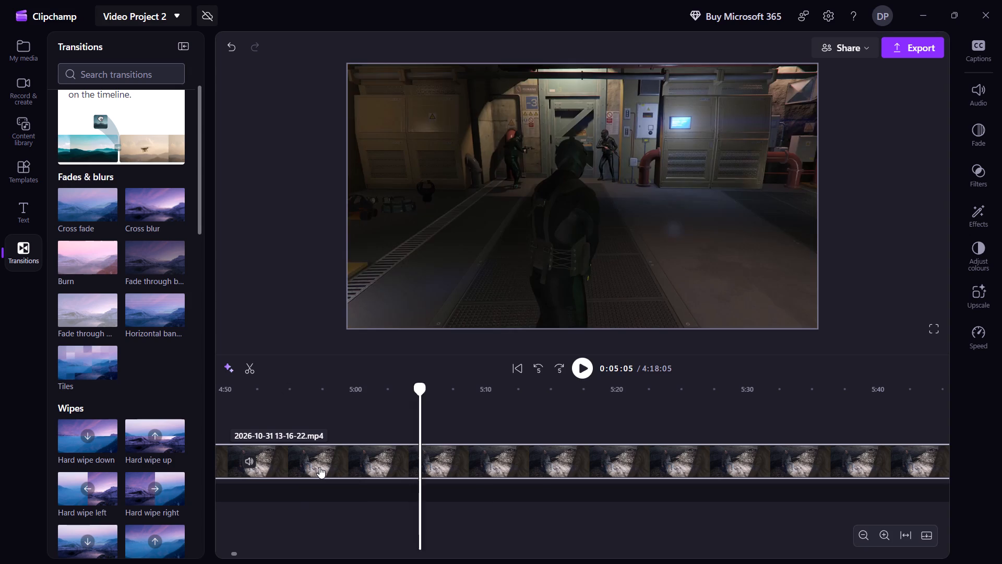
{"action": "key", "text": "shift+Left"}
{"action": "key", "text": "shift+Left"}
{"action": "key", "text": "shift+Left"}
{"action": "key", "text": "shift+Left"}
{"action": "key", "text": "shift+Left"}
{"action": "key", "text": "shift+Left"}
{"action": "key", "text": "shift+Left"}
{"action": "key", "text": "shift+Left"}
{"action": "key", "text": "shift+Left"}
{"action": "key", "text": "shift+Left"}
{"action": "key", "text": "shift+Left"}
{"action": "key", "text": "shift+Left"}
{"action": "key", "text": "shift+Left"}
{"action": "key", "text": "shift+Left"}
{"action": "key", "text": "shift+Left"}
{"action": "key", "text": "shift+Left"}
{"action": "key", "text": "shift+Left"}
{"action": "key", "text": "shift+Left"}
{"action": "key", "text": "shift+Left"}
{"action": "key", "text": "shift+Left"}
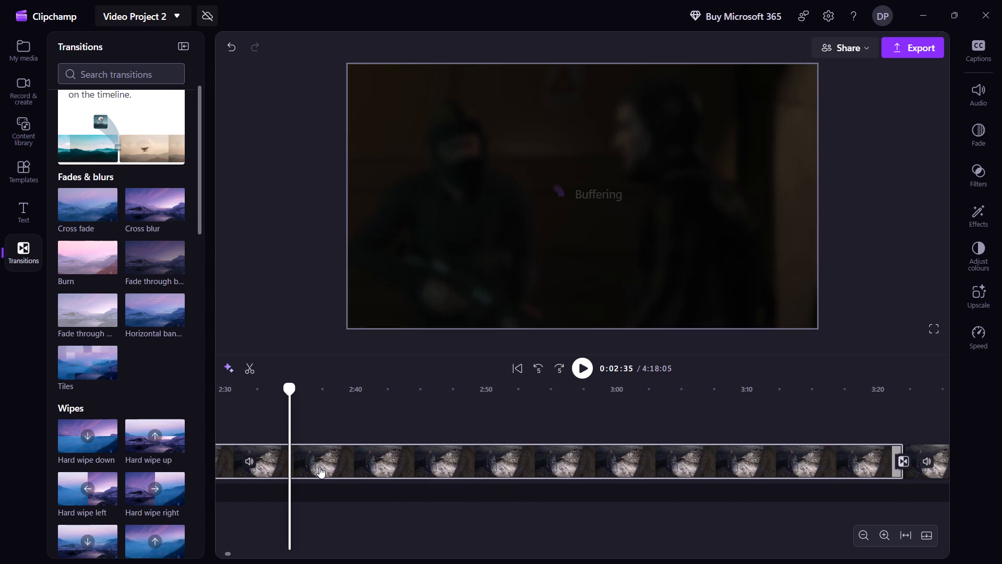
{"action": "key", "text": "shift+Left"}
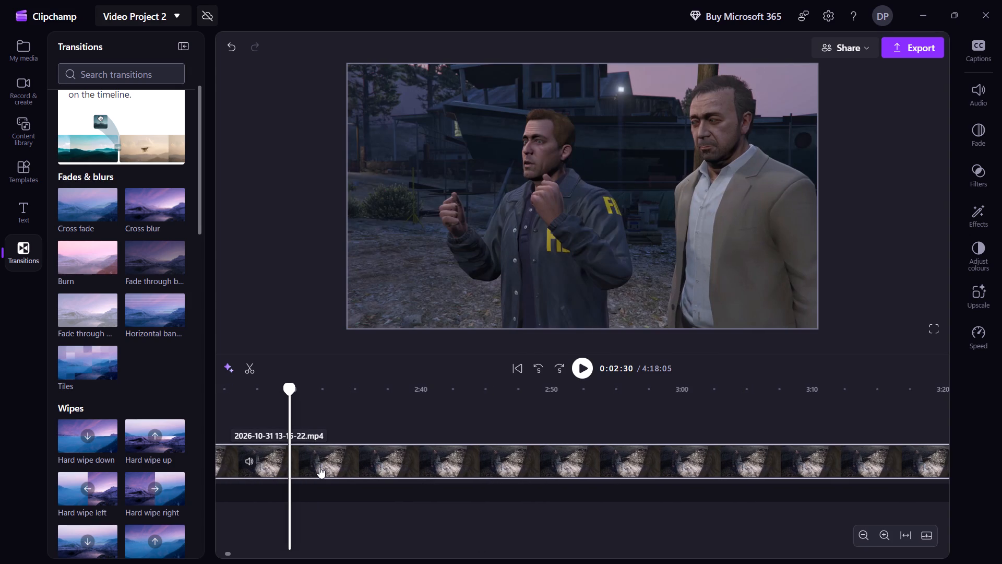
Look through the edited footage forward from about 2:30, past the laboratory raid and container pickup, up to about 19:10.
{"action": "key", "text": "shift+Right"}
{"action": "key", "text": "shift+Right"}
{"action": "key", "text": "shift+Right"}
{"action": "key", "text": "shift+Right"}
{"action": "key", "text": "shift+Right"}
{"action": "key", "text": "shift+Right"}
{"action": "key", "text": "shift+Right"}
{"action": "key", "text": "shift+Right"}
{"action": "key", "text": "shift+Right"}
{"action": "key", "text": "shift+Right"}
{"action": "key", "text": "shift+Right"}
{"action": "key", "text": "shift+Right"}
{"action": "key", "text": "shift+Right"}
{"action": "key", "text": "shift+Right"}
{"action": "key", "text": "shift+Right"}
{"action": "key", "text": "shift+Right"}
{"action": "key", "text": "shift+Right"}
{"action": "key", "text": "shift+Right"}
{"action": "key", "text": "shift+Right"}
{"action": "key", "text": "shift+Right"}
{"action": "key", "text": "shift+Right"}
{"action": "key", "text": "shift+Right"}
{"action": "key", "text": "shift+Right"}
{"action": "key", "text": "shift+Right"}
{"action": "key", "text": "shift+Right"}
{"action": "key", "text": "shift+Right"}
{"action": "key", "text": "shift+Right"}
{"action": "key", "text": "shift+Right"}
{"action": "key", "text": "shift+Right"}
{"action": "key", "text": "shift+Right"}
{"action": "key", "text": "shift+Right"}
{"action": "key", "text": "shift+Right"}
{"action": "key", "text": "shift+Right"}
{"action": "key", "text": "shift+Right"}
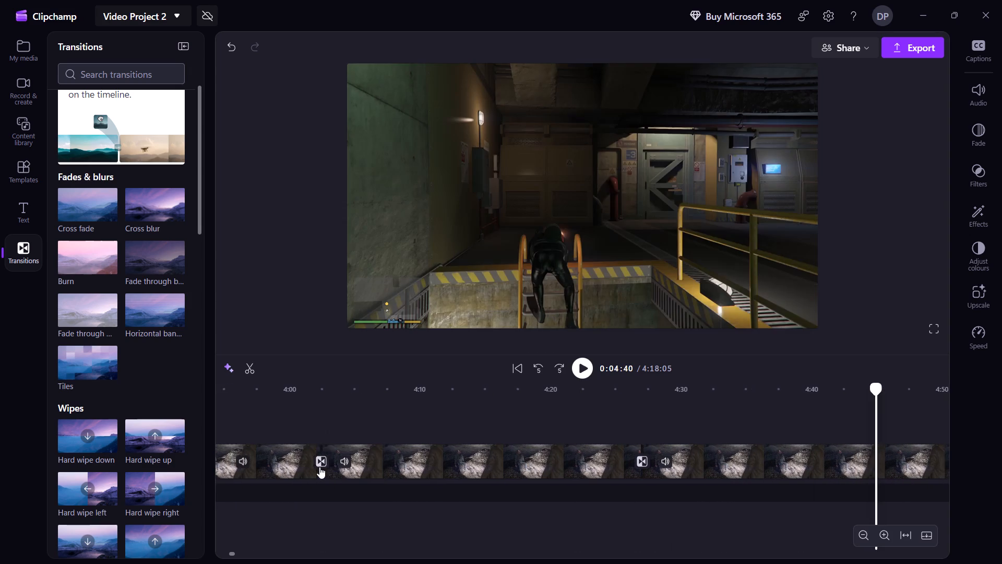
{"action": "key", "text": "shift+Right"}
{"action": "key", "text": "shift+Right"}
{"action": "key", "text": "shift+Right"}
{"action": "key", "text": "shift+Right"}
{"action": "key", "text": "shift+Right"}
{"action": "key", "text": "shift+Right"}
{"action": "key", "text": "shift+Right"}
{"action": "key", "text": "shift+Right"}
{"action": "key", "text": "shift+Right"}
{"action": "key", "text": "shift+Right"}
{"action": "key", "text": "shift+Right"}
{"action": "key", "text": "shift+Right"}
{"action": "key", "text": "shift+Right"}
{"action": "key", "text": "shift+Right"}
{"action": "key", "text": "shift+Right"}
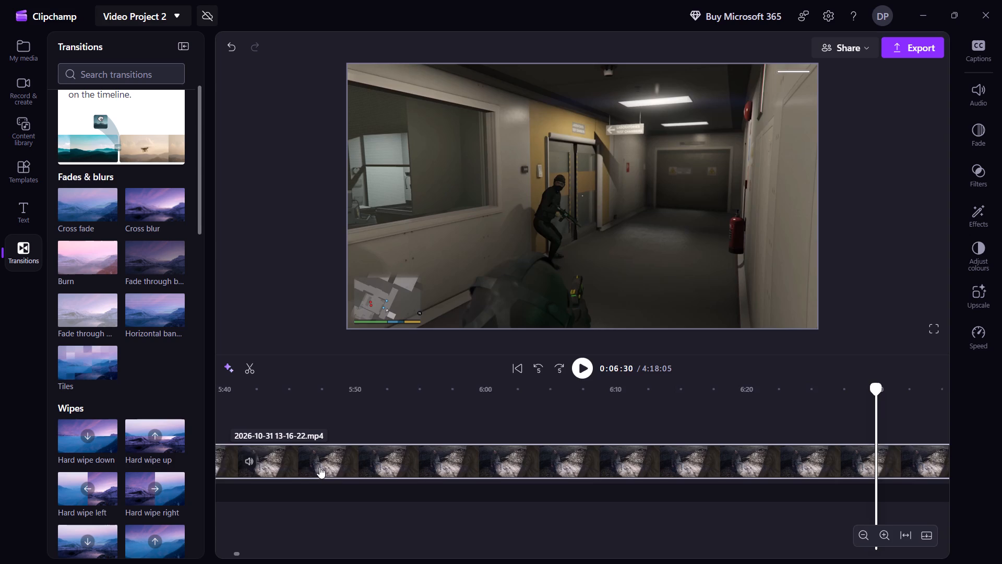
{"action": "key", "text": "shift+Right"}
{"action": "key", "text": "shift+Right"}
{"action": "key", "text": "shift+Right"}
{"action": "key", "text": "shift+Right"}
{"action": "key", "text": "shift+Right"}
{"action": "key", "text": "shift+Right"}
{"action": "key", "text": "shift+Right"}
{"action": "key", "text": "shift+Right"}
{"action": "key", "text": "shift+Right"}
{"action": "key", "text": "shift+Right"}
{"action": "key", "text": "shift+Right"}
{"action": "key", "text": "shift+Right"}
{"action": "key", "text": "shift+Right"}
{"action": "key", "text": "shift+Right"}
{"action": "key", "text": "shift+Right"}
{"action": "key", "text": "shift+Right"}
{"action": "key", "text": "shift+Right"}
{"action": "key", "text": "shift+Right"}
{"action": "key", "text": "shift+Right"}
{"action": "key", "text": "shift+Right"}
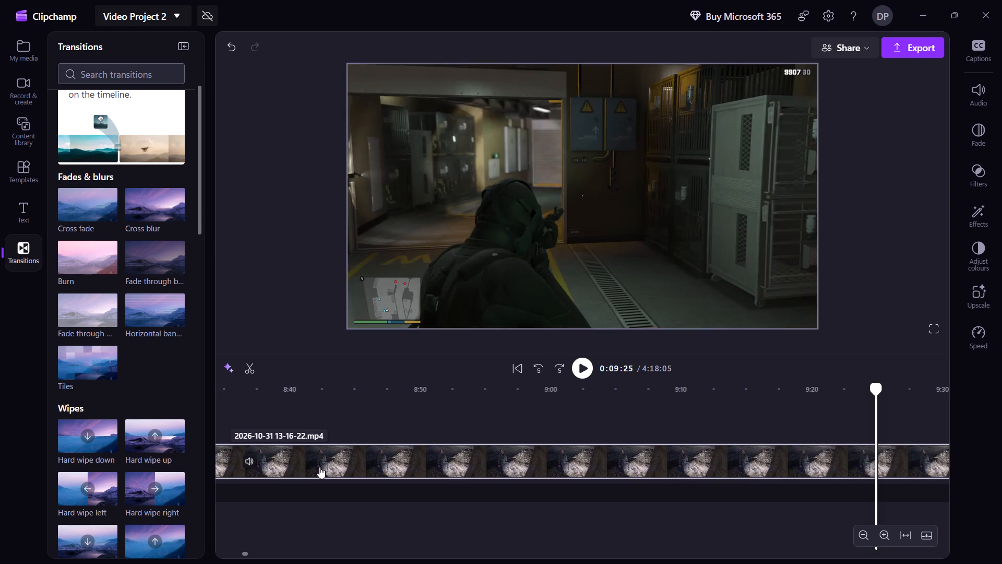
{"action": "key", "text": "shift+Right"}
{"action": "key", "text": "shift+Right"}
{"action": "key", "text": "shift+Right"}
{"action": "key", "text": "shift+Right"}
{"action": "key", "text": "shift+Right"}
{"action": "key", "text": "shift+Right"}
{"action": "key", "text": "shift+Right"}
{"action": "key", "text": "shift+Right"}
{"action": "key", "text": "shift+Right"}
{"action": "key", "text": "shift+Right"}
{"action": "key", "text": "shift+Right"}
{"action": "key", "text": "shift+Right"}
{"action": "key", "text": "shift+Right"}
{"action": "key", "text": "shift+Right"}
{"action": "key", "text": "shift+Right"}
{"action": "key", "text": "shift+Right"}
{"action": "key", "text": "shift+Right"}
{"action": "key", "text": "shift+Right"}
{"action": "key", "text": "shift+Right"}
{"action": "key", "text": "shift+Right"}
{"action": "key", "text": "shift+Right"}
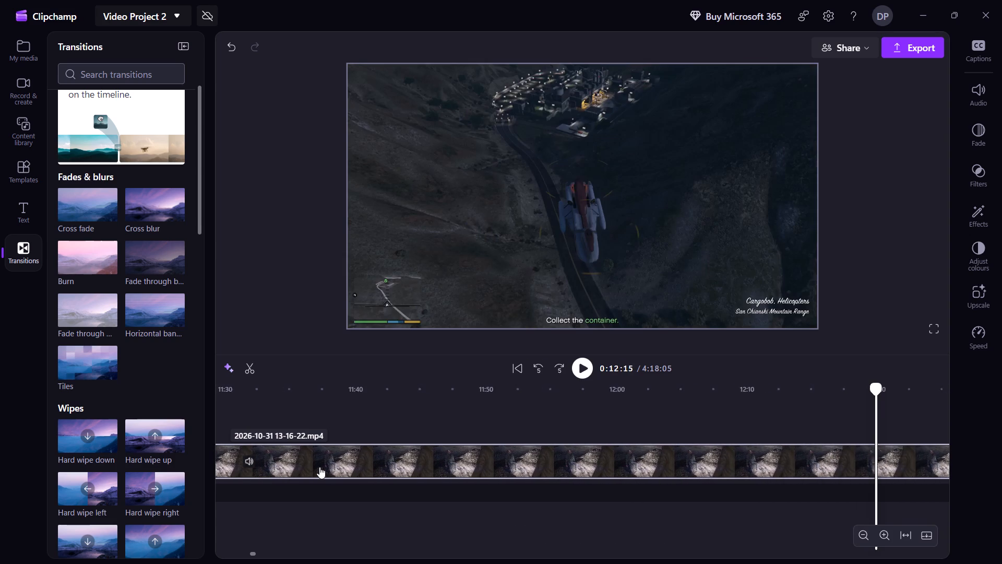
{"action": "key", "text": "shift+Right"}
{"action": "key", "text": "shift+Right"}
{"action": "key", "text": "shift+Right"}
{"action": "key", "text": "shift+Right"}
{"action": "key", "text": "shift+Right"}
{"action": "key", "text": "shift+Right"}
{"action": "key", "text": "shift+Right"}
{"action": "key", "text": "shift+Right"}
{"action": "key", "text": "shift+Right"}
{"action": "key", "text": "shift+Right"}
{"action": "key", "text": "shift+Right"}
{"action": "key", "text": "shift+Right"}
{"action": "key", "text": "shift+Right"}
{"action": "key", "text": "shift+Right"}
{"action": "key", "text": "shift+Right"}
{"action": "key", "text": "shift+Right"}
{"action": "key", "text": "shift+Right"}
{"action": "key", "text": "shift+Right"}
{"action": "key", "text": "shift+Right"}
{"action": "key", "text": "shift+Right"}
{"action": "key", "text": "shift+Right"}
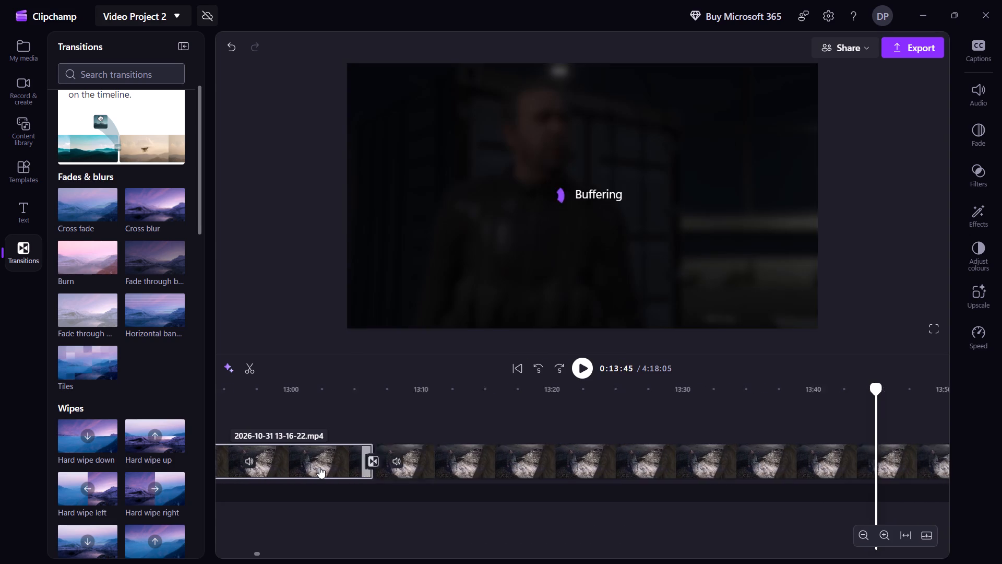
{"action": "key", "text": "shift+Right"}
{"action": "key", "text": "shift+Right"}
{"action": "key", "text": "shift+Right"}
{"action": "key", "text": "shift+Right"}
{"action": "key", "text": "shift+Right"}
{"action": "key", "text": "shift+Right"}
{"action": "key", "text": "shift+Right"}
{"action": "key", "text": "shift+Right"}
{"action": "key", "text": "shift+Right"}
{"action": "key", "text": "shift+Right"}
{"action": "key", "text": "shift+Right"}
{"action": "key", "text": "shift+Right"}
{"action": "key", "text": "shift+Right"}
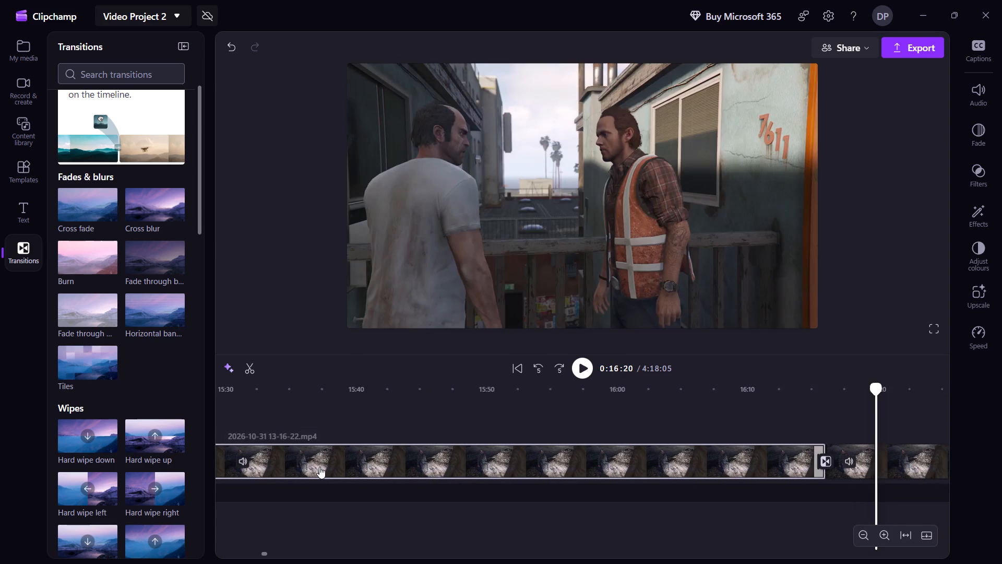
{"action": "key", "text": "shift+Right"}
{"action": "key", "text": "shift+Right"}
{"action": "key", "text": "shift+Right"}
{"action": "key", "text": "shift+Right"}
{"action": "key", "text": "shift+Right"}
{"action": "key", "text": "shift+Right"}
{"action": "key", "text": "shift+Right"}
{"action": "key", "text": "shift+Right"}
{"action": "key", "text": "shift+Right"}
{"action": "key", "text": "shift+Right"}
{"action": "key", "text": "shift+Right"}
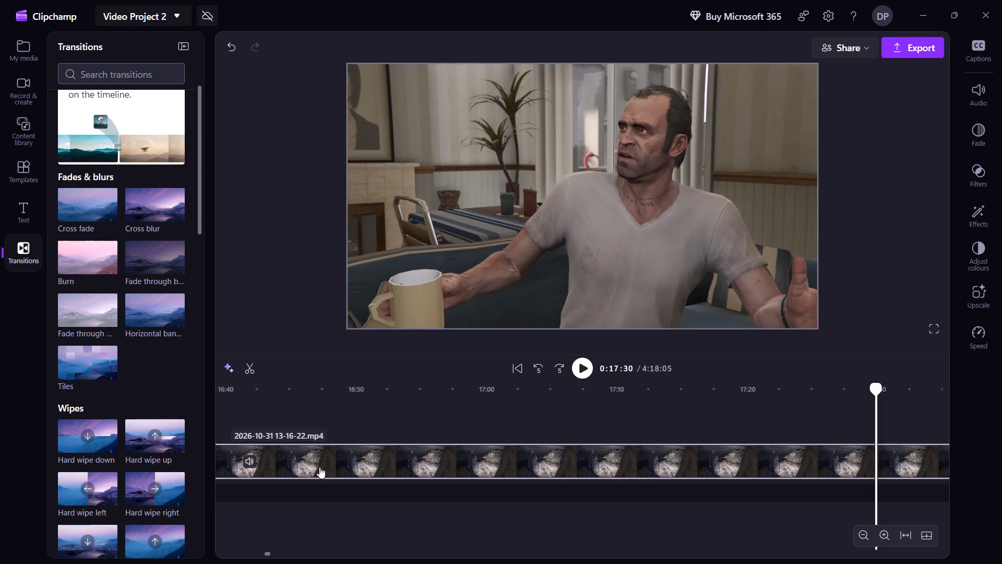
{"action": "key", "text": "shift+Right"}
{"action": "key", "text": "shift+Right"}
{"action": "key", "text": "shift+Right"}
{"action": "key", "text": "shift+Right"}
{"action": "key", "text": "shift+Right"}
{"action": "key", "text": "shift+Right"}
{"action": "key", "text": "shift+Right"}
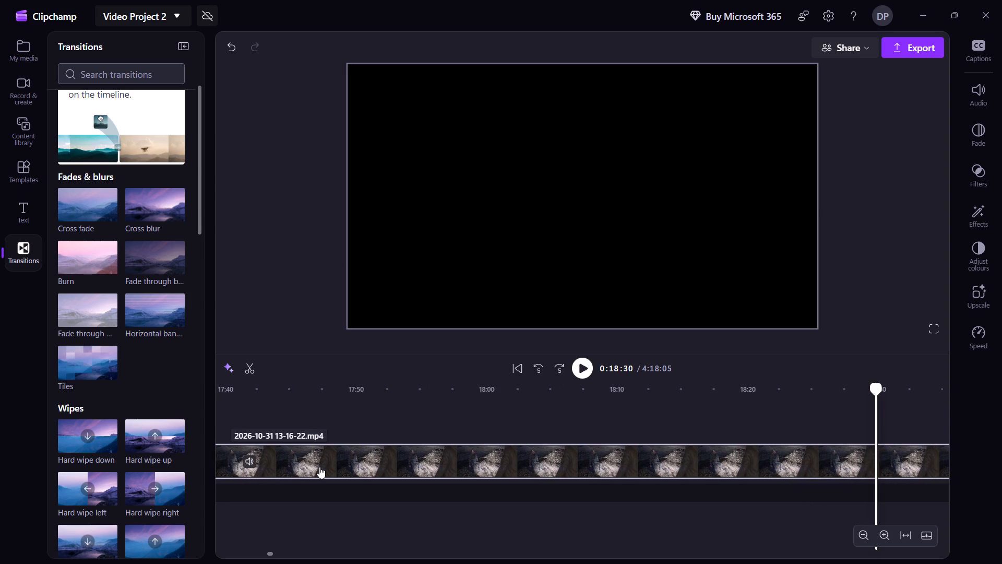
{"action": "key", "text": "shift+Right"}
{"action": "key", "text": "shift+Right"}
{"action": "key", "text": "shift+Right"}
{"action": "key", "text": "shift+Right"}
{"action": "key", "text": "shift+Right"}
{"action": "key", "text": "shift+Right"}
{"action": "key", "text": "shift+Right"}
{"action": "key", "text": "shift+Right"}
{"action": "key", "text": "shift+Right"}
{"action": "key", "text": "shift+Right"}
{"action": "key", "text": "shift+Right"}
{"action": "key", "text": "shift+Right"}
{"action": "key", "text": "shift+Right"}
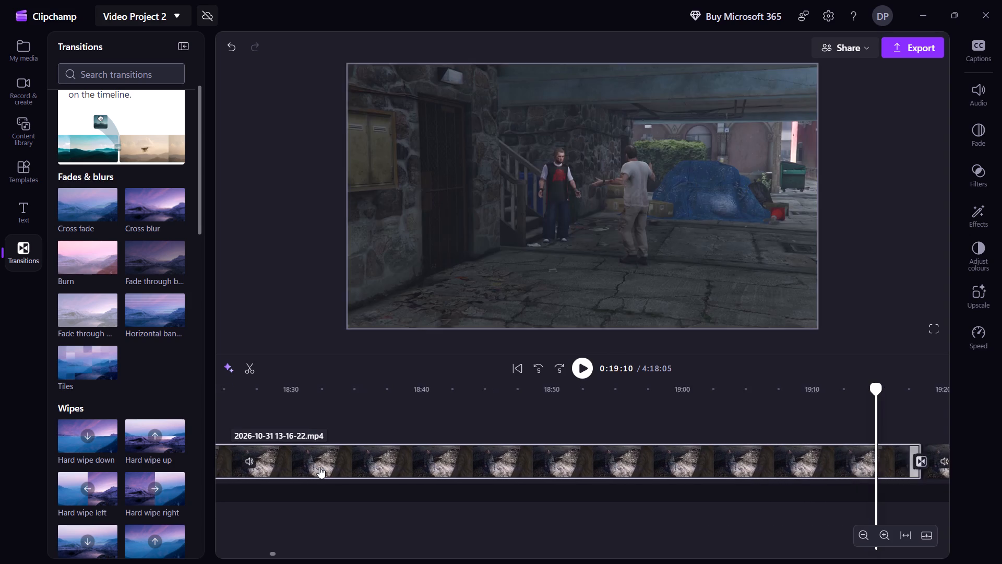
Look through the edited footage forward from 19:10 to the arrival at the club door at about 21:00.
{"action": "key", "text": "shift+Right"}
{"action": "key", "text": "shift+Right"}
{"action": "key", "text": "shift+Right"}
{"action": "key", "text": "shift+Right"}
{"action": "key", "text": "shift+Right"}
{"action": "key", "text": "shift+Right"}
{"action": "key", "text": "shift+Right"}
{"action": "key", "text": "shift+Right"}
{"action": "key", "text": "shift+Right"}
{"action": "key", "text": "shift+Right"}
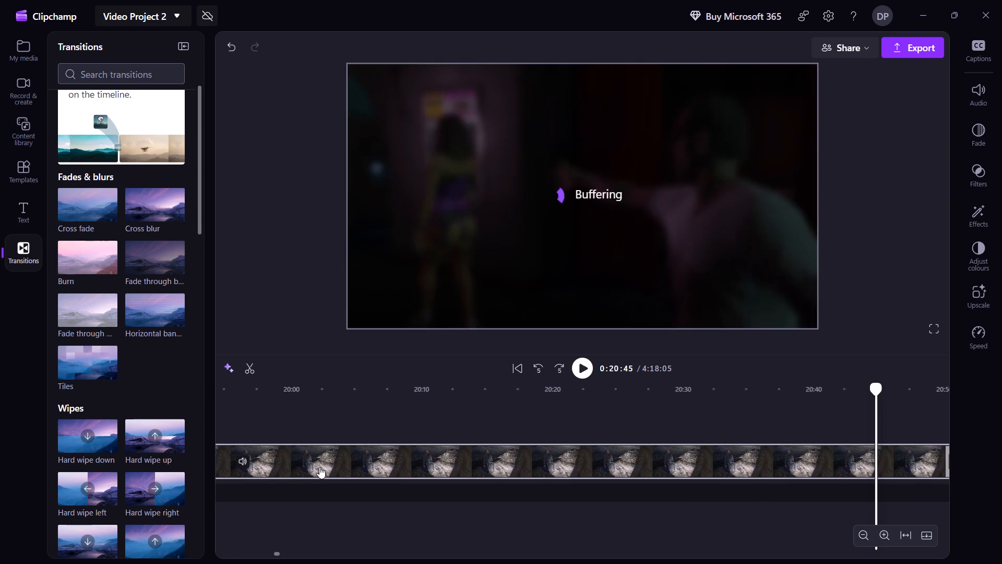
{"action": "key", "text": "shift+Right"}
{"action": "key", "text": "shift+Right"}
{"action": "key", "text": "shift+Right"}
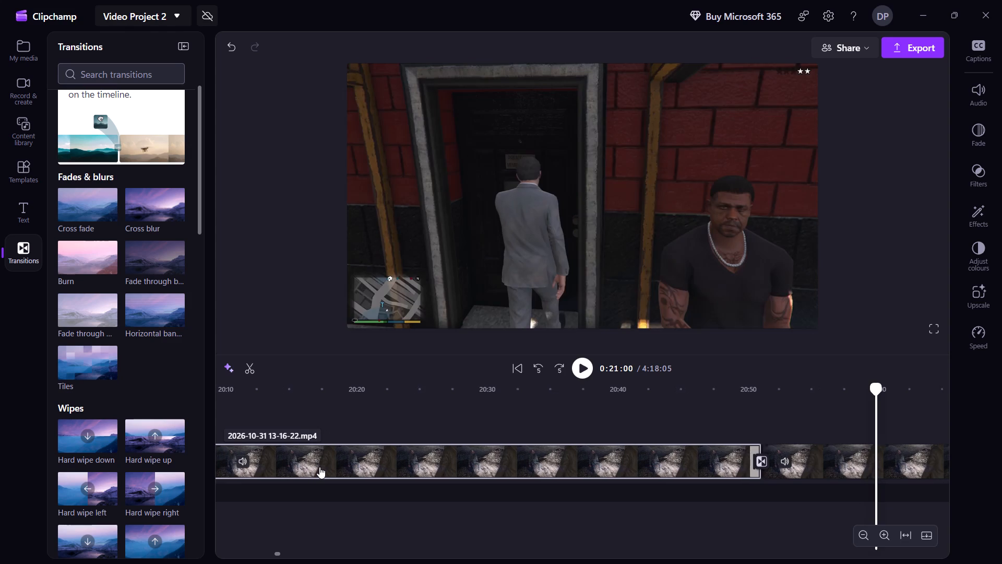
Look through the crew's planning scene forward from 21:00 to the Union Depository footage at about 23:55.
{"action": "key", "text": "shift+Right"}
{"action": "key", "text": "shift+Right"}
{"action": "key", "text": "shift+Right"}
{"action": "key", "text": "shift+Right"}
{"action": "key", "text": "shift+Right"}
{"action": "key", "text": "shift+Right"}
{"action": "key", "text": "shift+Right"}
{"action": "key", "text": "shift+Right"}
{"action": "key", "text": "shift+Right"}
{"action": "key", "text": "shift+Right"}
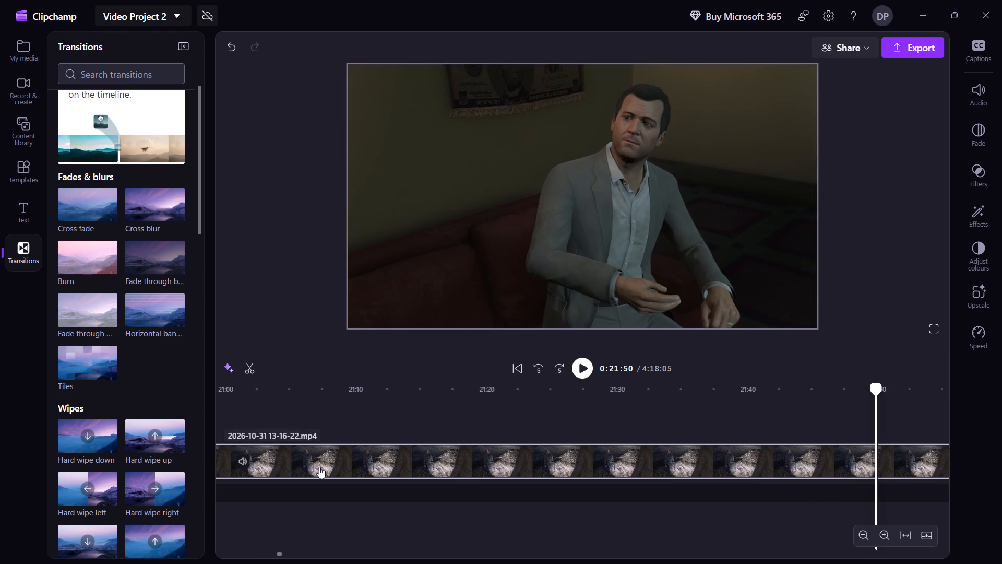
{"action": "key", "text": "shift+Right"}
{"action": "key", "text": "shift+Right"}
{"action": "key", "text": "shift+Right"}
{"action": "key", "text": "shift+Right"}
{"action": "key", "text": "shift+Right"}
{"action": "key", "text": "shift+Right"}
{"action": "key", "text": "shift+Right"}
{"action": "key", "text": "shift+Right"}
{"action": "key", "text": "shift+Right"}
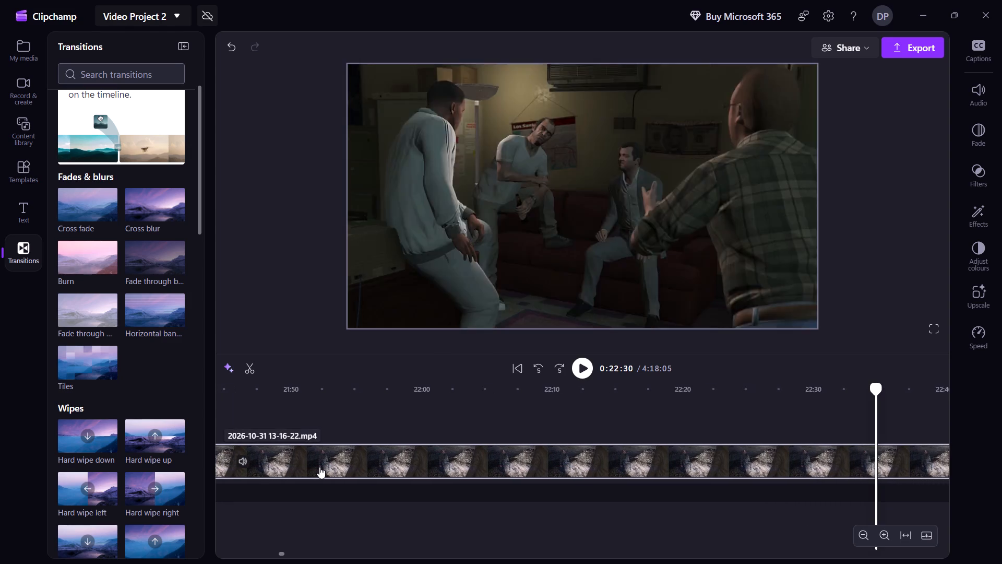
{"action": "key", "text": "shift+Right"}
{"action": "key", "text": "shift+Right"}
{"action": "key", "text": "shift+Right"}
{"action": "key", "text": "shift+Right"}
{"action": "key", "text": "shift+Right"}
{"action": "key", "text": "shift+Right"}
{"action": "key", "text": "shift+Right"}
{"action": "key", "text": "shift+Right"}
{"action": "key", "text": "shift+Right"}
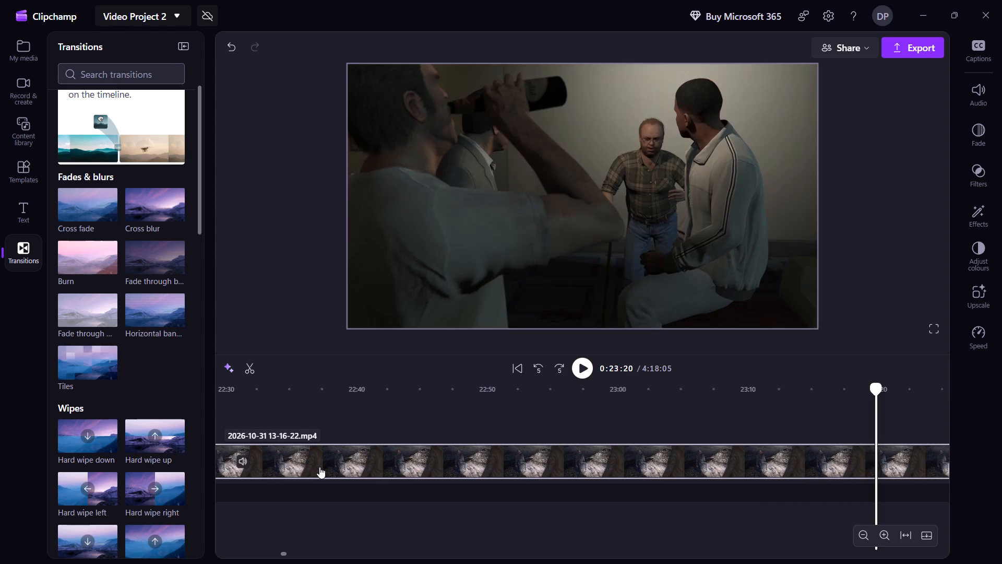
{"action": "key", "text": "shift+Right"}
{"action": "key", "text": "shift+Right"}
{"action": "key", "text": "shift+Right"}
{"action": "key", "text": "shift+Right"}
{"action": "key", "text": "shift+Right"}
{"action": "key", "text": "shift+Right"}
{"action": "key", "text": "shift+Right"}
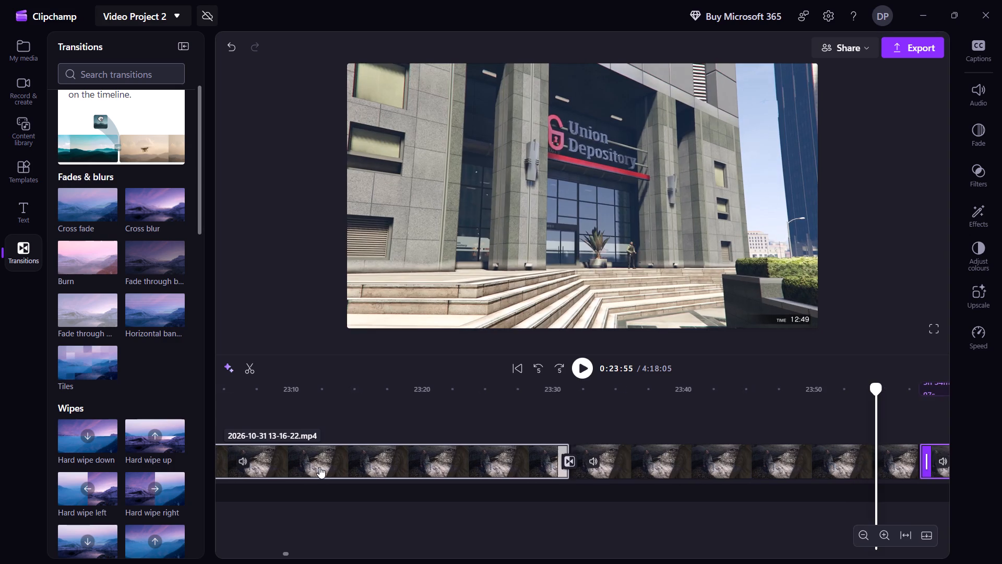
Split the clip at 23:56 after the Union Depository shots, delete the short leftover before the following clip, and close the gap.
{"action": "key", "text": "shift+Right"}
{"action": "key", "text": "shift+Left"}
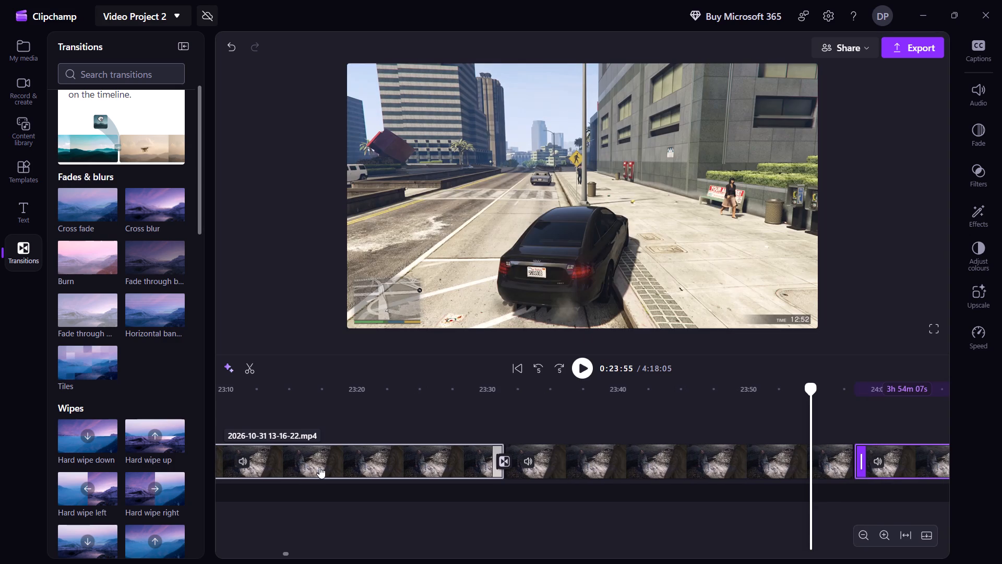
{"action": "key", "text": "space"}
{"action": "key", "text": "space"}
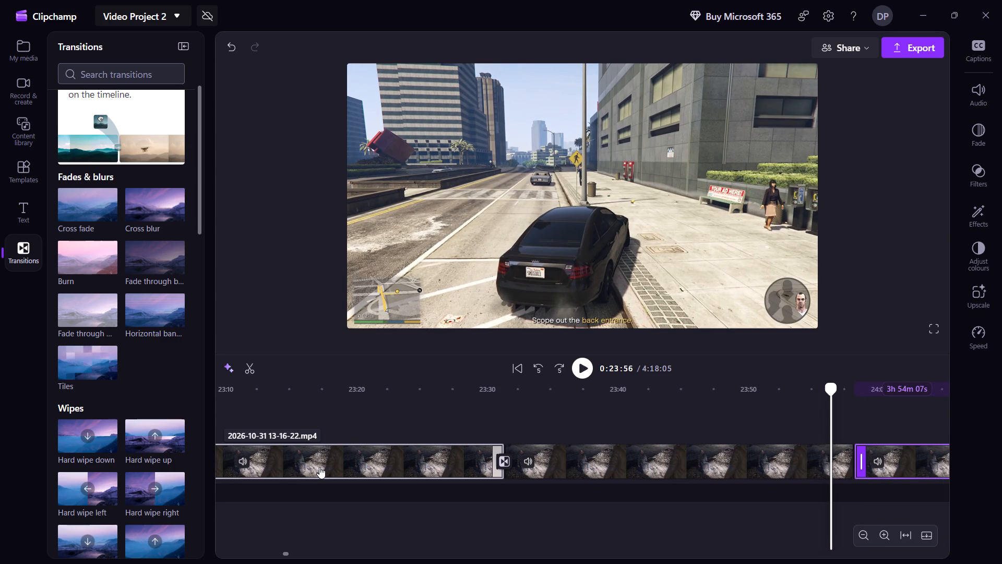
{"action": "key", "text": "s"}
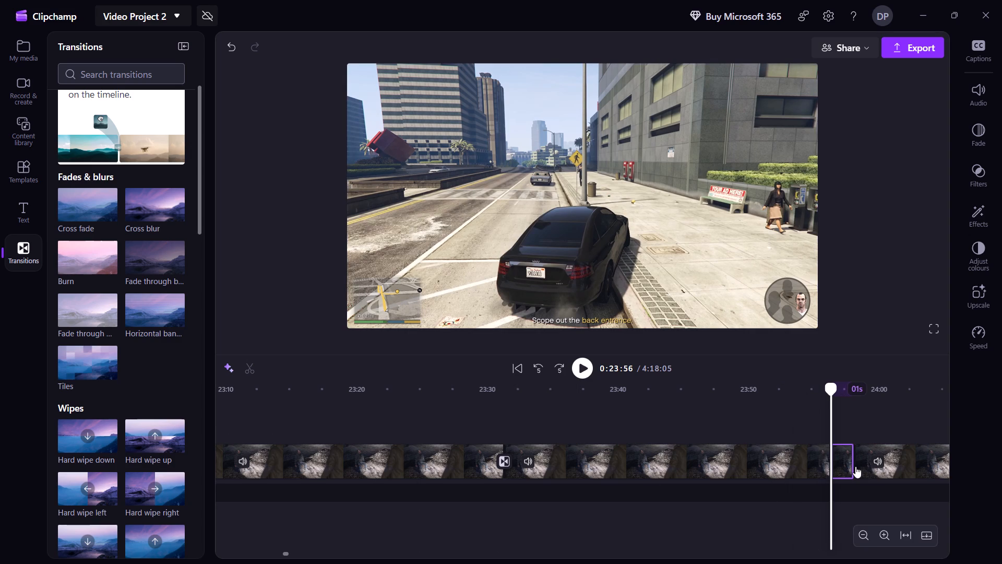
{"action": "left_click", "coordinate": [842, 462]}
{"action": "right_click", "coordinate": [842, 462]}
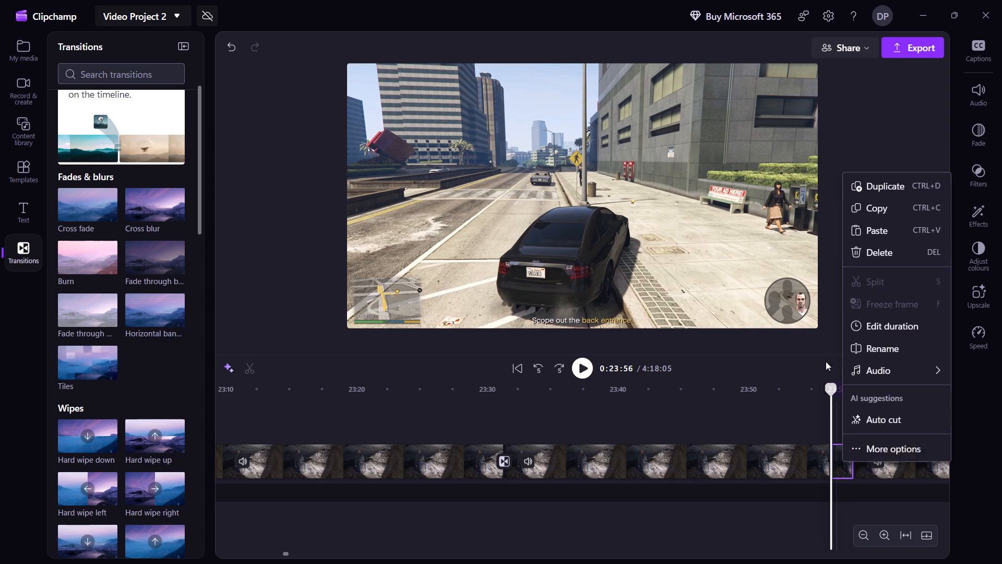
{"action": "left_click", "coordinate": [870, 250]}
{"action": "left_click", "coordinate": [843, 462]}
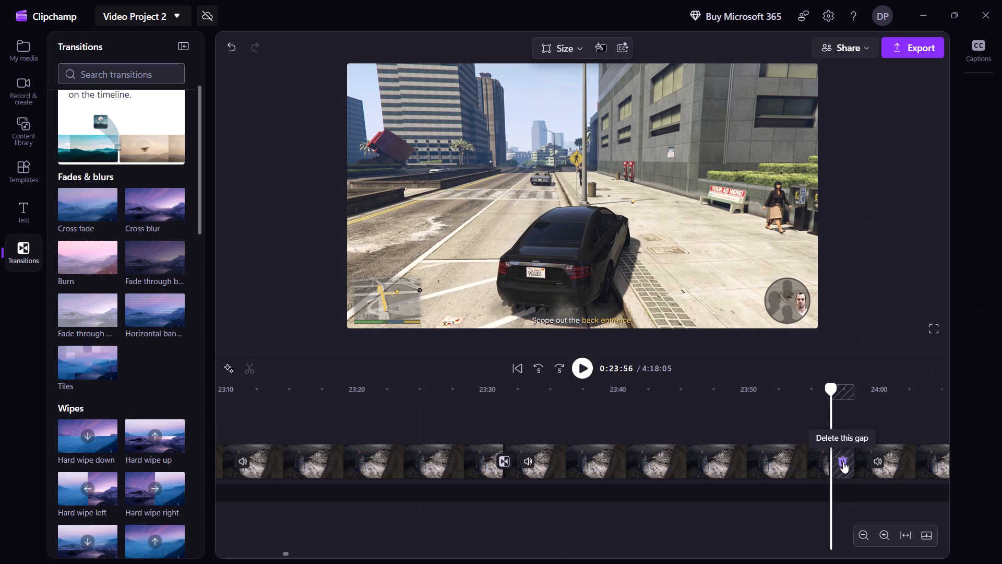
Split the following clip at 24:17, delete the black car's driving section from 23:56 to there, and close the gap.
{"action": "key", "text": "Right"}
{"action": "key", "text": "space"}
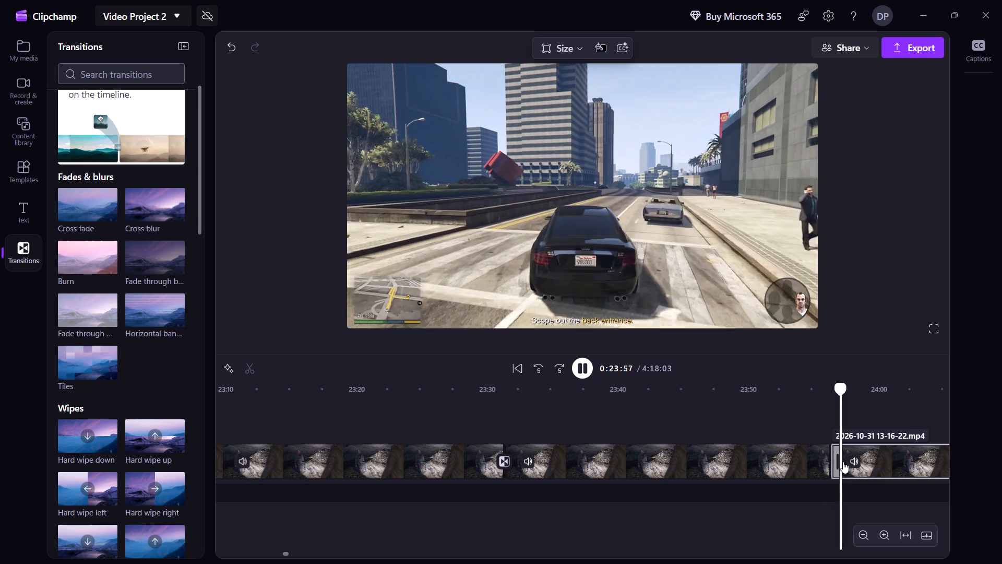
{"action": "key", "text": "shift+Right"}
{"action": "key", "text": "shift+Right"}
{"action": "key", "text": "shift+Right"}
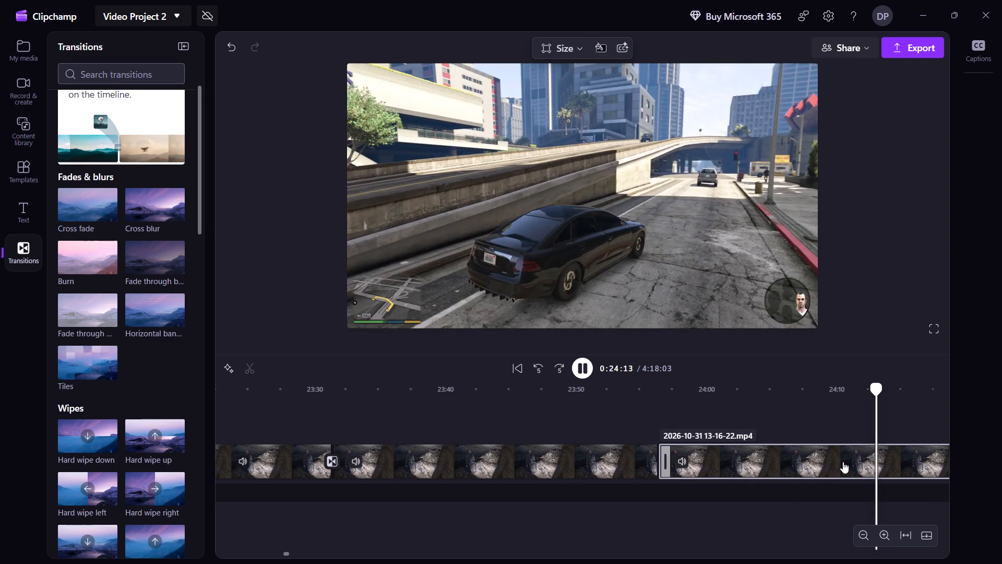
{"action": "key", "text": "shift+Right"}
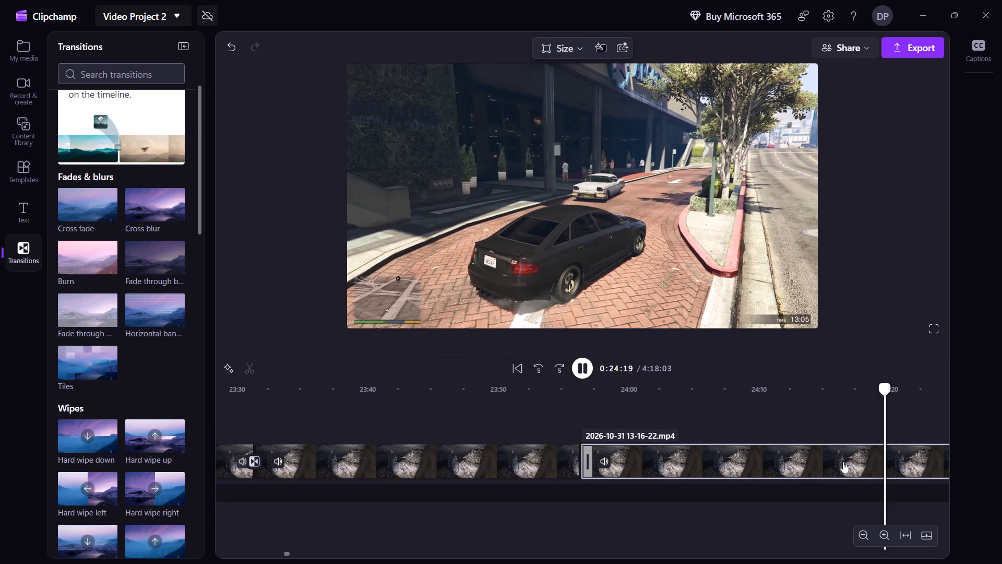
{"action": "key", "text": "shift+Left"}
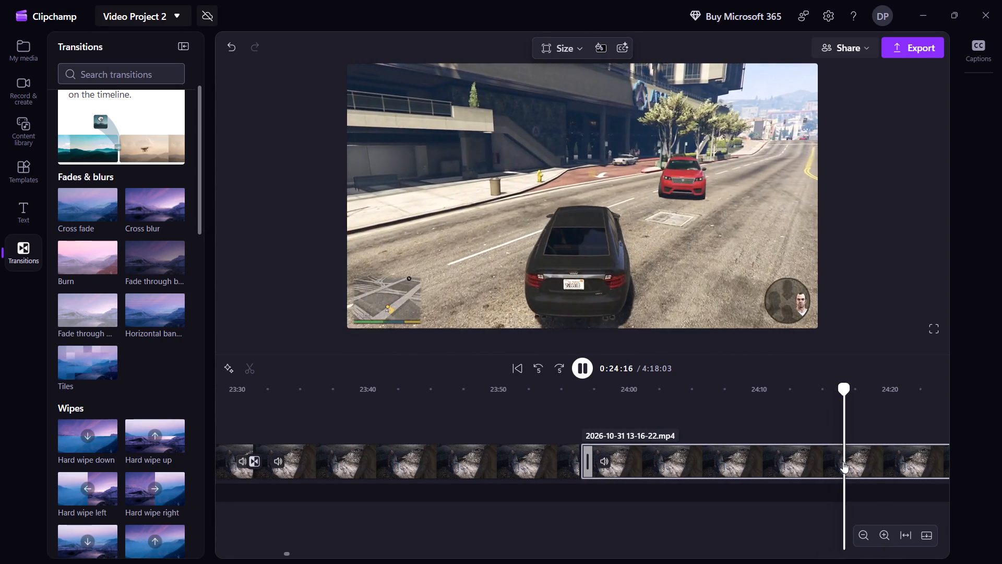
{"action": "key", "text": "space"}
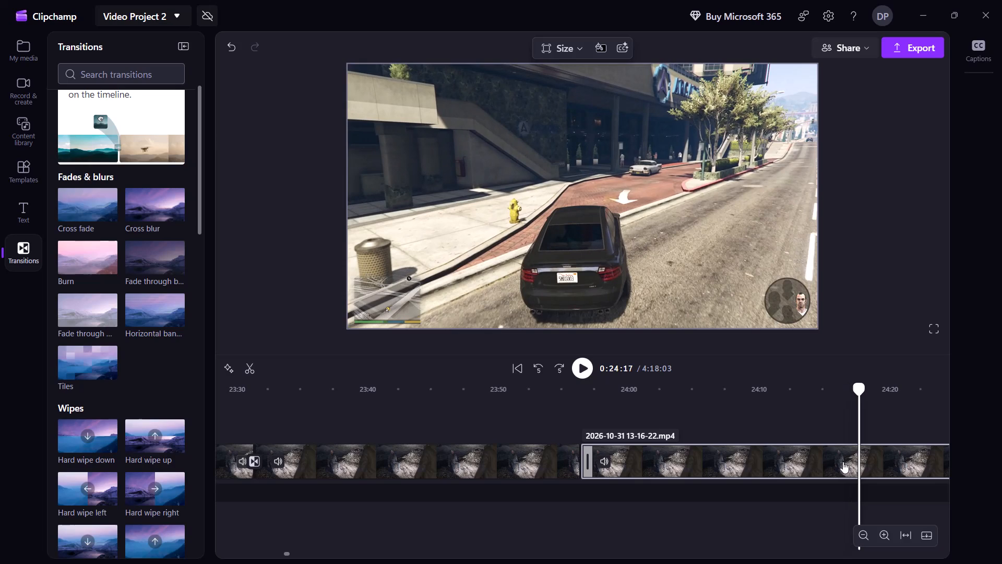
{"action": "key", "text": "s"}
{"action": "left_click", "coordinate": [843, 462]}
{"action": "right_click", "coordinate": [843, 462]}
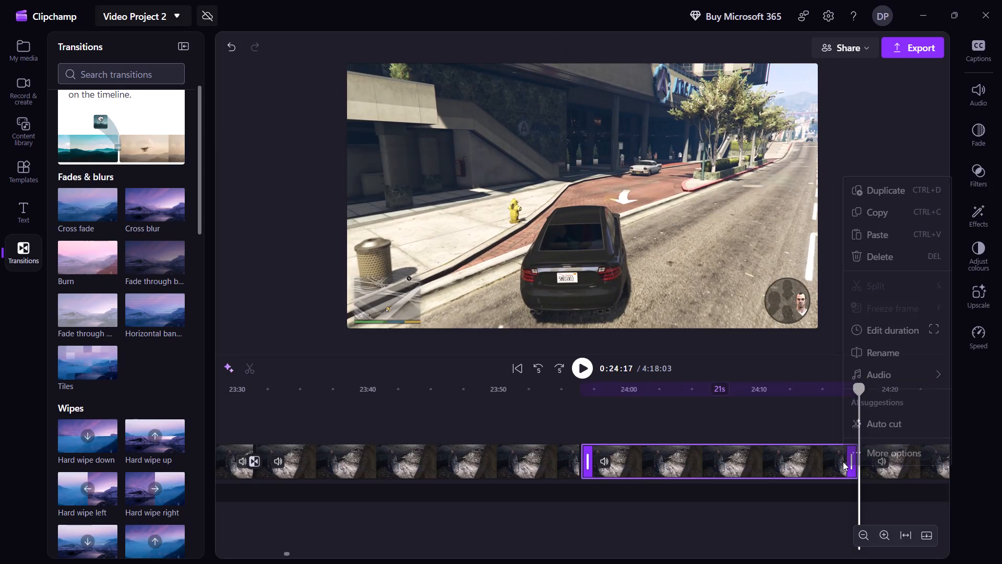
{"action": "left_click", "coordinate": [884, 253]}
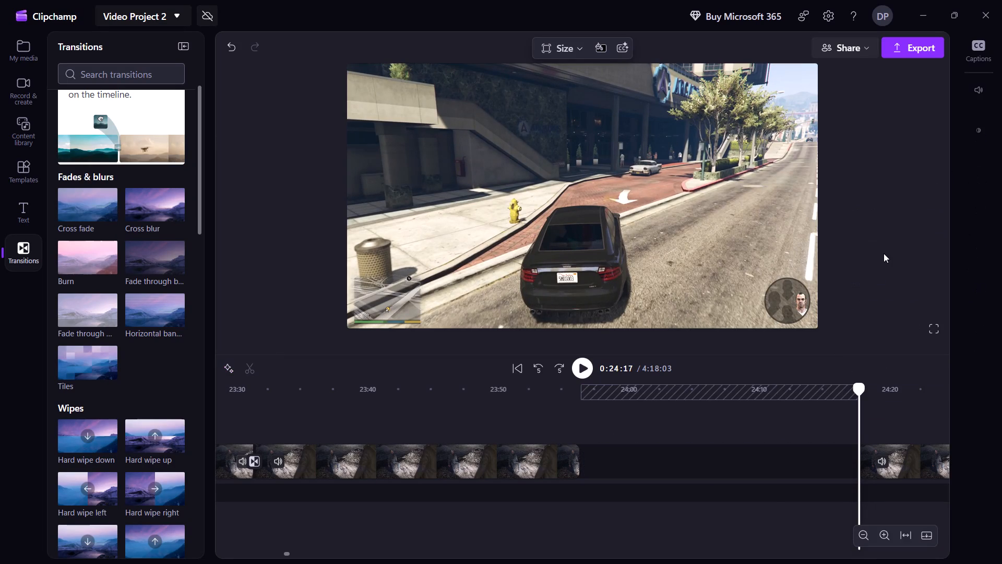
{"action": "left_click", "coordinate": [724, 460]}
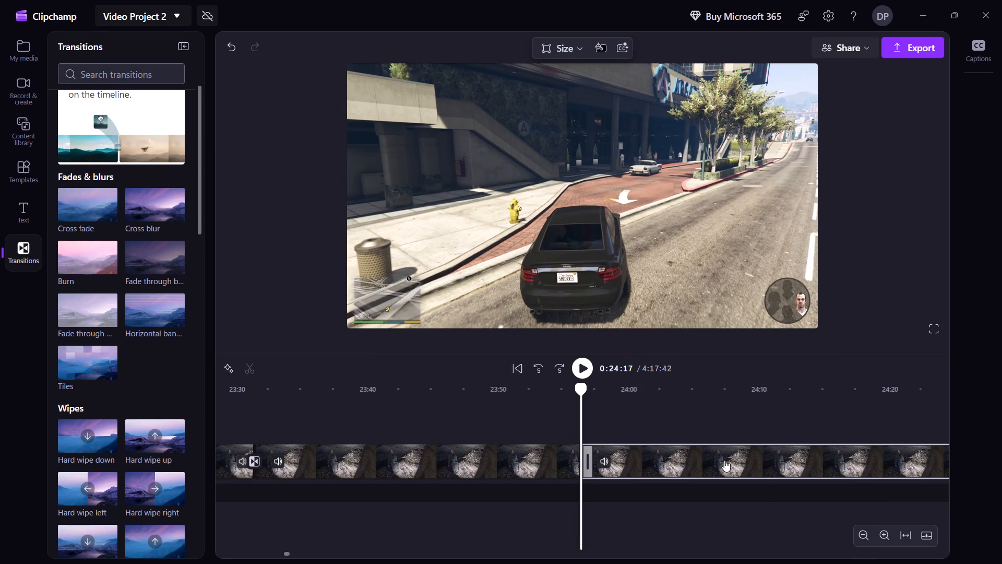
Add a Cross fade transition at the new join at about 23:56.
{"action": "key", "text": "Left"}
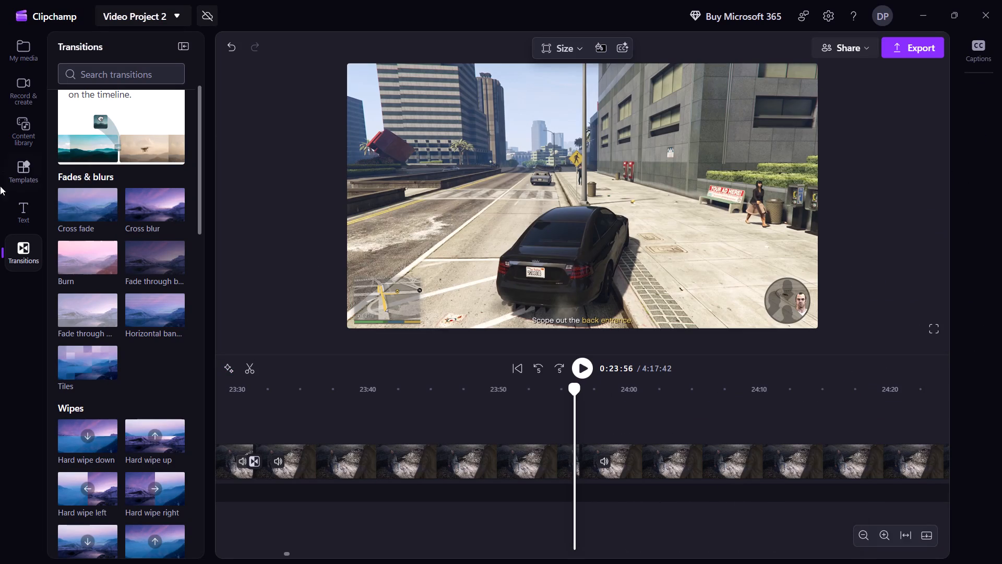
{"action": "left_click_drag", "start_coordinate": [73, 199], "coordinate": [587, 473]}
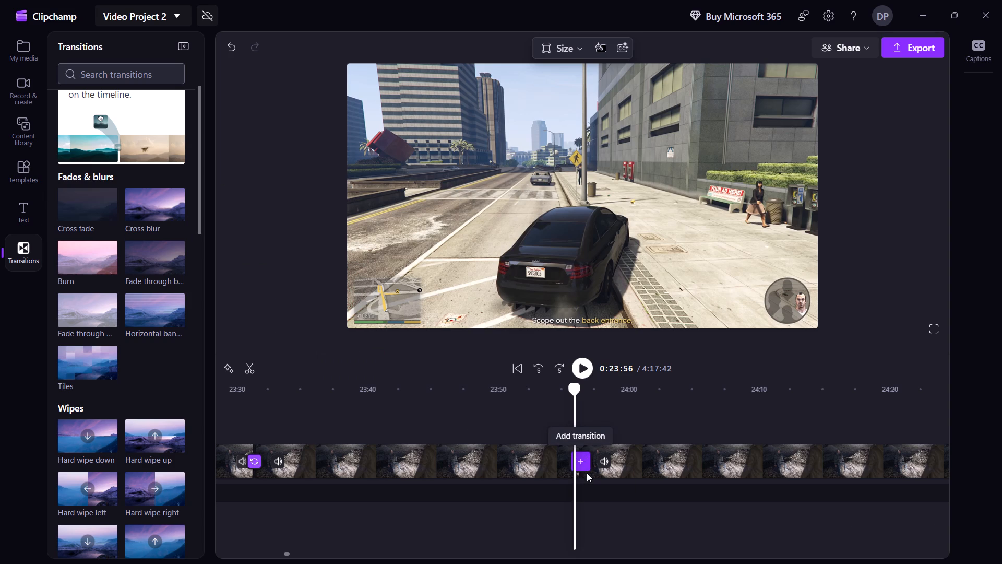
{"action": "left_click_drag", "start_coordinate": [587, 473], "coordinate": [590, 472]}
Play the footage past the new transition and split the clip at 24:18, during the red truck's highway drive.
{"action": "key", "text": "space"}
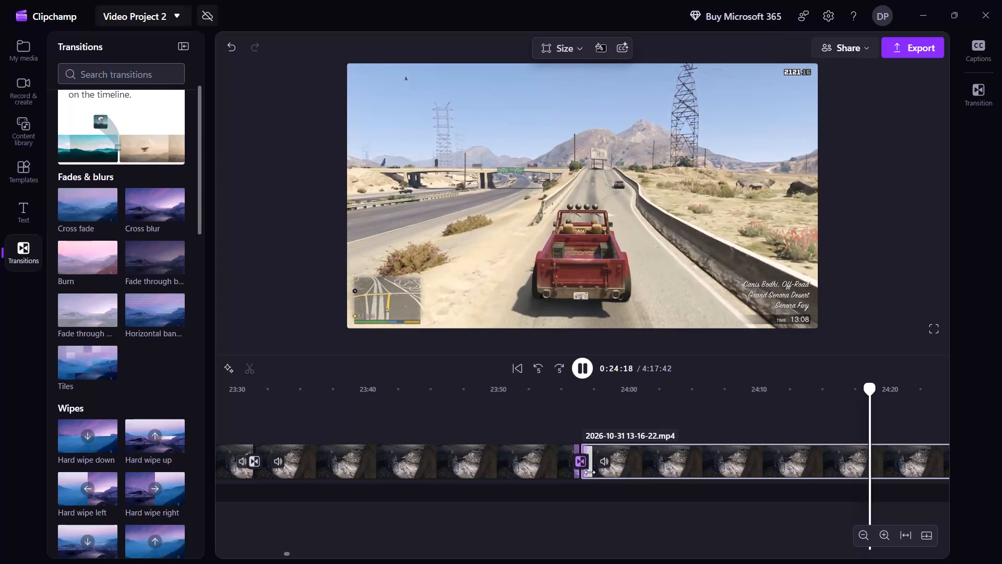
{"action": "key", "text": "space"}
{"action": "key", "text": "d"}
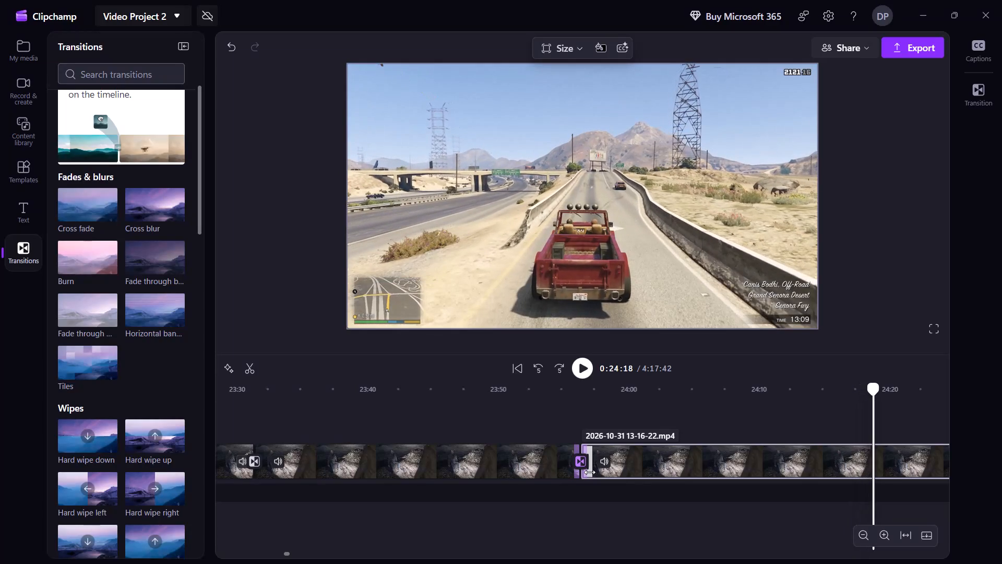
{"action": "key", "text": "s"}
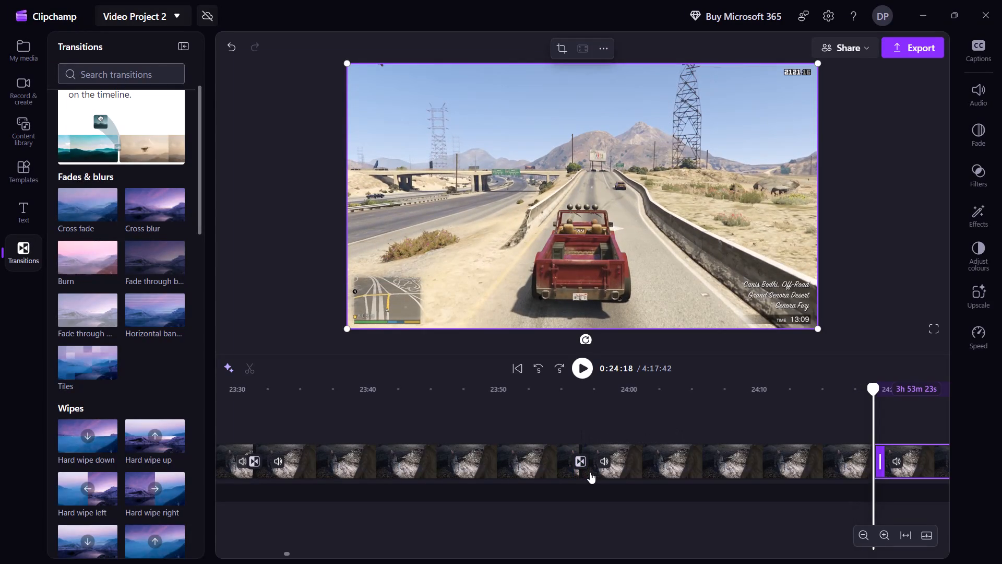
Split the clip at 24:51, where the truck nears the helicopter, delete the drive between 24:18 and there, and close the gap.
{"action": "key", "text": "space"}
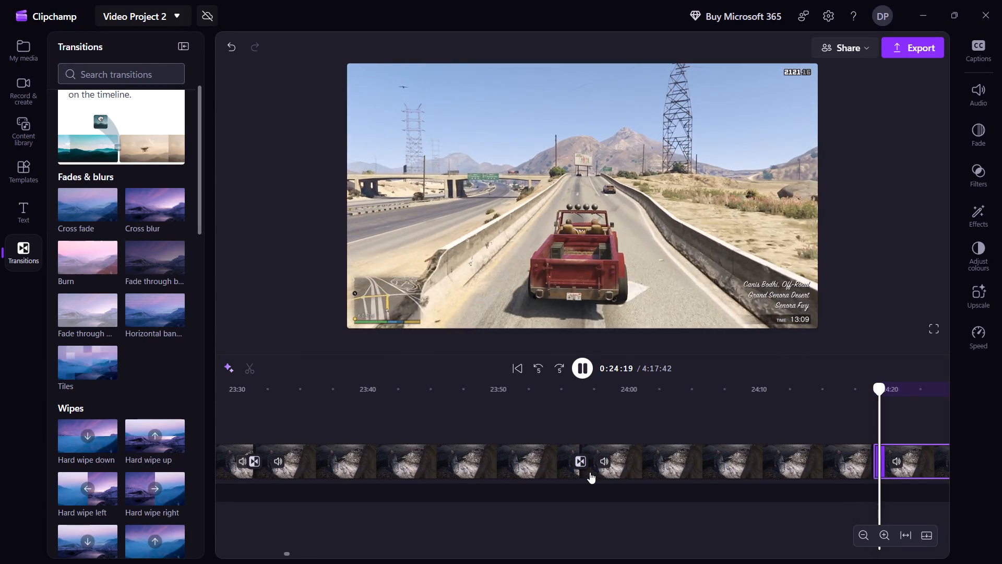
{"action": "key", "text": "shift+Right"}
{"action": "key", "text": "shift+Right"}
{"action": "key", "text": "shift+Right"}
{"action": "key", "text": "shift+Right"}
{"action": "key", "text": "shift+Right"}
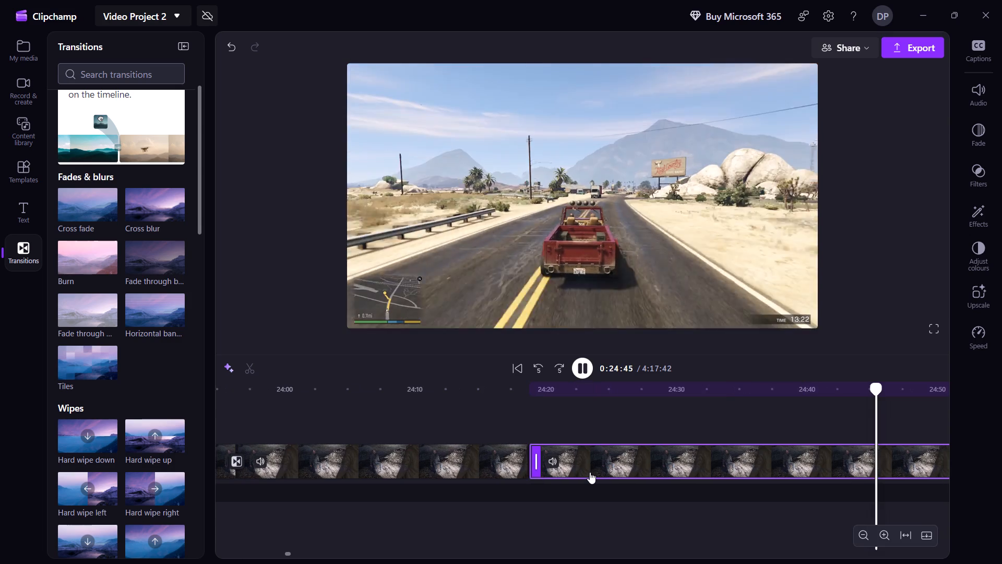
{"action": "key", "text": "shift+Right"}
{"action": "key", "text": "shift+Right"}
{"action": "key", "text": "shift+Left"}
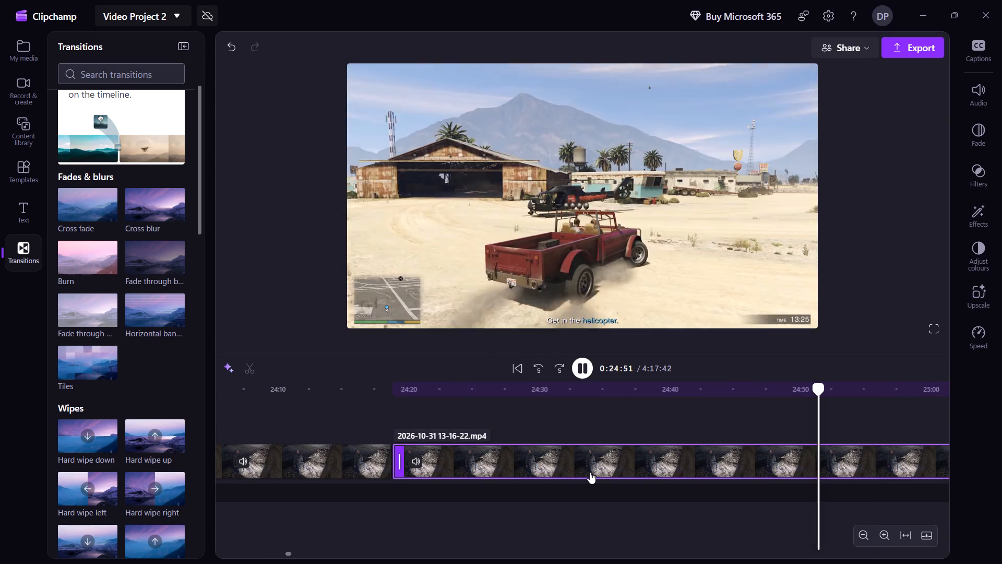
{"action": "key", "text": "space"}
{"action": "key", "text": "Left"}
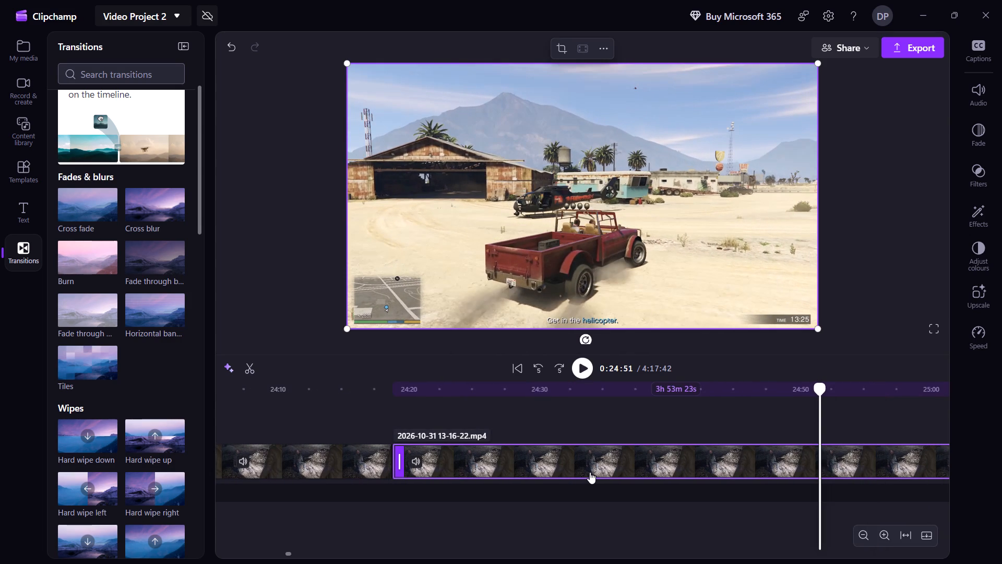
{"action": "key", "text": "s"}
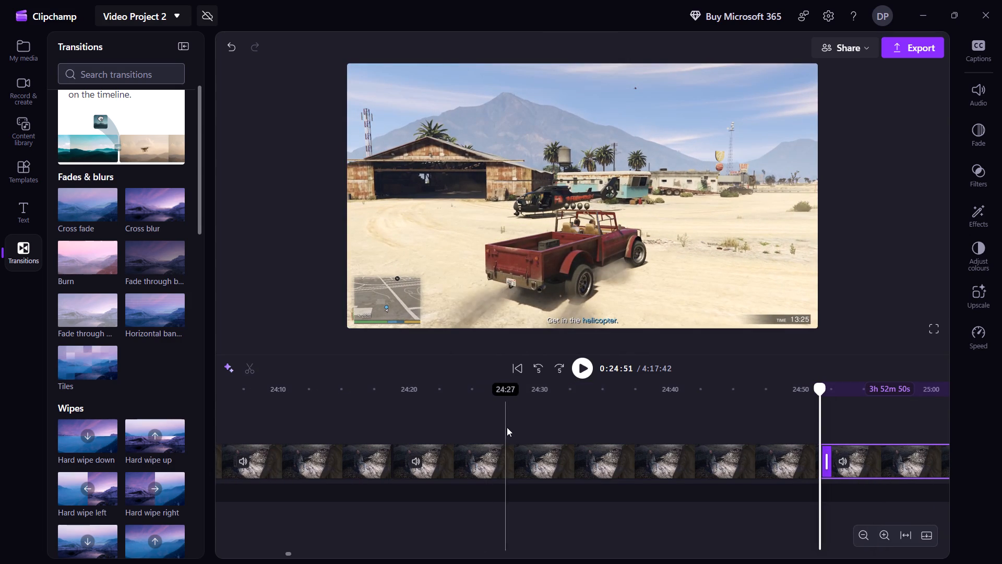
{"action": "left_click", "coordinate": [571, 462]}
{"action": "right_click", "coordinate": [571, 462]}
{"action": "left_click", "coordinate": [649, 251]}
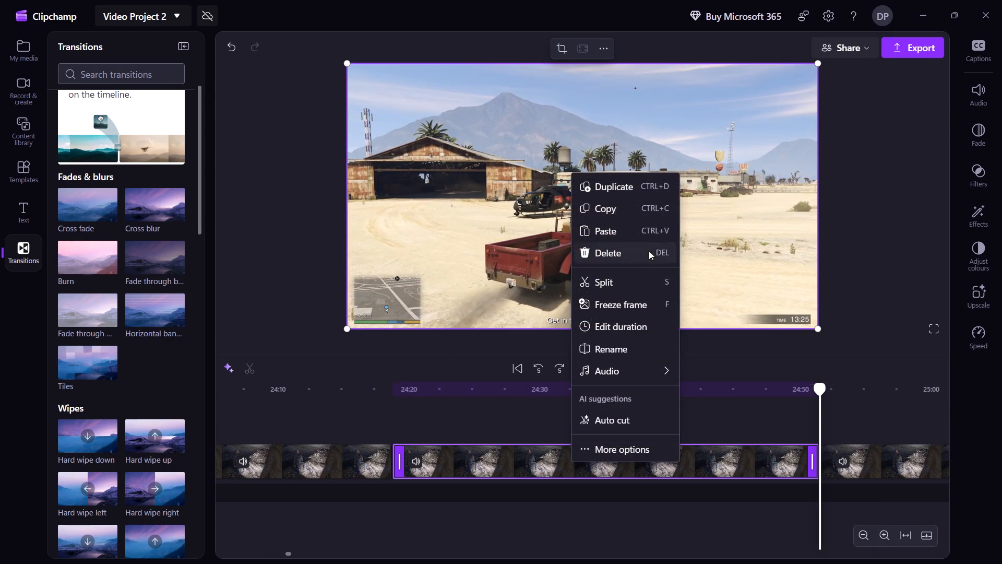
{"action": "left_click", "coordinate": [600, 463]}
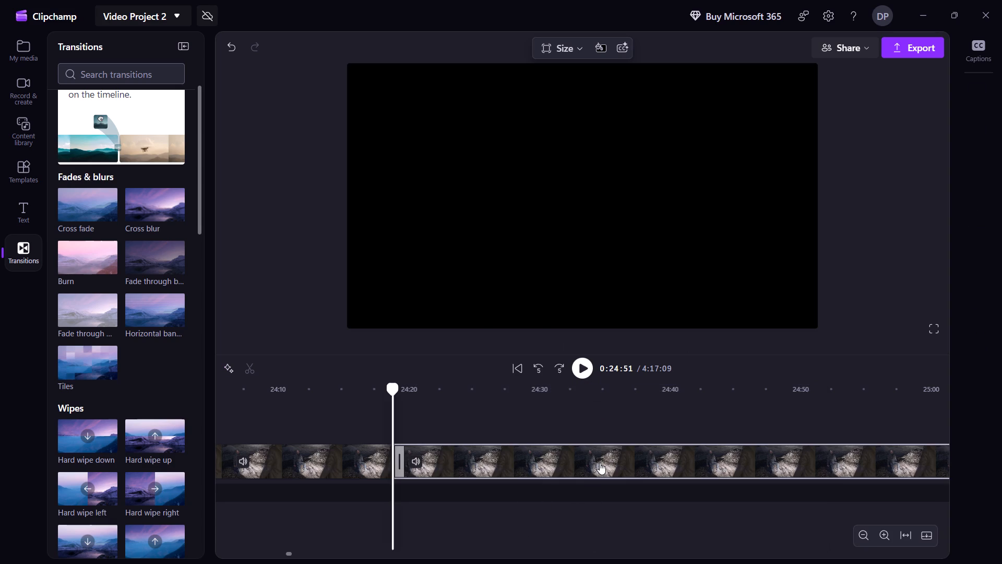
Add a Cross fade transition at the join at about 24:18 and play it back.
{"action": "key", "text": "Left"}
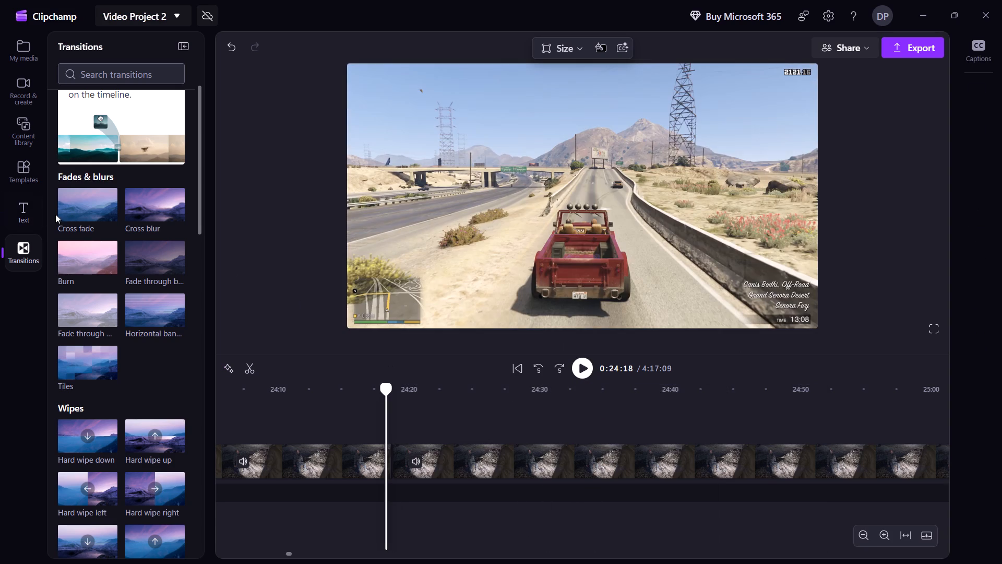
{"action": "left_click_drag", "start_coordinate": [72, 214], "coordinate": [390, 463]}
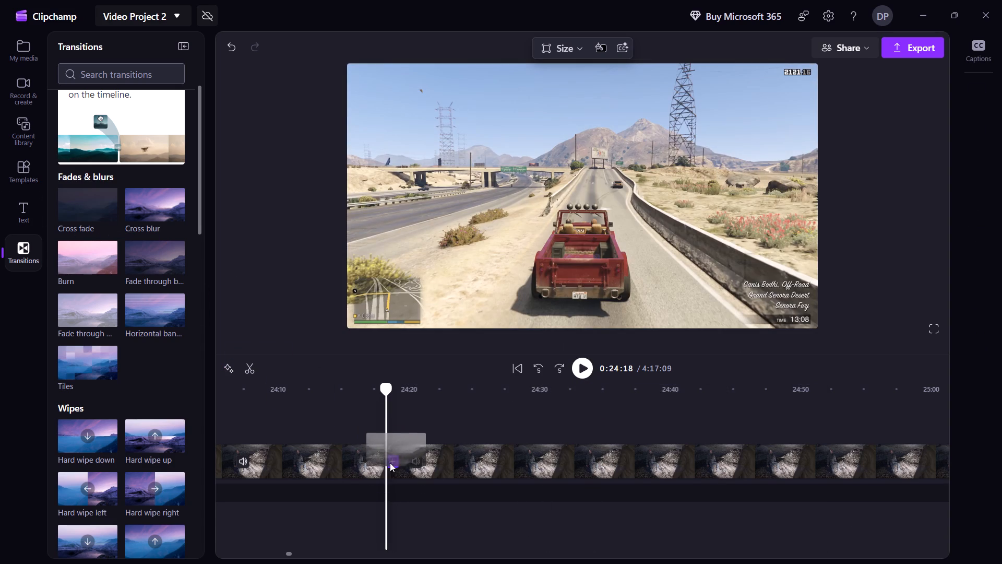
{"action": "left_click_drag", "start_coordinate": [390, 463], "coordinate": [395, 465]}
{"action": "key", "text": "space"}
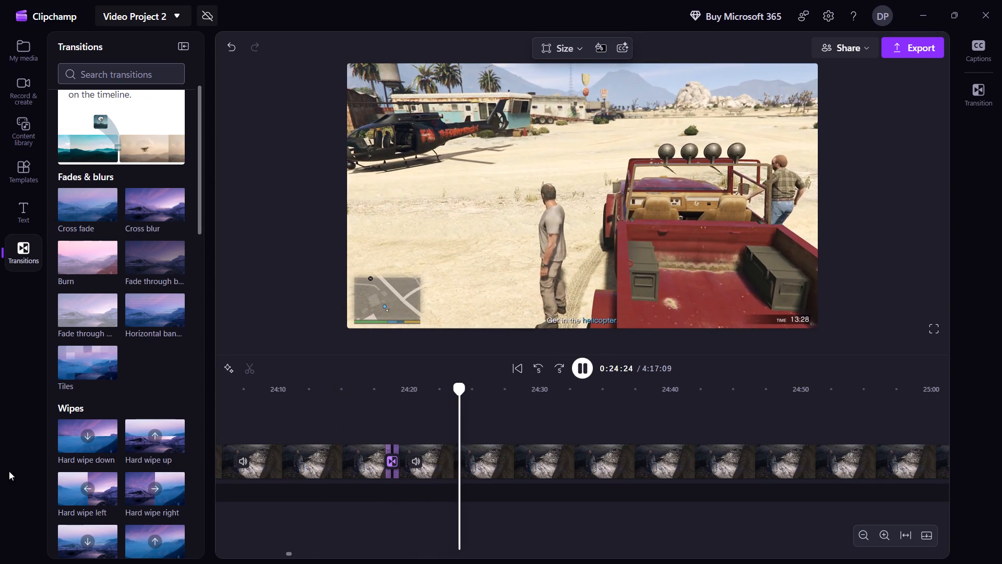
Skip ahead in the desert footage and split the clip at 24:35, just after the helicopter lifts off.
{"action": "key", "text": "shift+Right"}
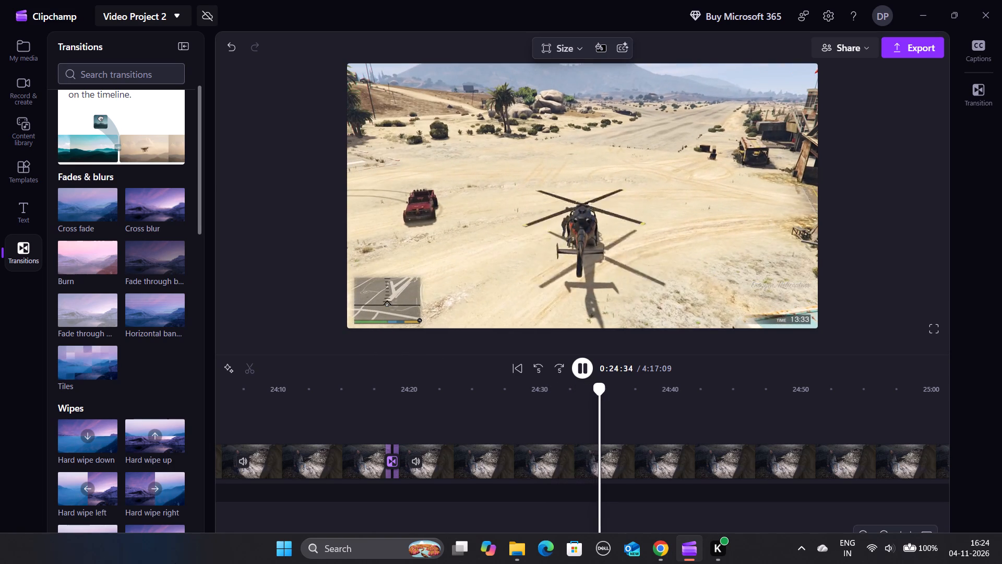
{"action": "key", "text": "space"}
{"action": "key", "text": "s"}
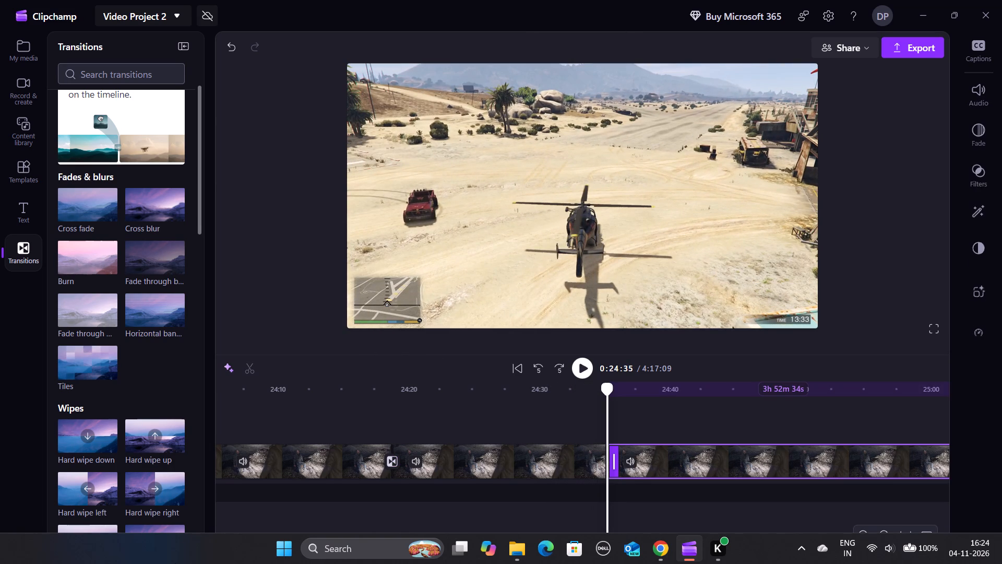
Find where the helicopter flies among the city skyscrapers before the camera view, and split the clip there at 34:42.
{"action": "key", "text": "shift+Right"}
{"action": "key", "text": "shift+Right"}
{"action": "key", "text": "shift+Right"}
{"action": "key", "text": "shift+Right"}
{"action": "key", "text": "shift+Right"}
{"action": "key", "text": "shift+Right"}
{"action": "key", "text": "shift+Right"}
{"action": "key", "text": "shift+Right"}
{"action": "key", "text": "shift+Right"}
{"action": "key", "text": "shift+Right"}
{"action": "key", "text": "shift+Right"}
{"action": "key", "text": "shift+Right"}
{"action": "key", "text": "shift+Right"}
{"action": "key", "text": "shift+Right"}
{"action": "key", "text": "shift+Right"}
{"action": "key", "text": "shift+Right"}
{"action": "key", "text": "shift+Right"}
{"action": "key", "text": "shift+Right"}
{"action": "key", "text": "shift+Right"}
{"action": "key", "text": "shift+Right"}
{"action": "key", "text": "shift+Right"}
{"action": "key", "text": "shift+Right"}
{"action": "key", "text": "shift+Right"}
{"action": "key", "text": "shift+Right"}
{"action": "key", "text": "shift+Right"}
{"action": "key", "text": "shift+Right"}
{"action": "key", "text": "shift+Right"}
{"action": "key", "text": "shift+Right"}
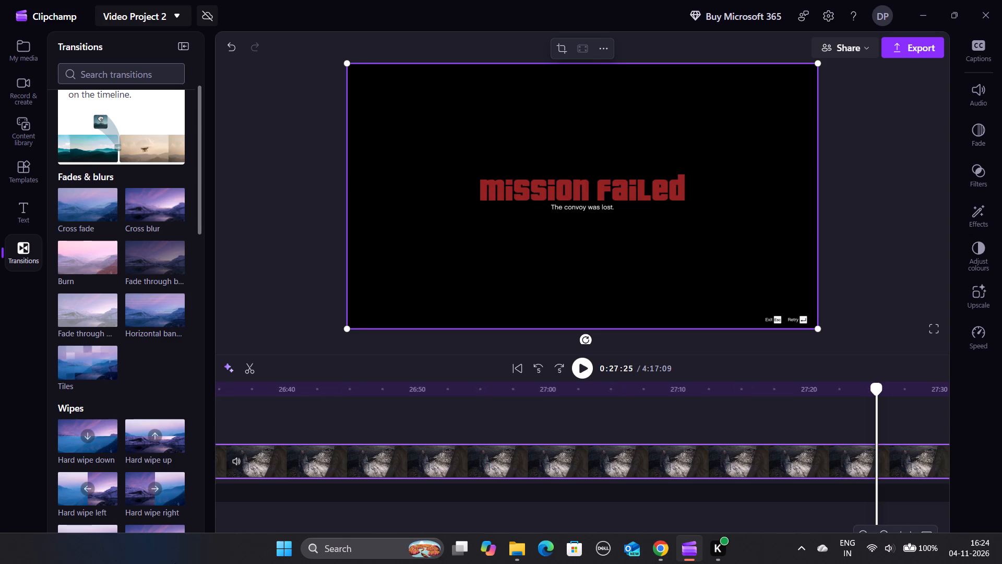
{"action": "key", "text": "shift+Right"}
{"action": "key", "text": "shift+Right"}
{"action": "key", "text": "shift+Right"}
{"action": "key", "text": "shift+Right"}
{"action": "key", "text": "shift+Right"}
{"action": "key", "text": "shift+Right"}
{"action": "key", "text": "shift+Right"}
{"action": "key", "text": "shift+Right"}
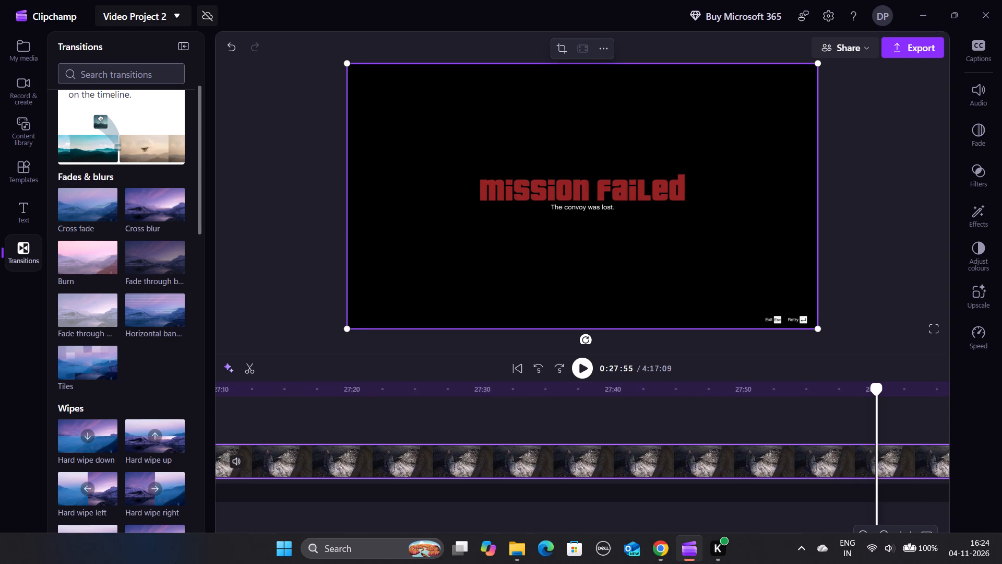
{"action": "key", "text": "shift+Right"}
{"action": "key", "text": "shift+Right"}
{"action": "key", "text": "shift+Right"}
{"action": "key", "text": "shift+Right"}
{"action": "key", "text": "shift+Right"}
{"action": "key", "text": "shift+Right"}
{"action": "key", "text": "shift+Right"}
{"action": "key", "text": "shift+Right"}
{"action": "key", "text": "shift+Right"}
{"action": "key", "text": "shift+Right"}
{"action": "key", "text": "shift+Right"}
{"action": "key", "text": "shift+Right"}
{"action": "key", "text": "shift+Right"}
{"action": "key", "text": "shift+Right"}
{"action": "key", "text": "shift+Right"}
{"action": "key", "text": "shift+Right"}
{"action": "key", "text": "shift+Right"}
{"action": "key", "text": "shift+Right"}
{"action": "key", "text": "shift+Right"}
{"action": "key", "text": "shift+Right"}
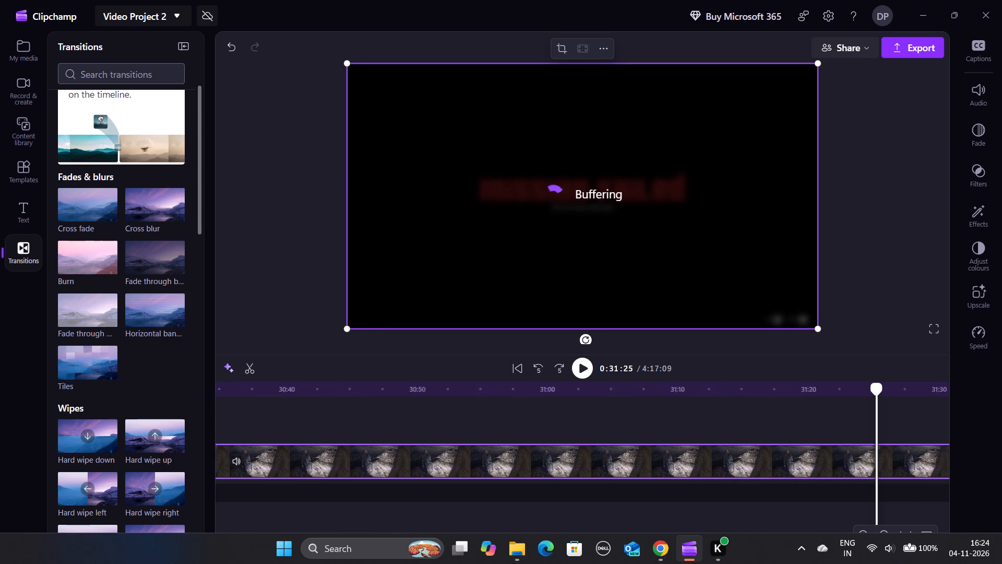
{"action": "key", "text": "shift+Right"}
{"action": "key", "text": "shift+Right"}
{"action": "key", "text": "shift+Right"}
{"action": "key", "text": "shift+Right"}
{"action": "key", "text": "shift+Right"}
{"action": "key", "text": "shift+Right"}
{"action": "key", "text": "shift+Right"}
{"action": "key", "text": "shift+Right"}
{"action": "key", "text": "shift+Right"}
{"action": "key", "text": "shift+Right"}
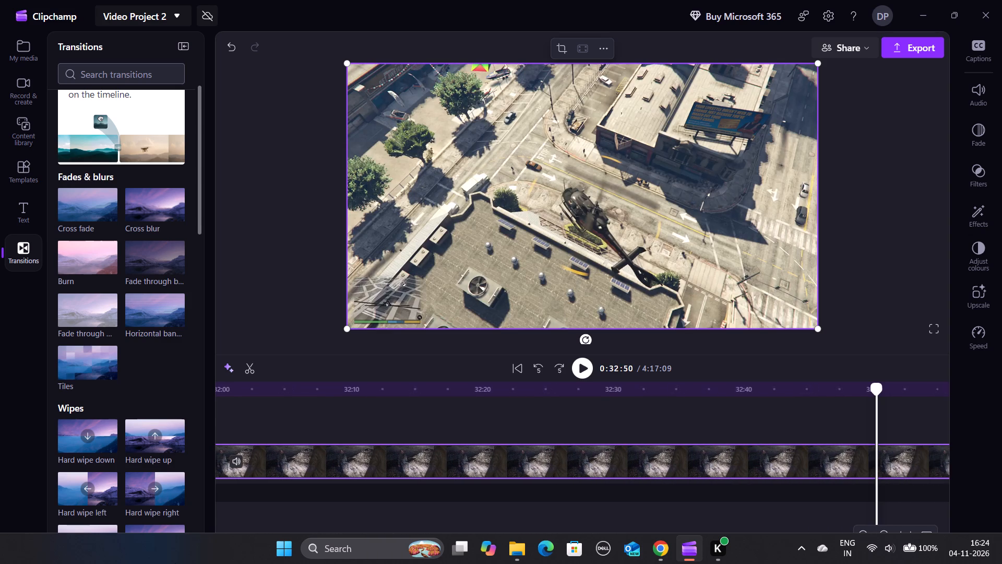
{"action": "key", "text": "shift+Right"}
{"action": "key", "text": "shift+Right"}
{"action": "key", "text": "shift+Right"}
{"action": "key", "text": "shift+Right"}
{"action": "key", "text": "shift+Right"}
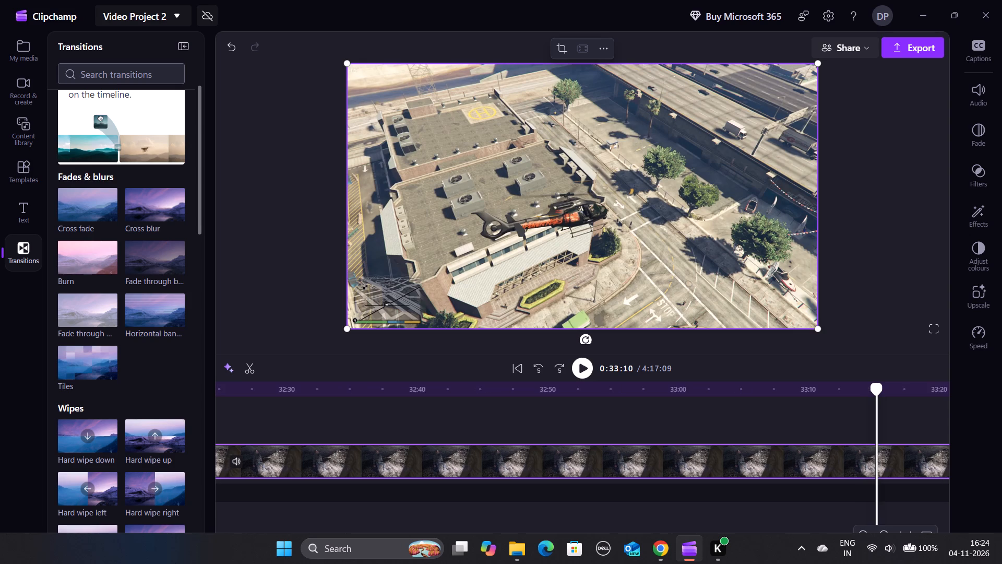
{"action": "key", "text": "shift+Right"}
{"action": "key", "text": "shift+Right"}
{"action": "key", "text": "shift+Right"}
{"action": "key", "text": "shift+Right"}
{"action": "key", "text": "shift+Right"}
{"action": "key", "text": "shift+Right"}
{"action": "key", "text": "shift+Right"}
{"action": "key", "text": "shift+Right"}
{"action": "key", "text": "shift+Right"}
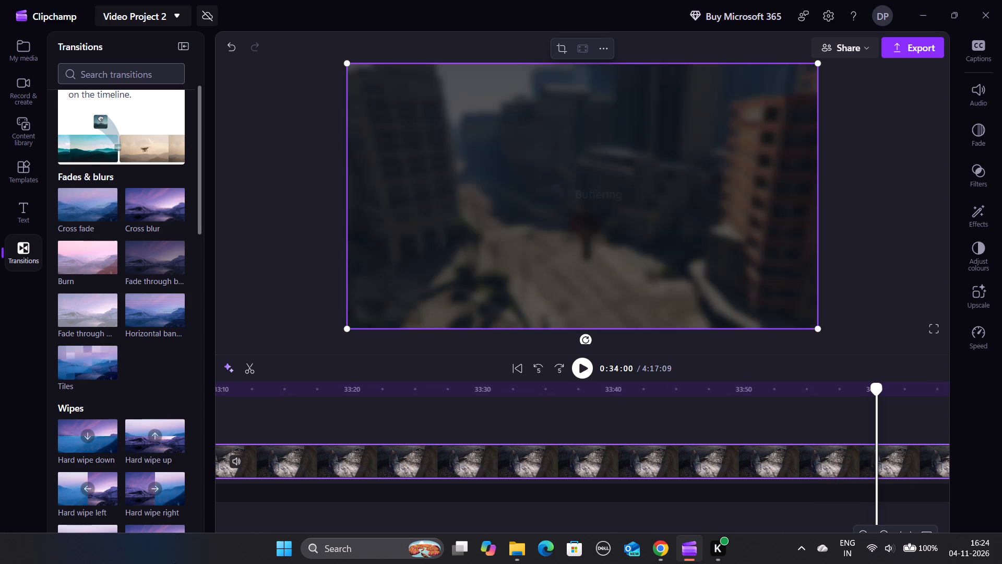
{"action": "key", "text": "shift+Left"}
{"action": "key", "text": "space"}
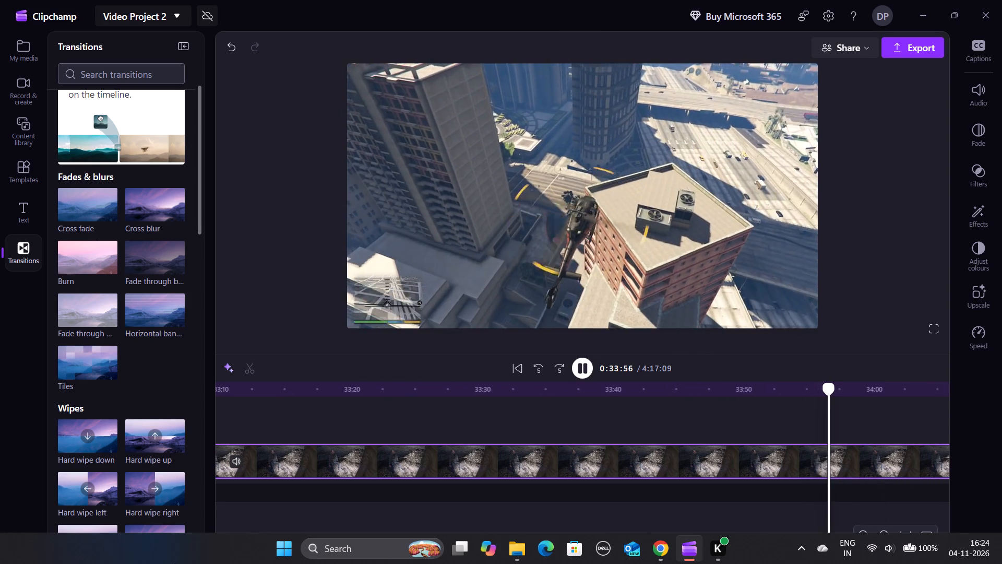
{"action": "key", "text": "space"}
{"action": "key", "text": "space"}
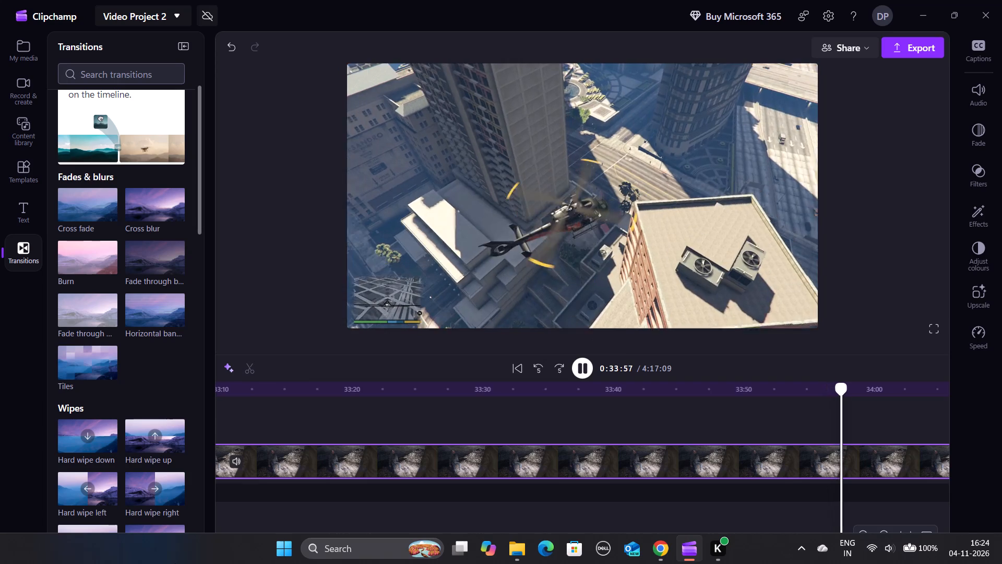
{"action": "key", "text": "shift+Right"}
{"action": "key", "text": "shift+Right"}
{"action": "key", "text": "shift+Right"}
{"action": "key", "text": "shift+Right"}
{"action": "key", "text": "shift+Right"}
{"action": "key", "text": "shift+Right"}
{"action": "key", "text": "shift+Right"}
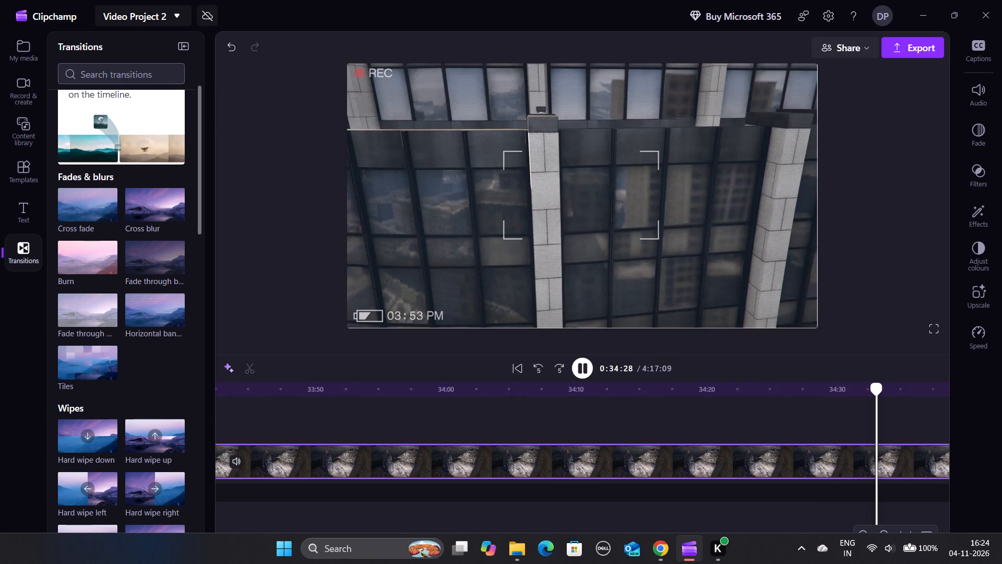
{"action": "key", "text": "shift+Right"}
{"action": "key", "text": "shift+Right"}
{"action": "key", "text": "shift+Right"}
{"action": "key", "text": "shift+Right"}
{"action": "key", "text": "shift+Right"}
{"action": "key", "text": "shift+Left"}
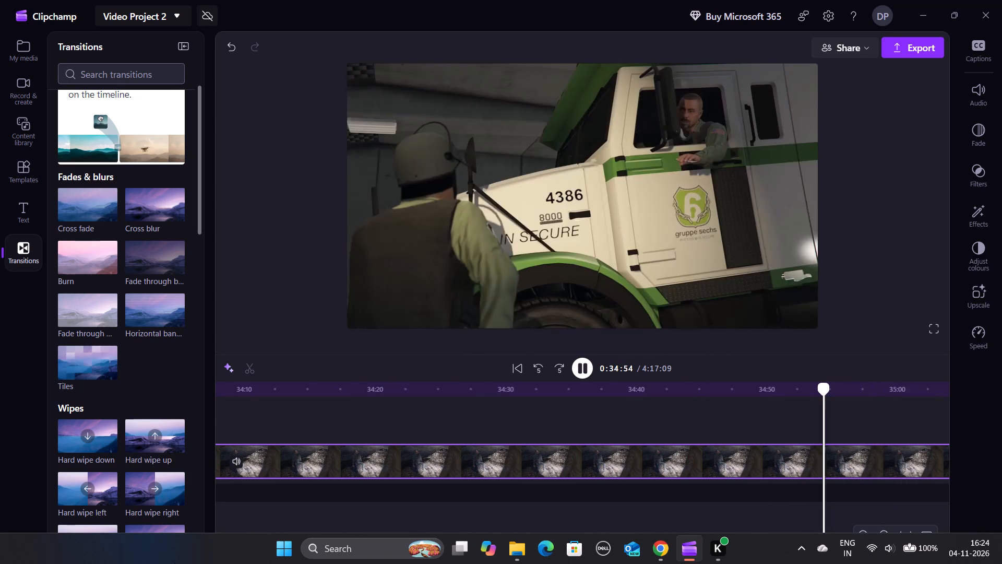
{"action": "key", "text": "shift+Left"}
{"action": "key", "text": "shift+Left"}
{"action": "key", "text": "shift+Left"}
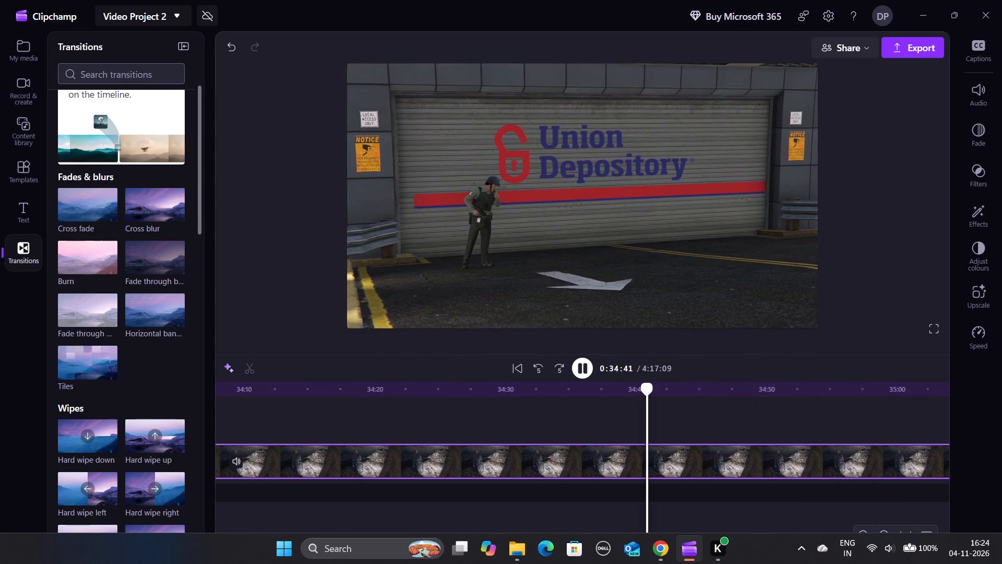
{"action": "key", "text": "space"}
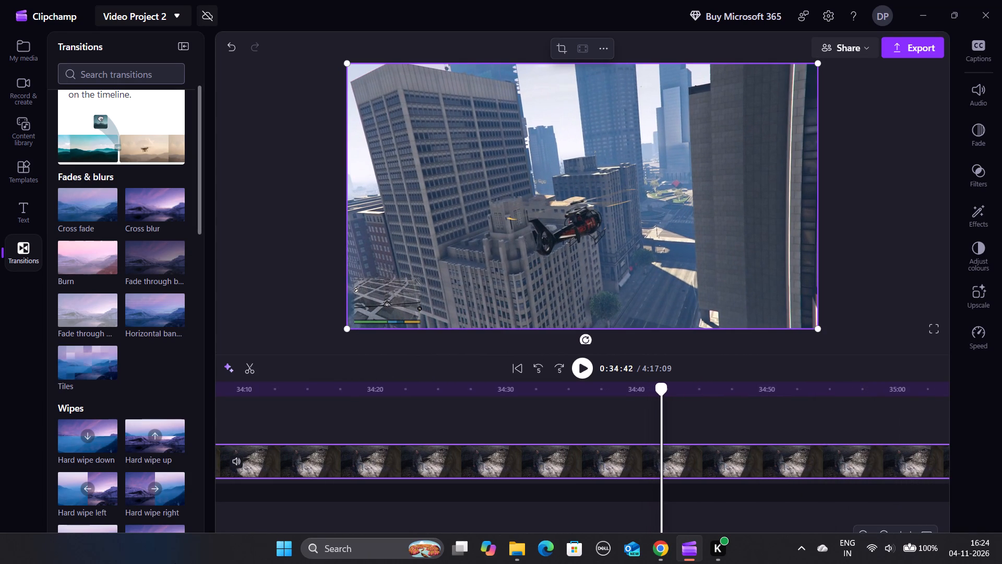
{"action": "key", "text": "s"}
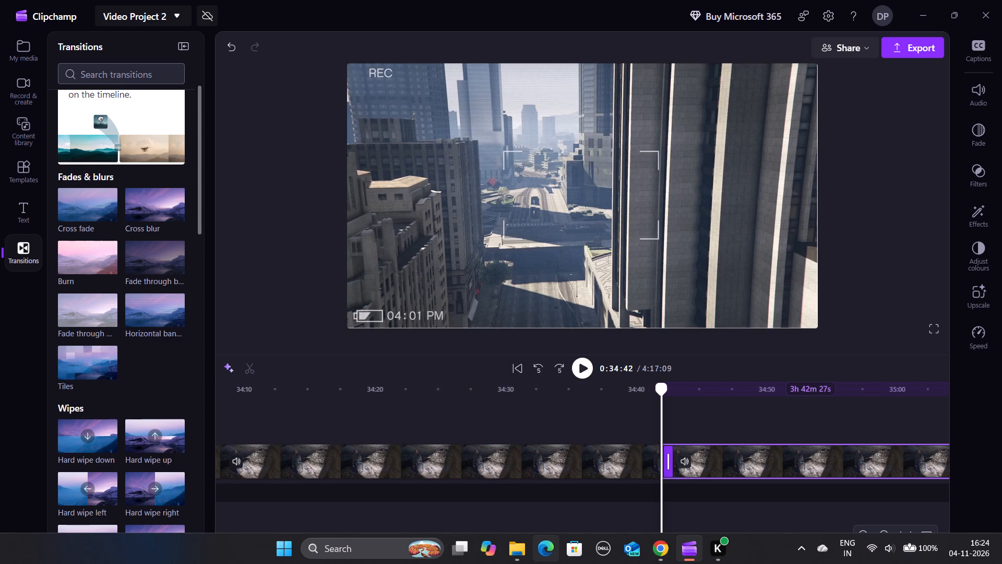
Delete the section between 24:35 and 34:42 and close the resulting gap.
{"action": "left_click", "coordinate": [436, 459]}
{"action": "right_click", "coordinate": [436, 459]}
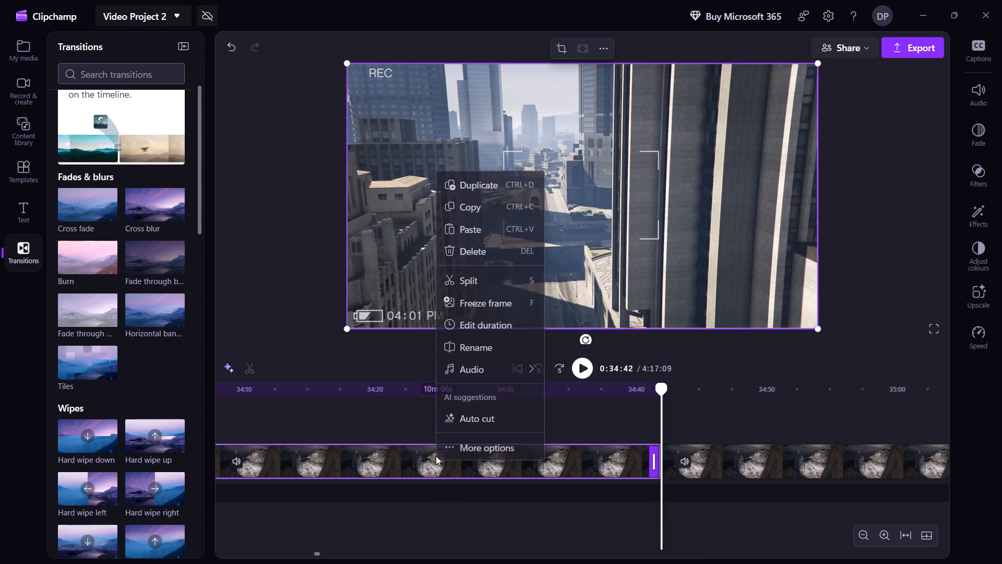
{"action": "left_click", "coordinate": [495, 253]}
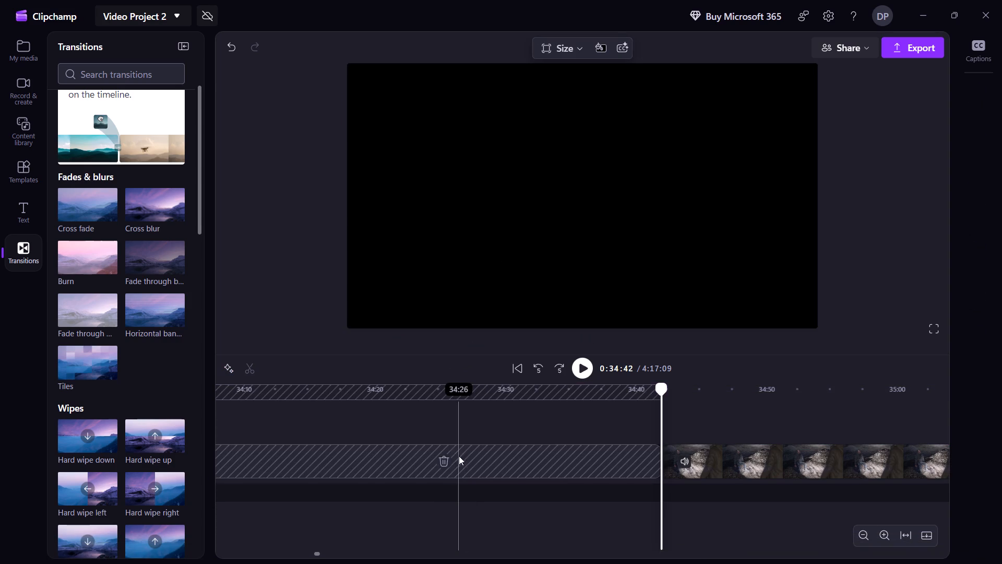
{"action": "left_click", "coordinate": [443, 462]}
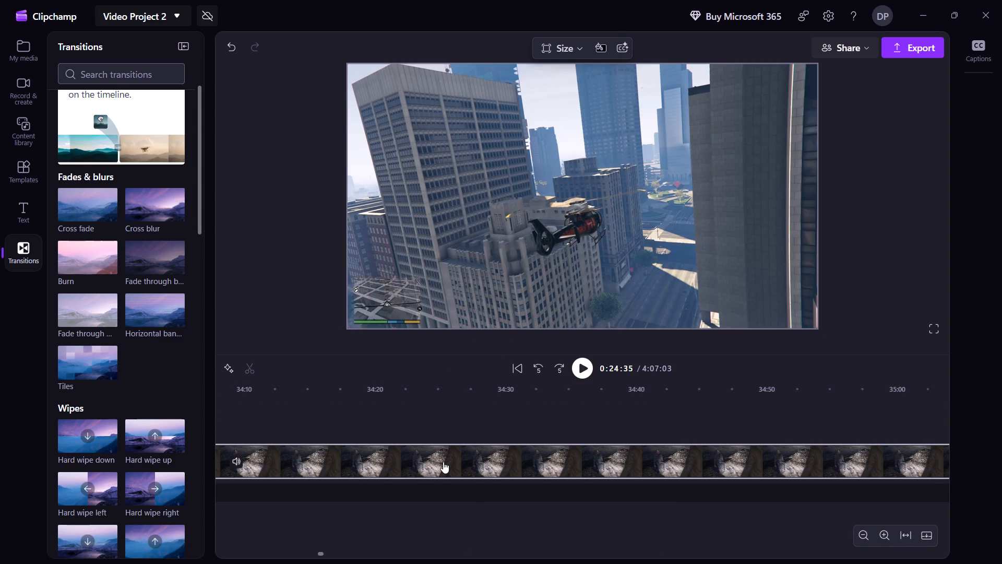
Add a Cross fade transition at the new join at about 24:35.
{"action": "key", "text": "Left"}
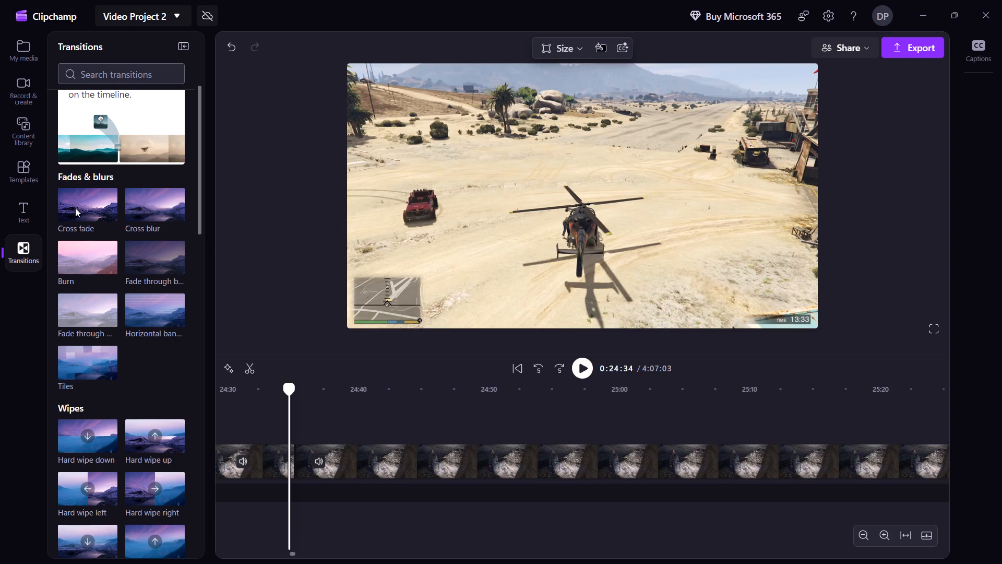
{"action": "left_click_drag", "start_coordinate": [75, 208], "coordinate": [302, 469]}
Play the footage past the new transition and split the clip at 25:01, as the helicopter passes the Arcadius building.
{"action": "key", "text": "space"}
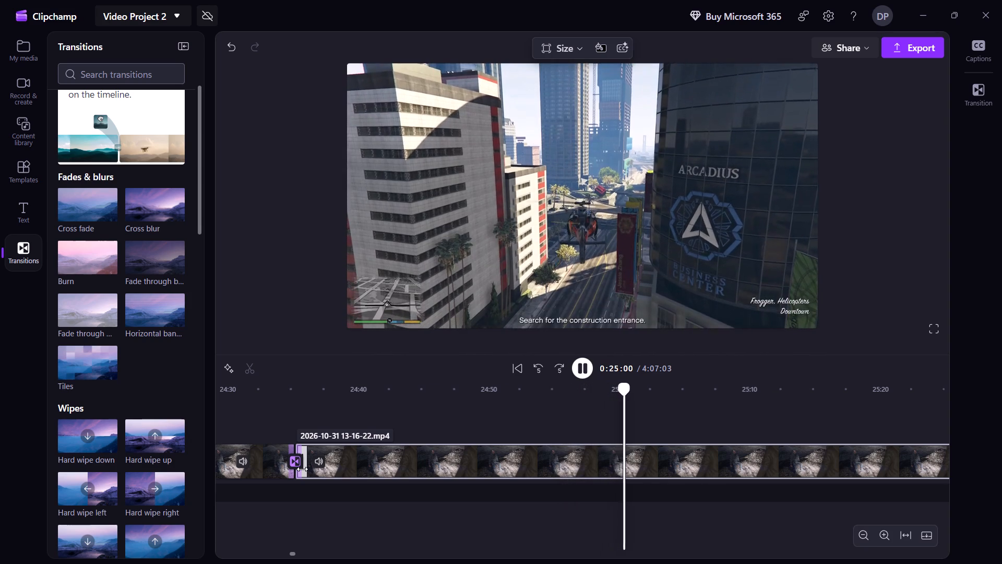
{"action": "key", "text": "space"}
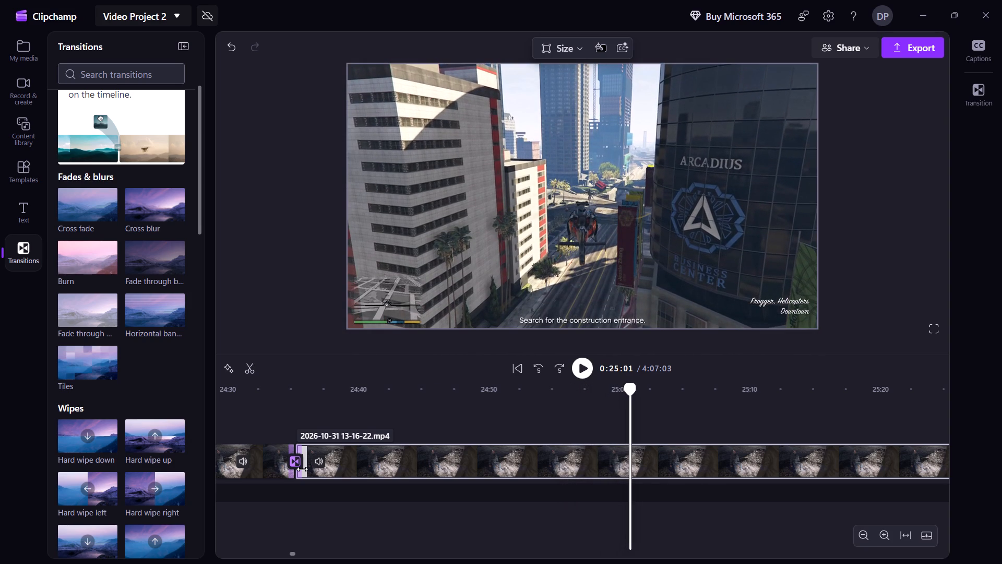
{"action": "type", "text": "s"}
Find where the helicopter hovers over the Power St car park before the camera footage, and split the clip there at 29:33.
{"action": "key", "text": "space"}
{"action": "key", "text": "shift+Right"}
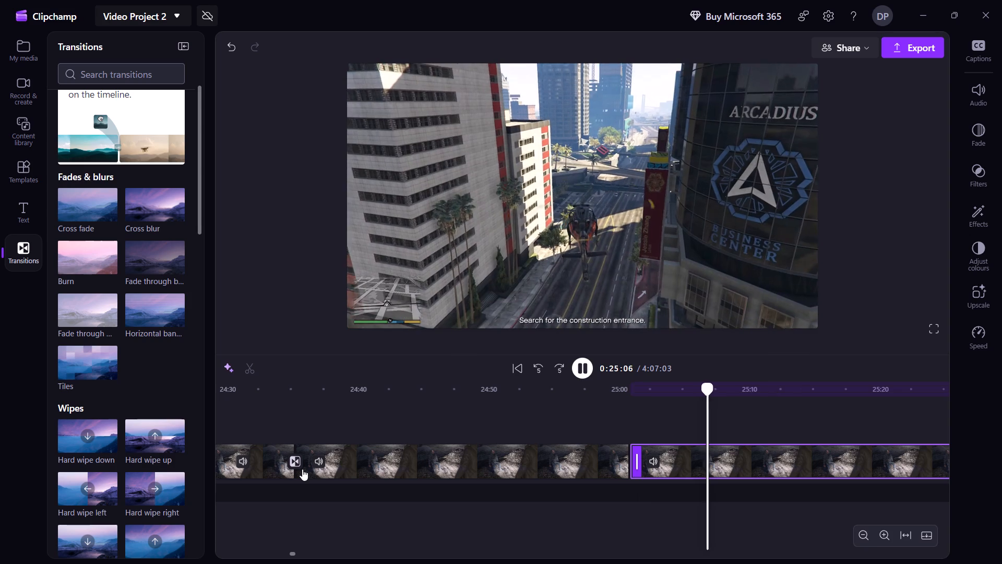
{"action": "key", "text": "shift+Right"}
{"action": "key", "text": "shift+Right"}
{"action": "key", "text": "shift+Right"}
{"action": "key", "text": "shift+Right"}
{"action": "key", "text": "shift+Right"}
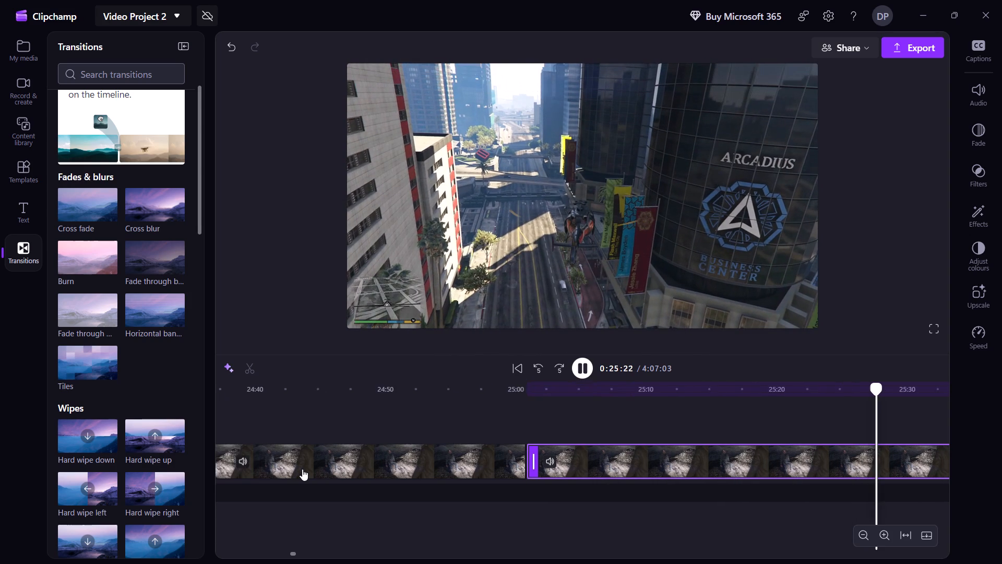
{"action": "key", "text": "shift+Right"}
{"action": "key", "text": "shift+Right"}
{"action": "key", "text": "shift+Right"}
{"action": "key", "text": "shift+Right"}
{"action": "key", "text": "shift+Right"}
{"action": "key", "text": "shift+Right"}
{"action": "key", "text": "shift+Right"}
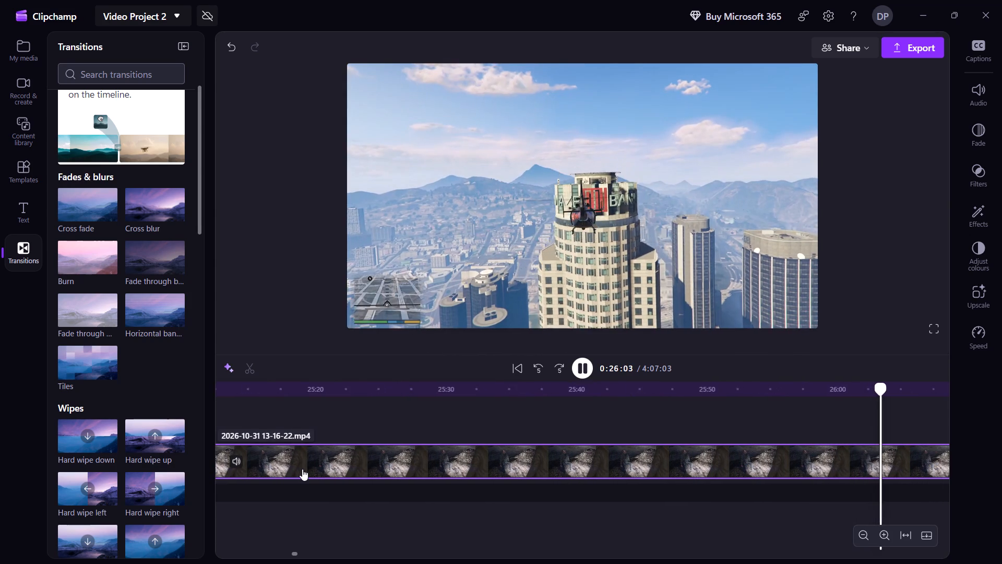
{"action": "key", "text": "shift+Right"}
{"action": "key", "text": "shift+Right"}
{"action": "key", "text": "shift+Right"}
{"action": "key", "text": "shift+Right"}
{"action": "key", "text": "shift+Right"}
{"action": "key", "text": "shift+Right"}
{"action": "key", "text": "shift+Right"}
{"action": "key", "text": "shift+Right"}
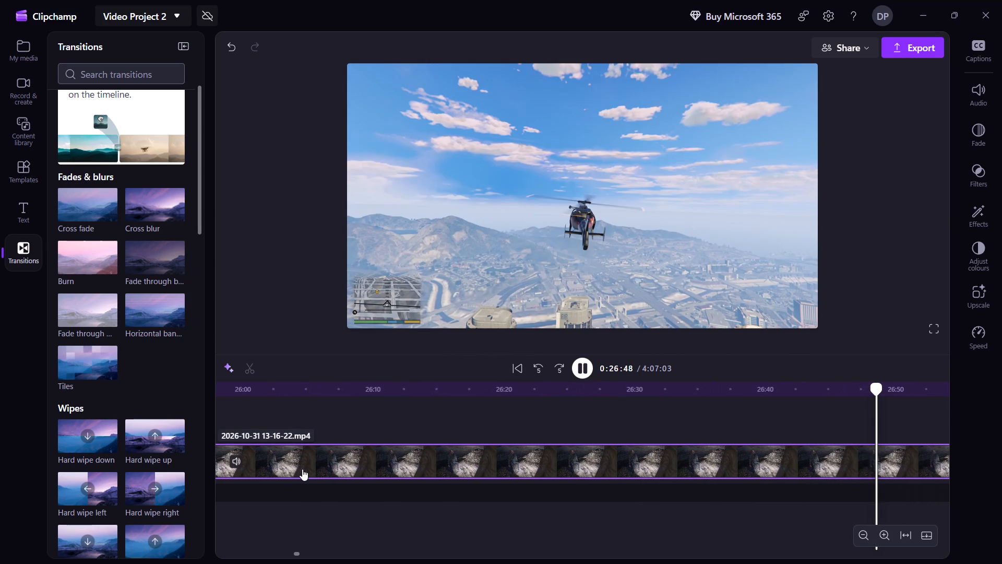
{"action": "key", "text": "shift+Right"}
{"action": "key", "text": "shift+Right"}
{"action": "key", "text": "shift+Right"}
{"action": "key", "text": "shift+Right"}
{"action": "key", "text": "shift+Right"}
{"action": "key", "text": "shift+Right"}
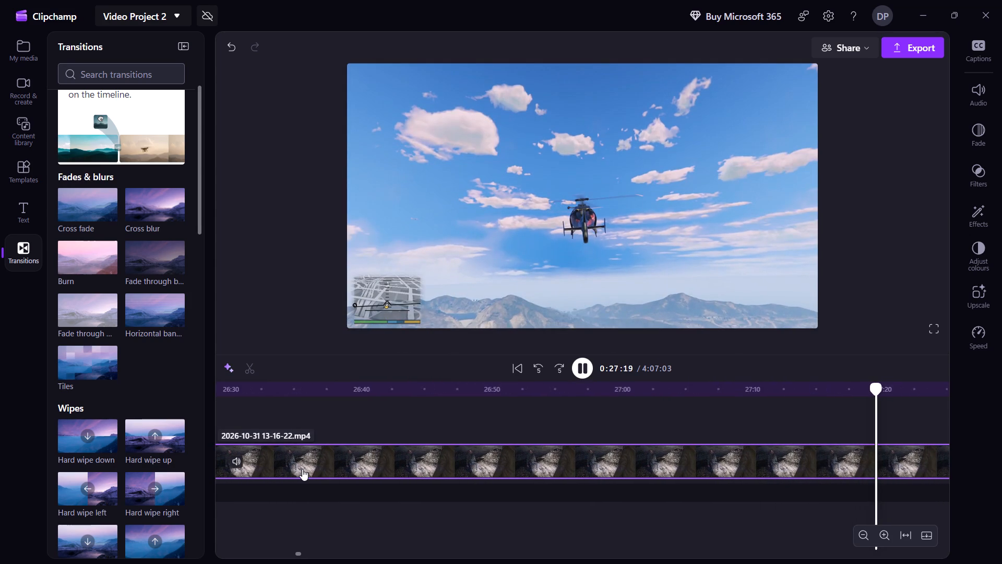
{"action": "key", "text": "shift+Right"}
{"action": "key", "text": "shift+Right"}
{"action": "key", "text": "shift+Right"}
{"action": "key", "text": "shift+Right"}
{"action": "key", "text": "shift+Right"}
{"action": "key", "text": "shift+Right"}
{"action": "key", "text": "shift+Right"}
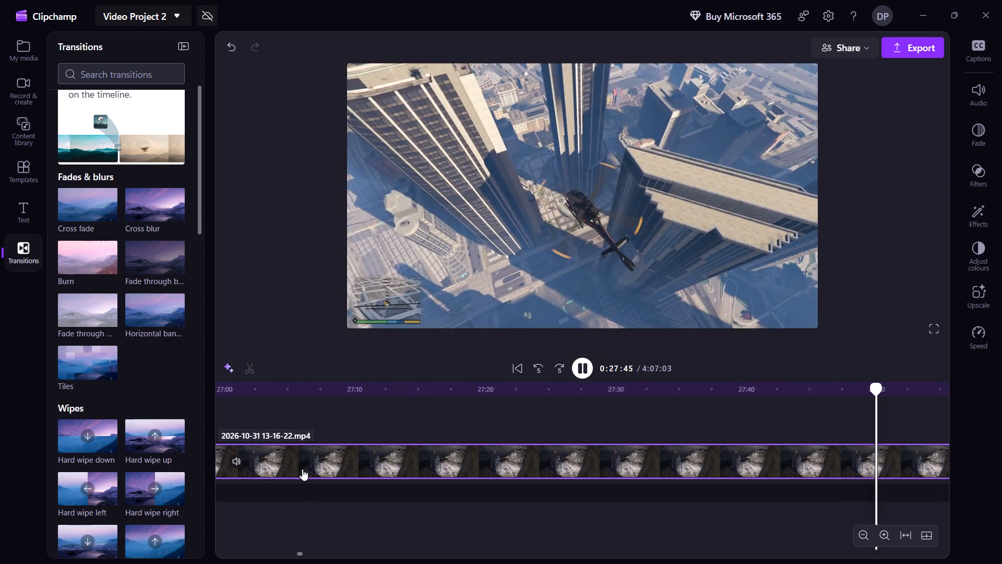
{"action": "key", "text": "shift+Right"}
{"action": "key", "text": "shift+Right"}
{"action": "key", "text": "shift+Right"}
{"action": "key", "text": "shift+Right"}
{"action": "key", "text": "shift+Right"}
{"action": "key", "text": "shift+Right"}
{"action": "key", "text": "shift+Right"}
{"action": "key", "text": "shift+Right"}
{"action": "key", "text": "shift+Right"}
{"action": "key", "text": "shift+Right"}
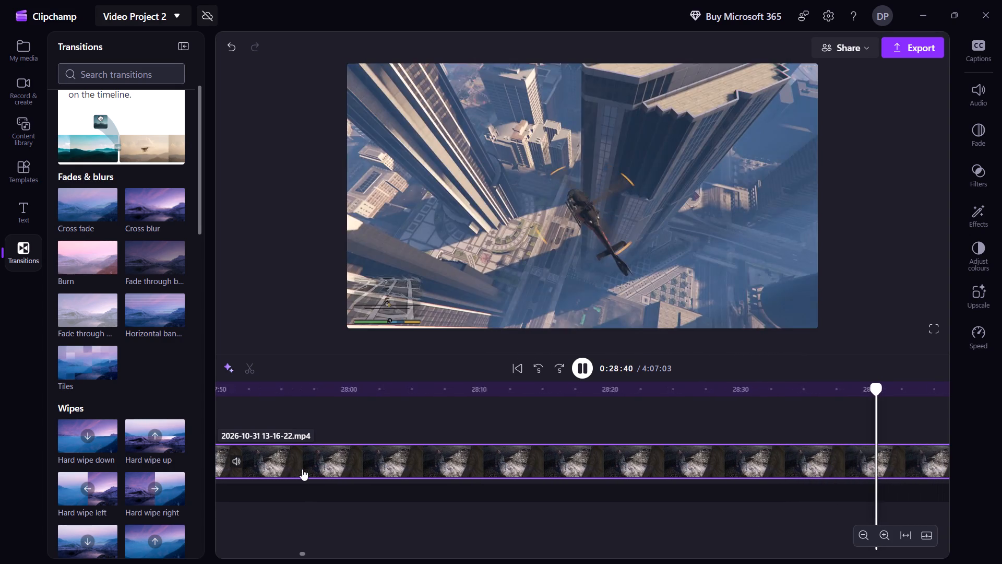
{"action": "key", "text": "shift+Right"}
{"action": "key", "text": "shift+Right"}
{"action": "key", "text": "shift+Right"}
{"action": "key", "text": "shift+Right"}
{"action": "key", "text": "shift+Right"}
{"action": "key", "text": "shift+Right"}
{"action": "key", "text": "shift+Right"}
{"action": "key", "text": "shift+Right"}
{"action": "key", "text": "shift+Right"}
{"action": "key", "text": "shift+Right"}
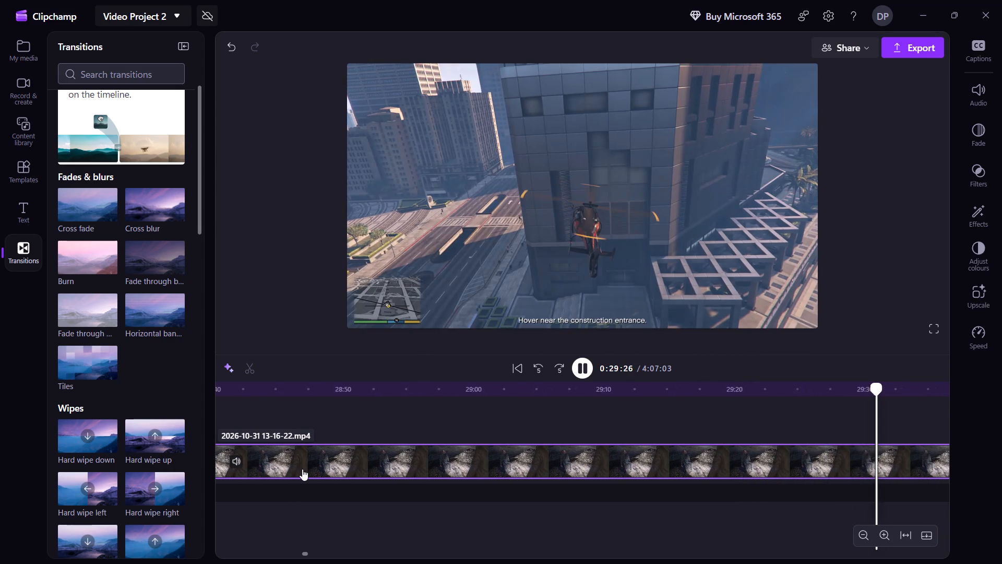
{"action": "key", "text": "shift+Right"}
{"action": "key", "text": "shift+Right"}
{"action": "key", "text": "shift+Right"}
{"action": "key", "text": "shift+Right"}
{"action": "key", "text": "shift+Right"}
{"action": "key", "text": "shift+Right"}
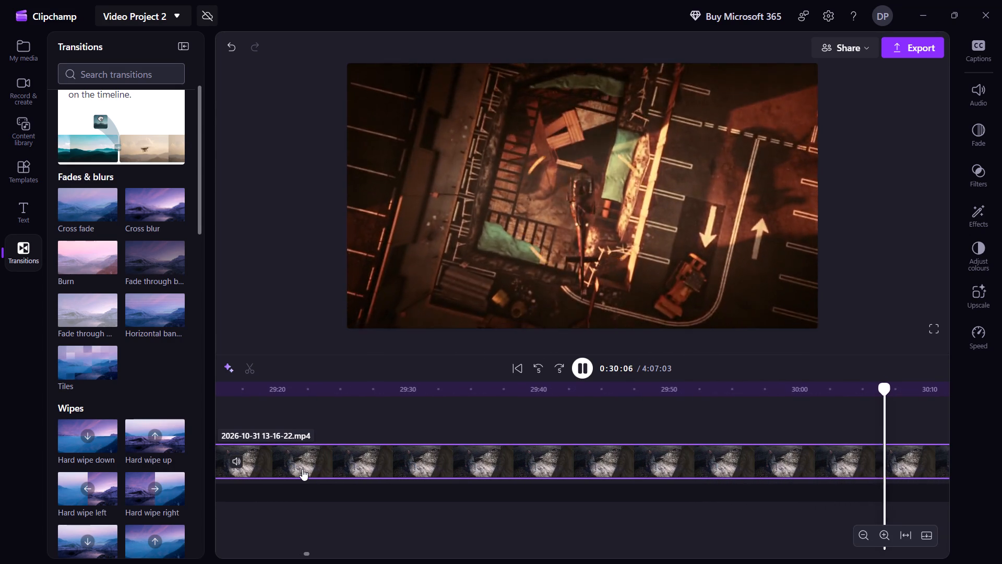
{"action": "key", "text": "shift+Left"}
{"action": "key", "text": "shift+Right"}
{"action": "key", "text": "shift+Left"}
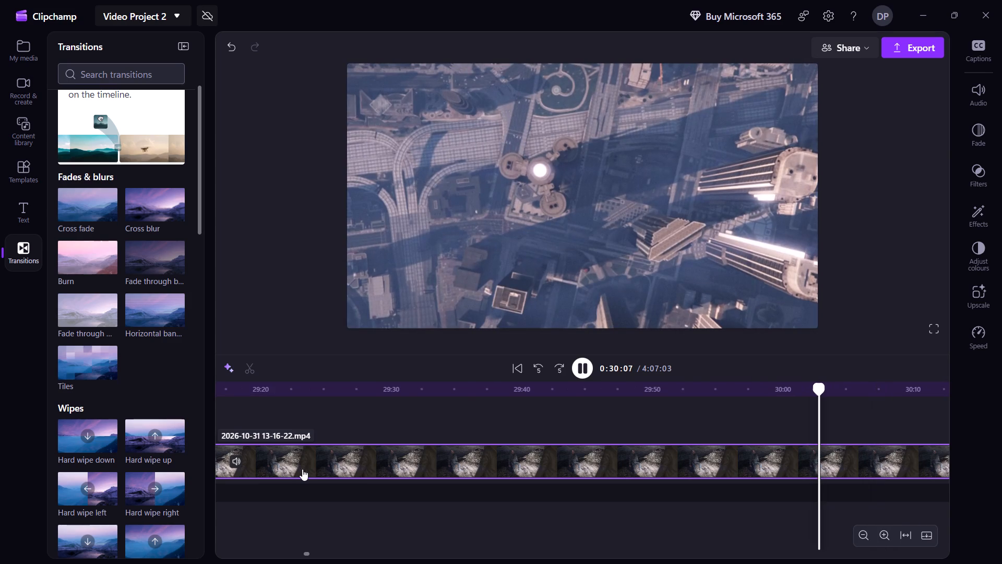
{"action": "key", "text": "shift+Left"}
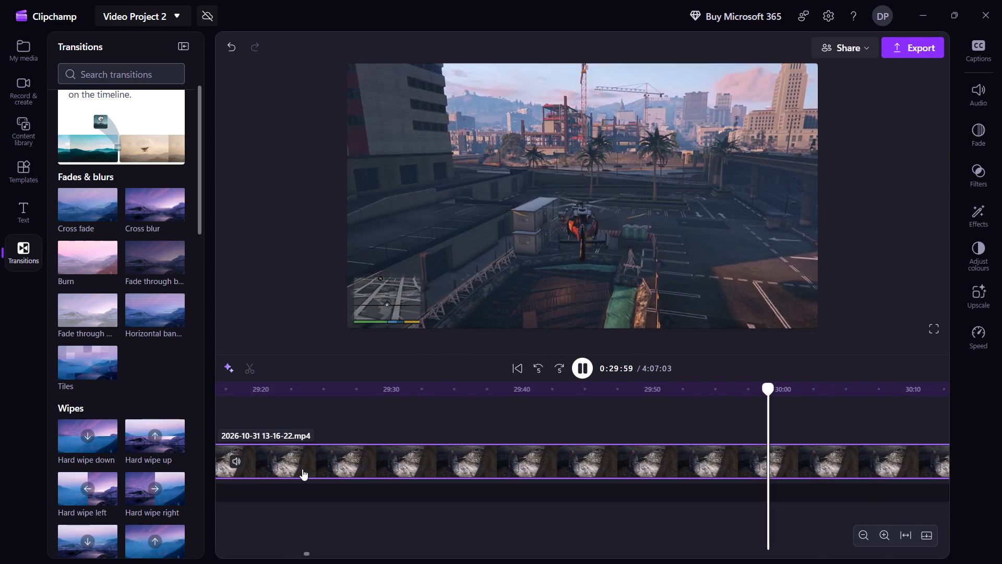
{"action": "key", "text": "shift+Left"}
{"action": "key", "text": "shift+Left"}
{"action": "key", "text": "shift+Left"}
{"action": "key", "text": "shift+Left"}
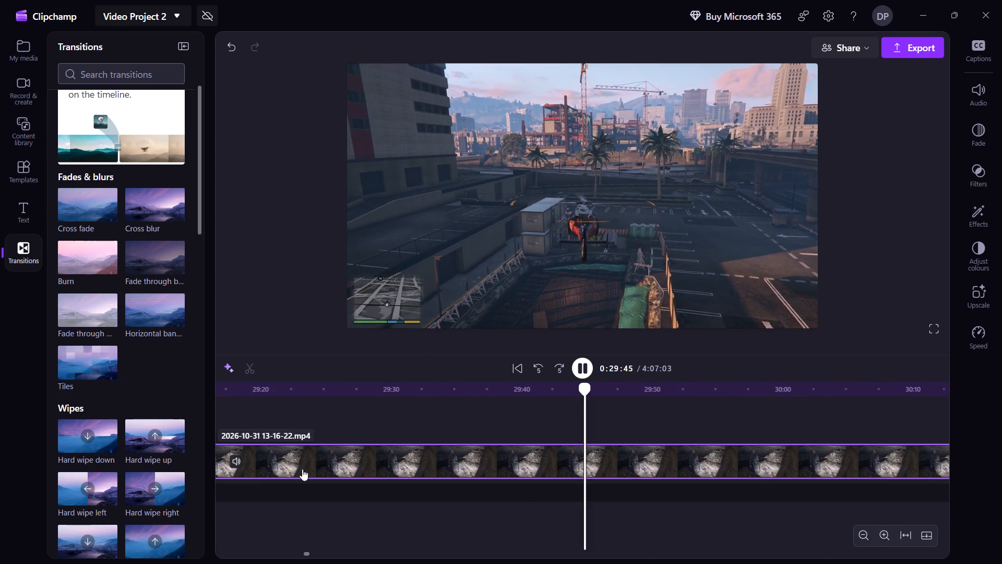
{"action": "key", "text": "shift+Left"}
{"action": "key", "text": "shift+Left"}
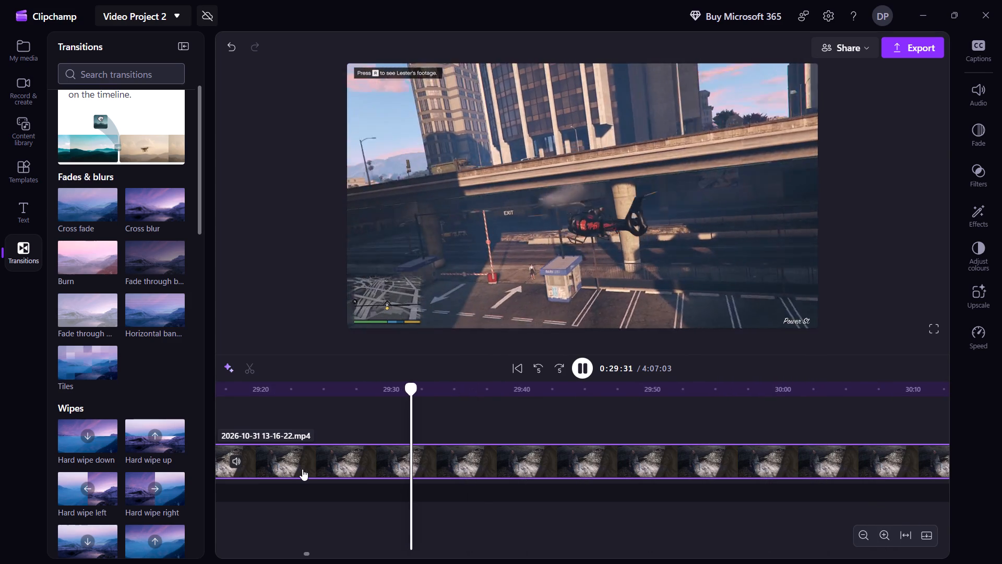
{"action": "key", "text": "space"}
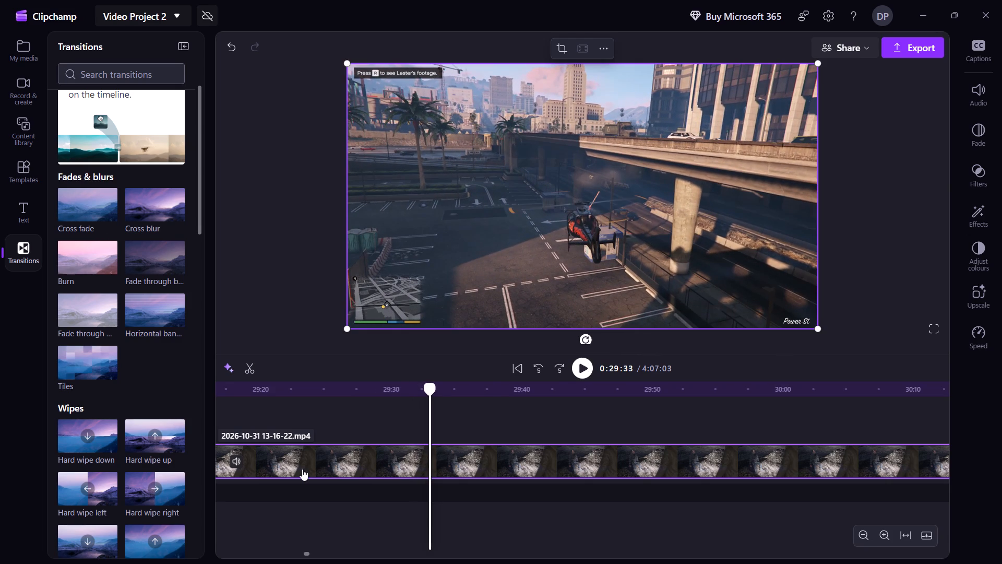
{"action": "key", "text": "s"}
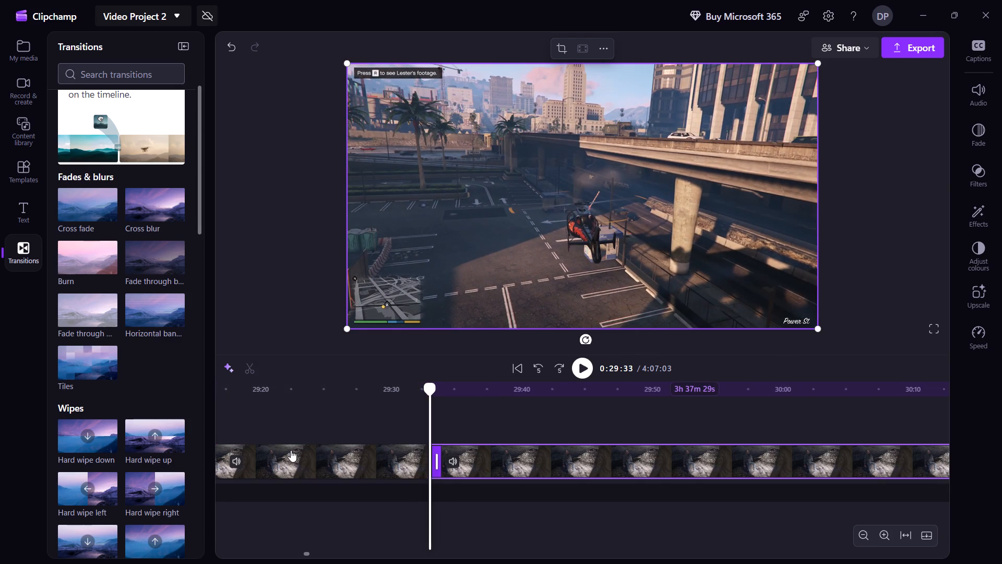
Delete the flying section between 25:01 and 29:33 and close the resulting gap.
{"action": "key", "text": "space"}
{"action": "left_click", "coordinate": [343, 462]}
{"action": "right_click", "coordinate": [343, 462]}
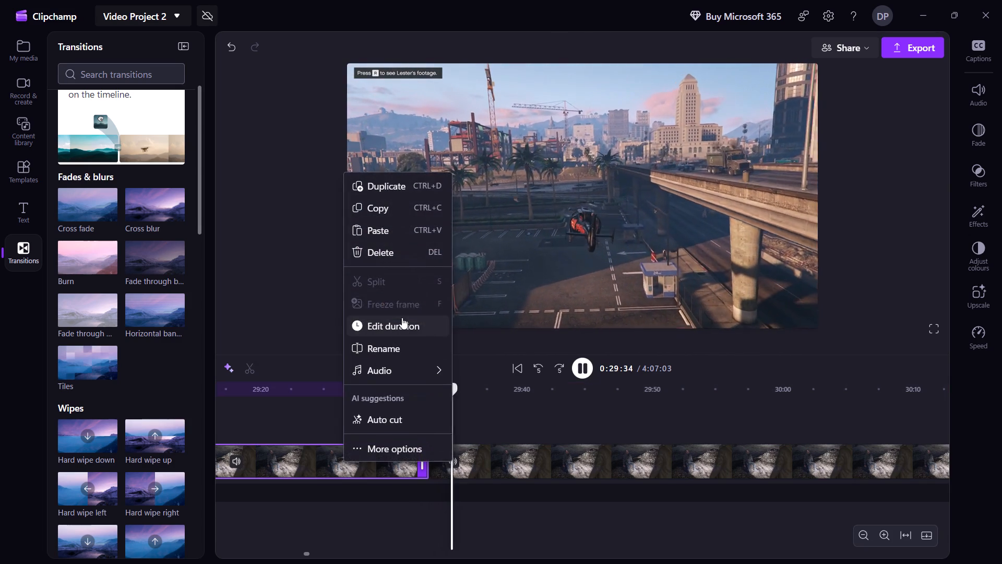
{"action": "left_click", "coordinate": [421, 255]}
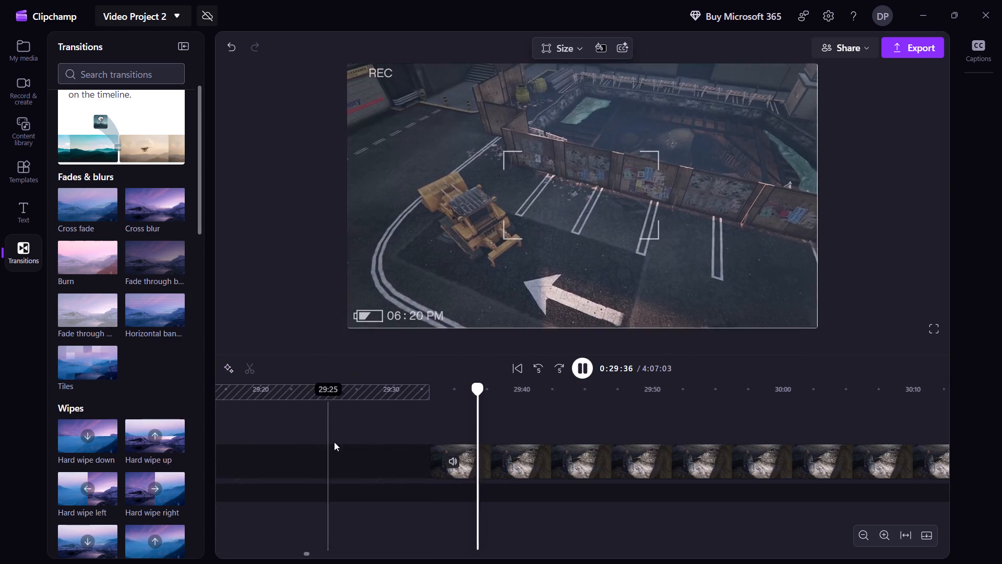
{"action": "key", "text": "space"}
{"action": "left_click", "coordinate": [325, 453]}
{"action": "left_click", "coordinate": [324, 466]}
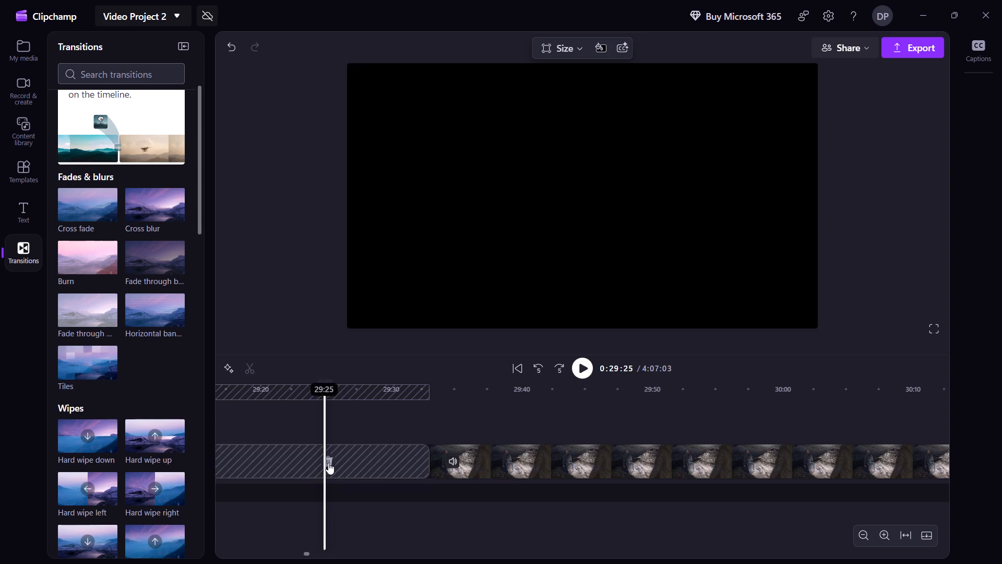
{"action": "left_click", "coordinate": [329, 458]}
Add a Cross fade transition at the new join at about 25:01 and play it back.
{"action": "key", "text": "Left"}
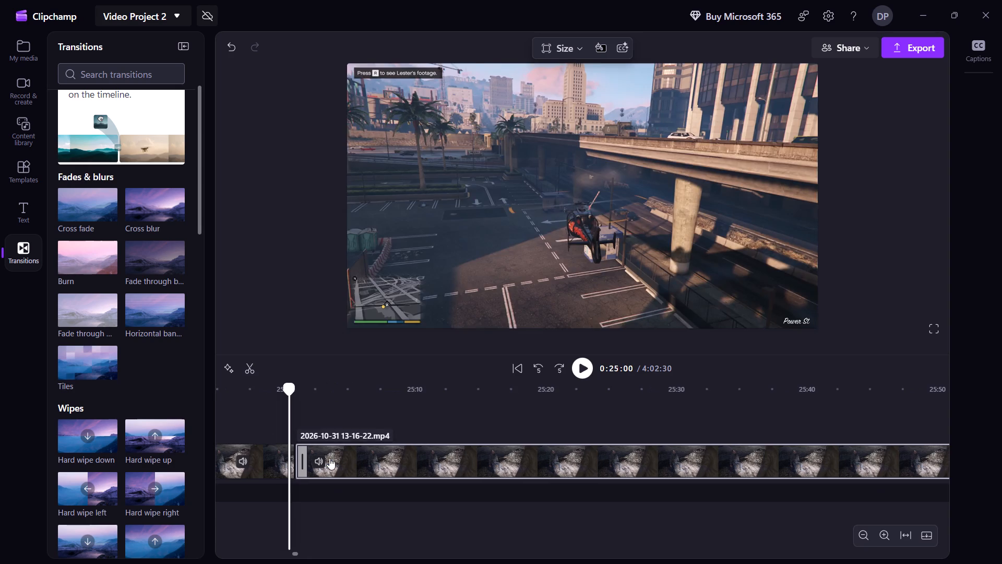
{"action": "left_click_drag", "start_coordinate": [110, 214], "coordinate": [376, 487]}
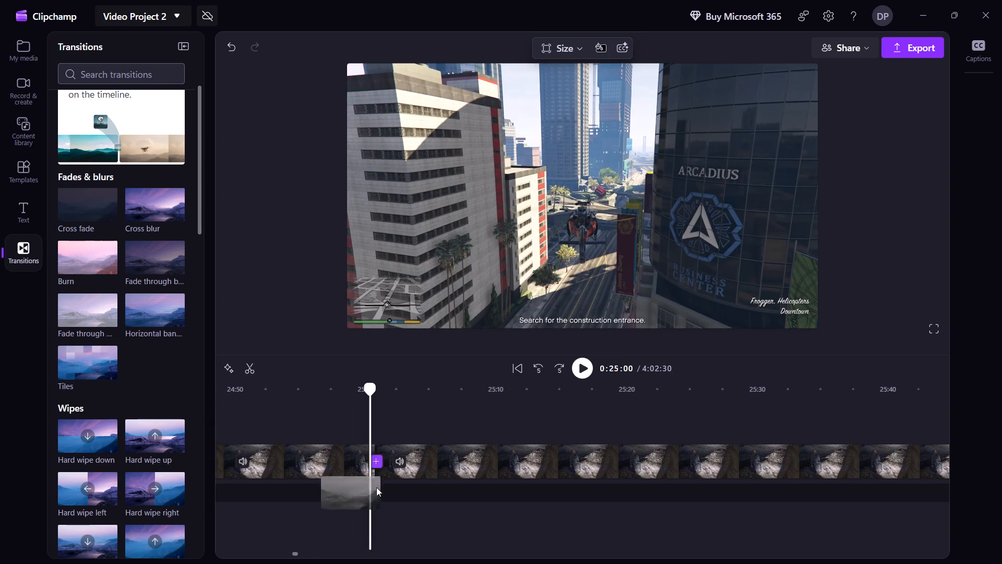
{"action": "left_click_drag", "start_coordinate": [376, 487], "coordinate": [379, 460]}
{"action": "key", "text": "space"}
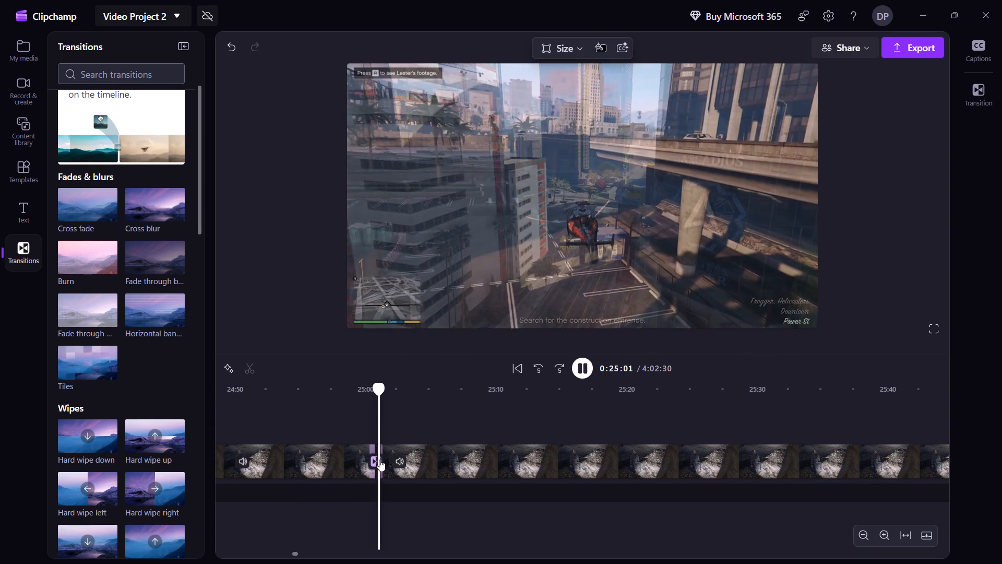
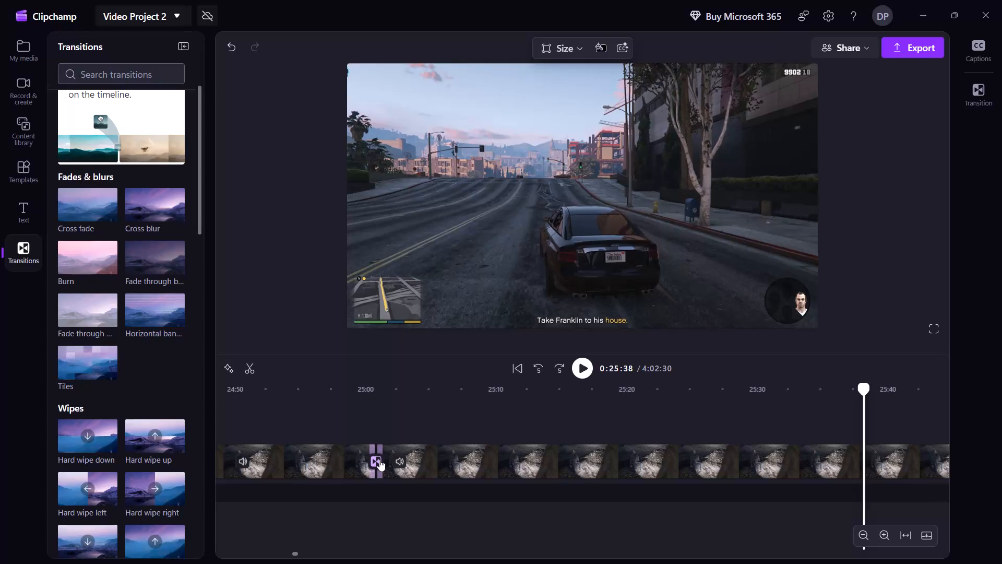
Pause the drive to Franklin's house and split the clip at 25:39.
{"action": "key", "text": "space"}
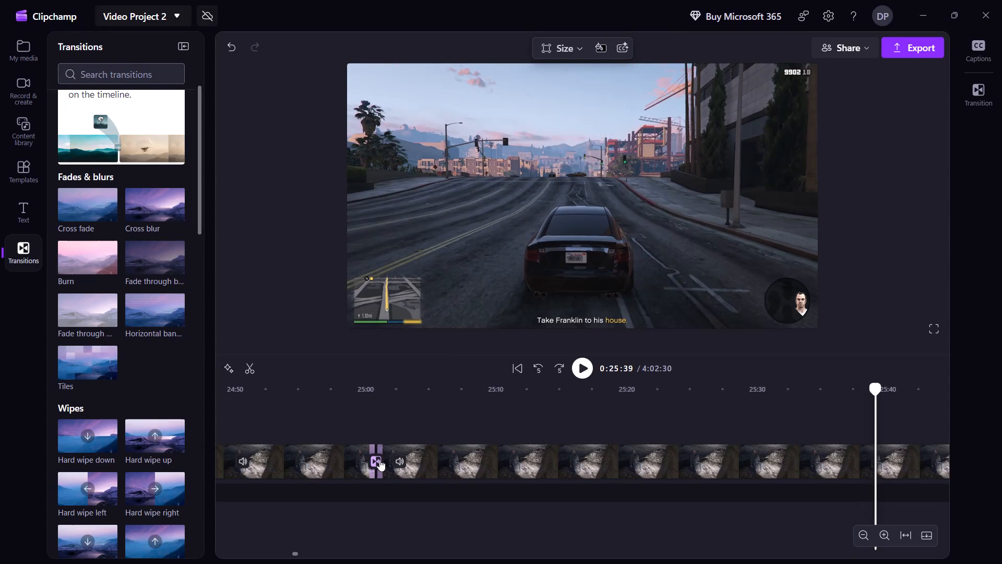
{"action": "type", "text": "s"}
Find where the car is about to reach Franklin's driveway, just before the arrival cutscene, and split the clip there at 27:07.
{"action": "key", "text": "space"}
{"action": "key", "text": "shift+Right"}
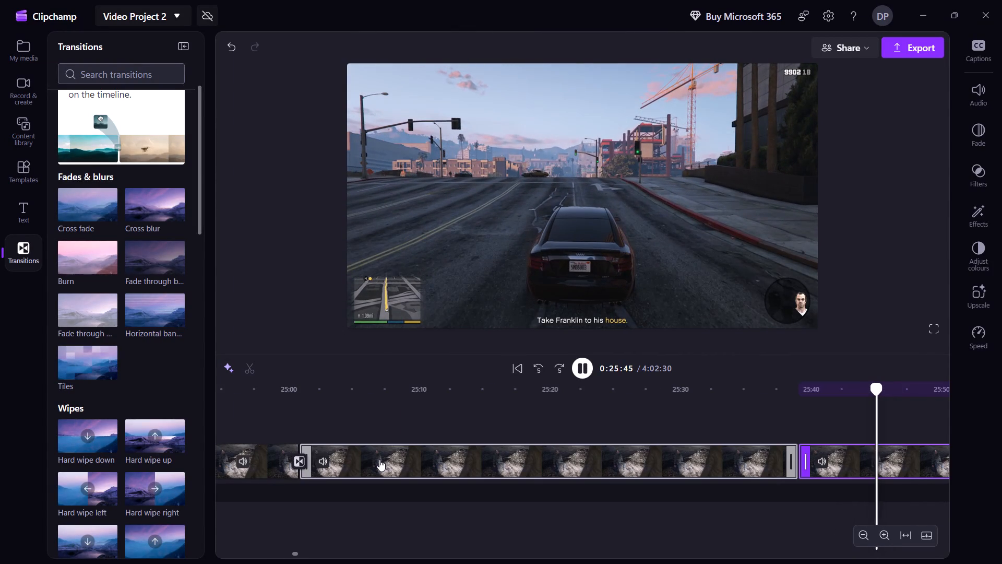
{"action": "key", "text": "shift+Right"}
{"action": "key", "text": "shift+Right"}
{"action": "key", "text": "shift+Right"}
{"action": "key", "text": "shift+Right"}
{"action": "key", "text": "shift+Right"}
{"action": "key", "text": "shift+Right"}
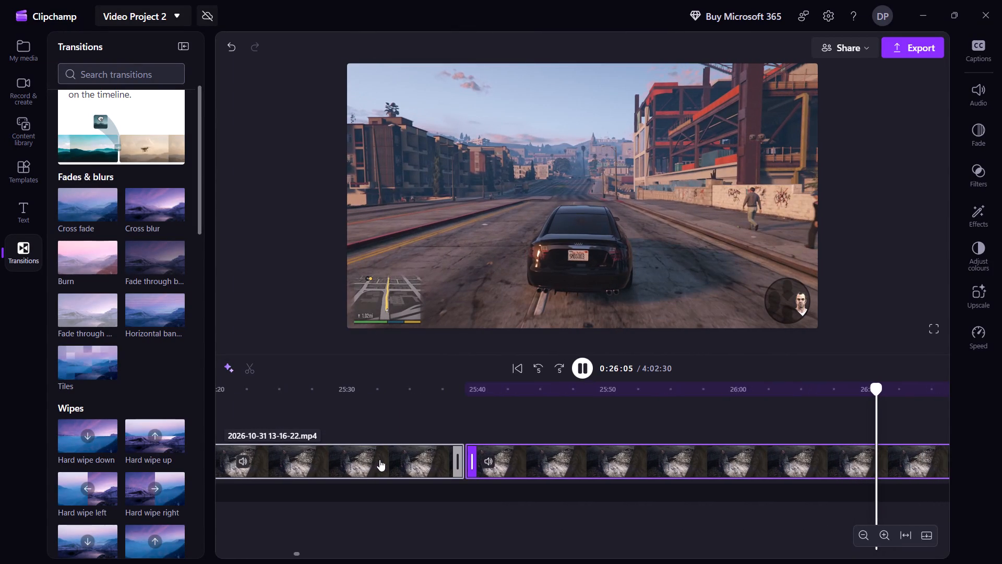
{"action": "key", "text": "shift+Right"}
{"action": "key", "text": "shift+Right"}
{"action": "key", "text": "shift+Right"}
{"action": "key", "text": "shift+Right"}
{"action": "key", "text": "shift+Right"}
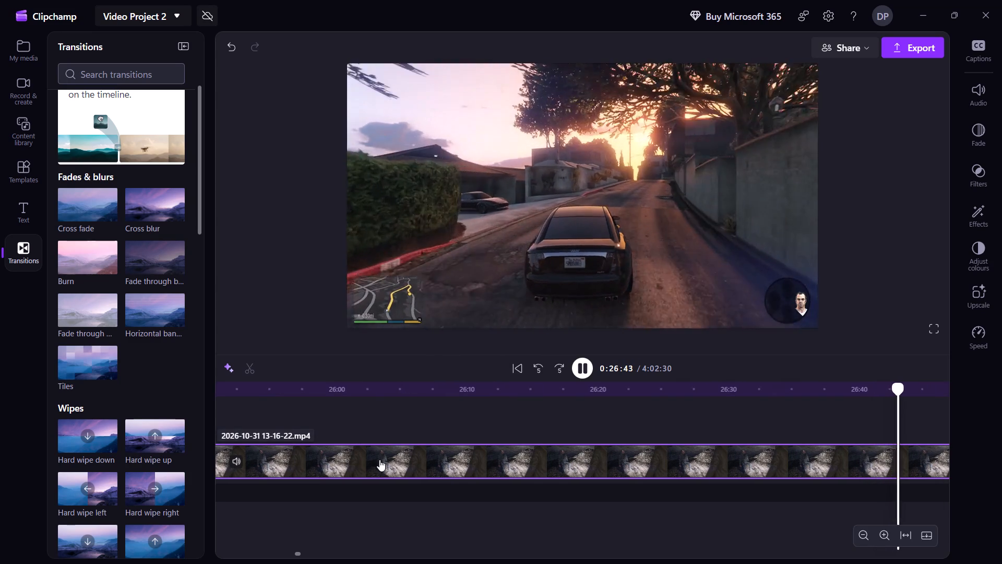
{"action": "key", "text": "shift+Right"}
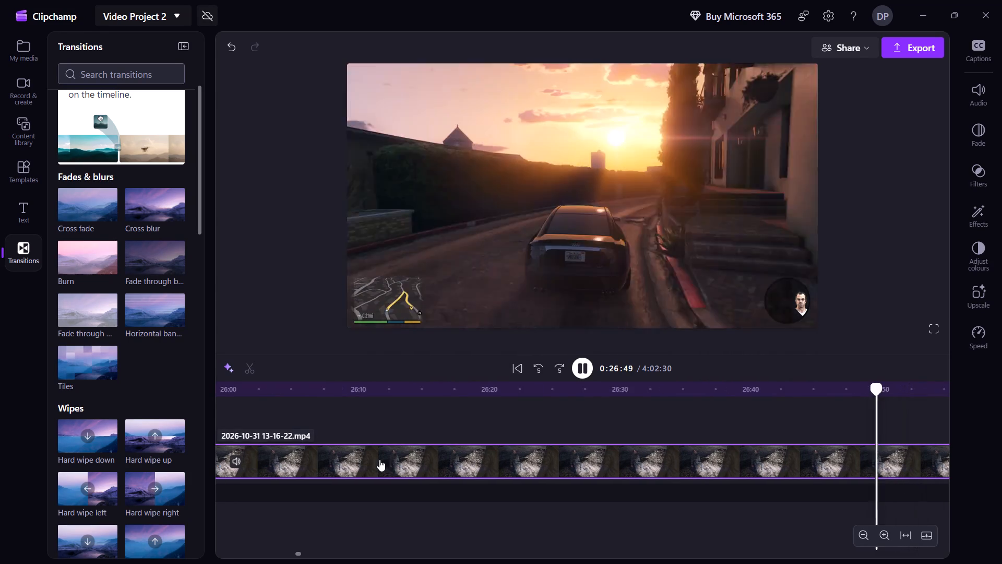
{"action": "key", "text": "shift+Right"}
{"action": "key", "text": "shift+Right"}
{"action": "key", "text": "shift+Right"}
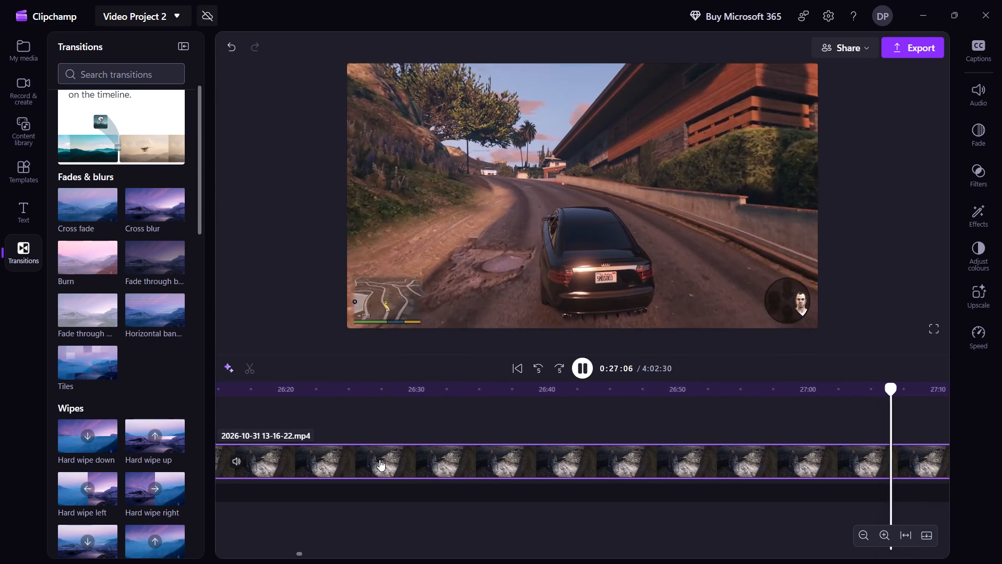
{"action": "key", "text": "shift+Right"}
{"action": "key", "text": "shift+Left"}
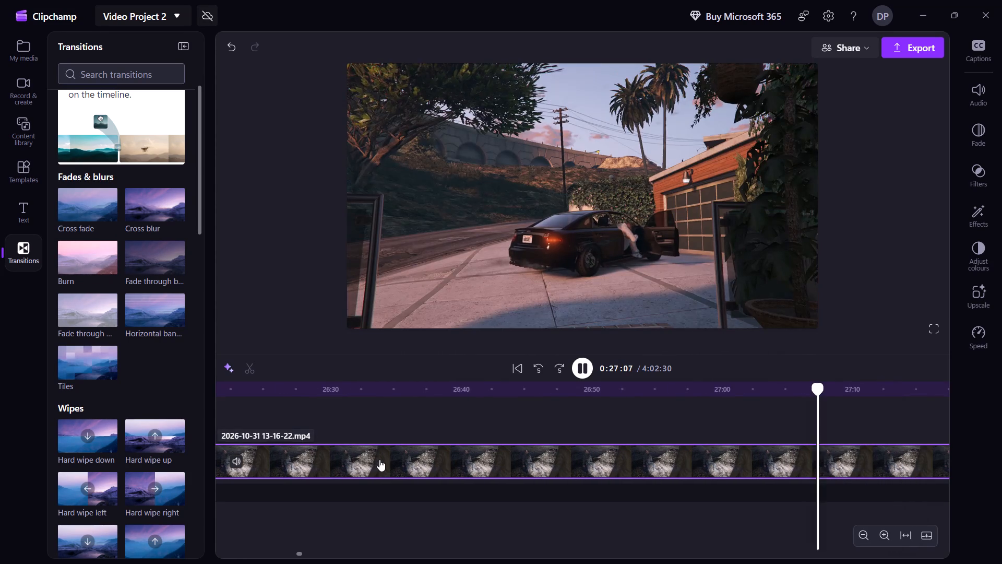
{"action": "key", "text": "space"}
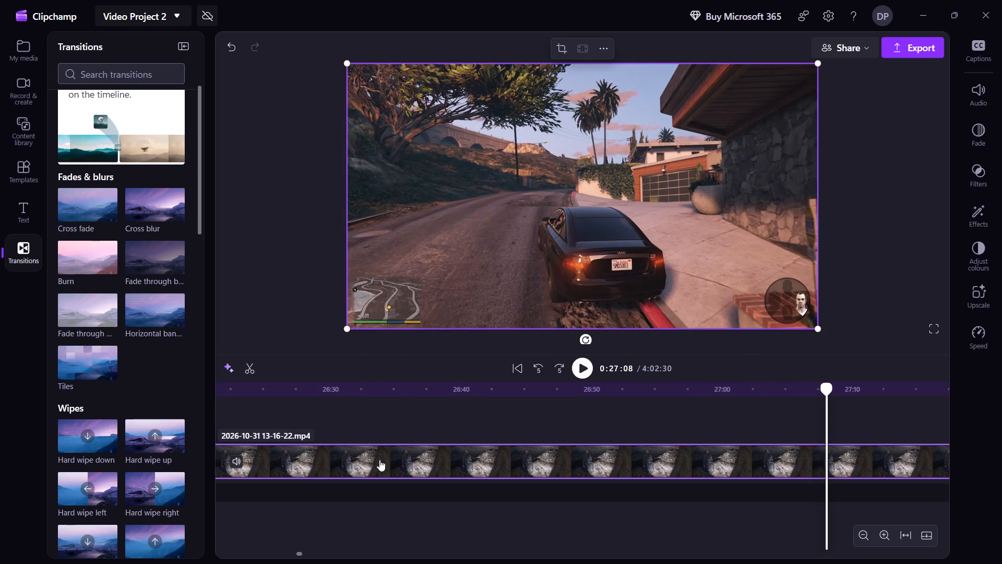
{"action": "key", "text": "Left"}
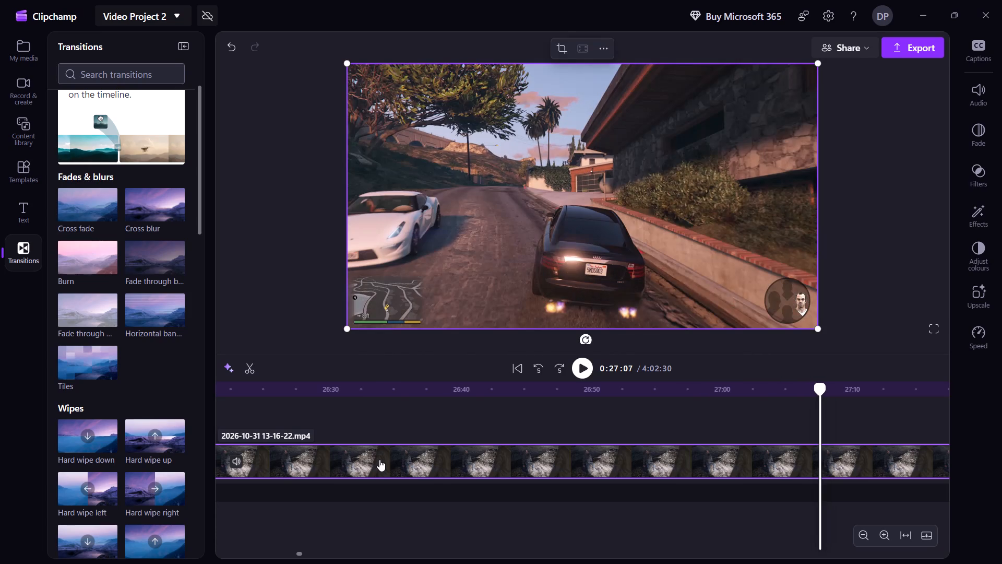
{"action": "key", "text": "s"}
Delete the driving section between 25:39 and 27:07 and close the resulting gap.
{"action": "left_click", "coordinate": [639, 463]}
{"action": "right_click", "coordinate": [639, 463]}
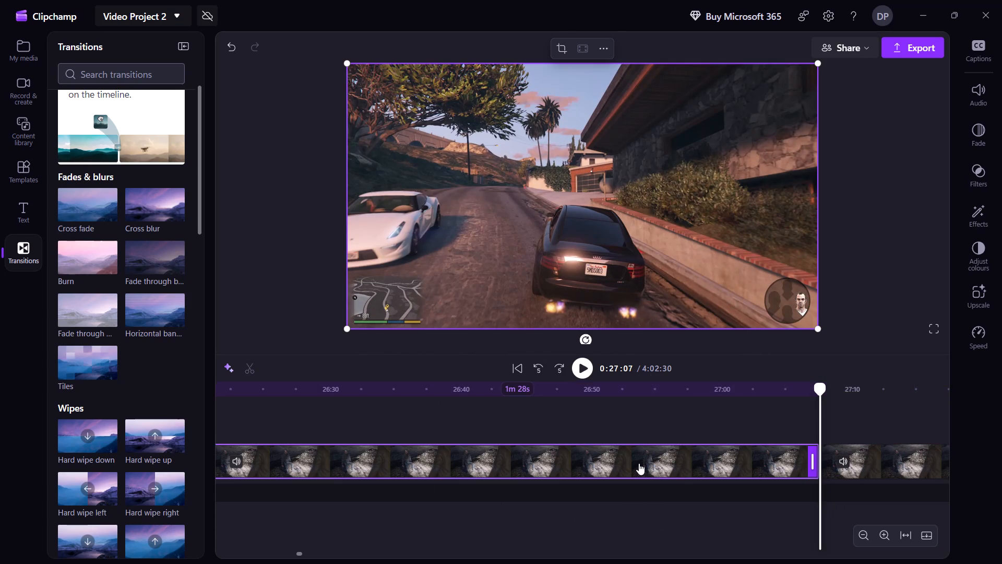
{"action": "left_click", "coordinate": [670, 249]}
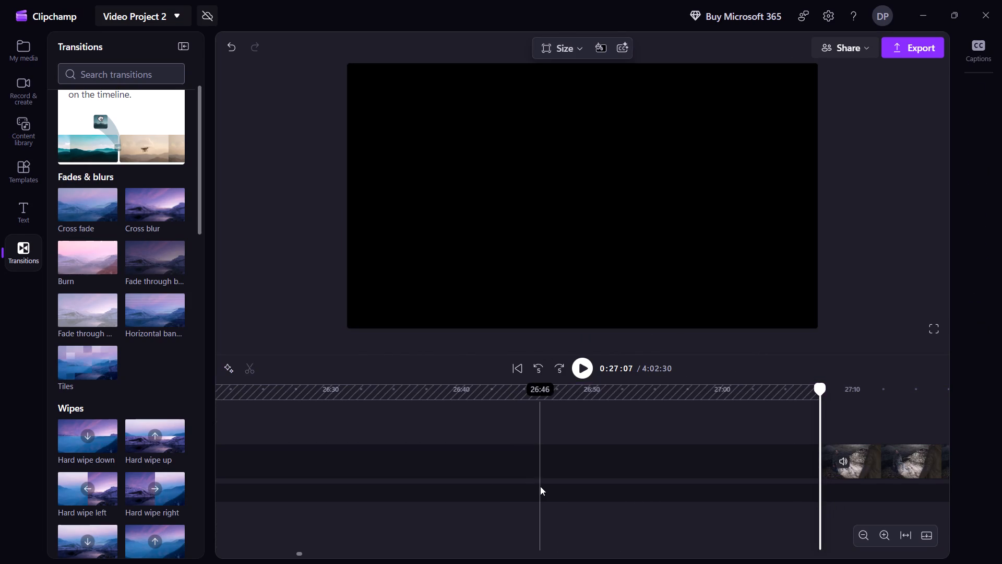
{"action": "left_click", "coordinate": [526, 464]}
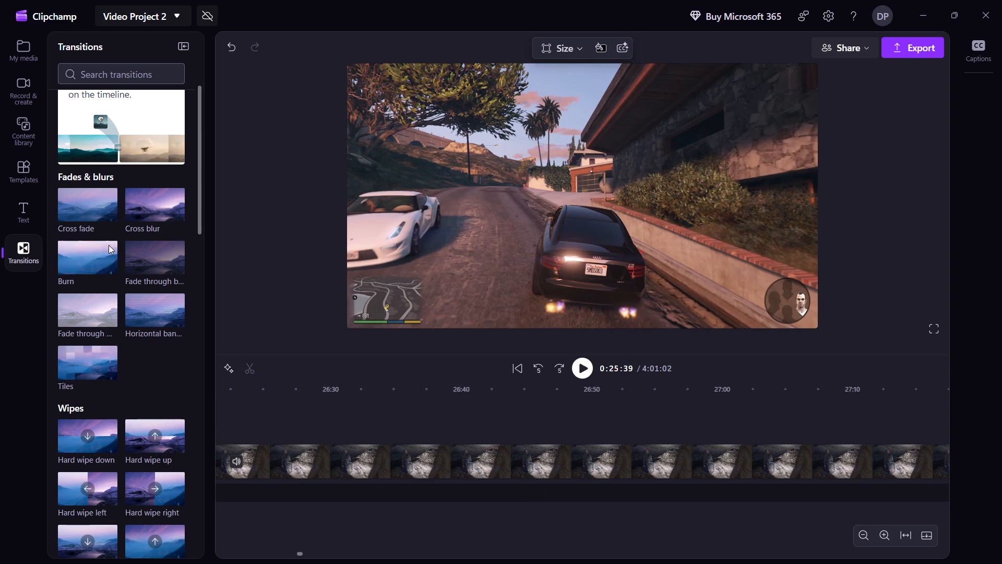
Add a Cross fade transition at the new join at about 25:39 and play it back.
{"action": "left_click_drag", "start_coordinate": [91, 204], "coordinate": [242, 440]}
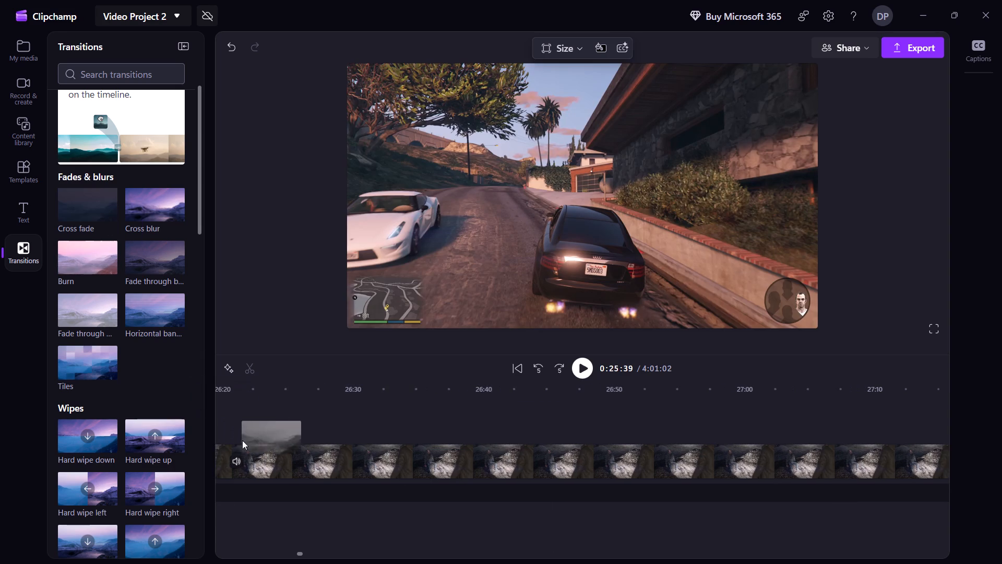
{"action": "left_click_drag", "start_coordinate": [242, 440], "coordinate": [96, 198]}
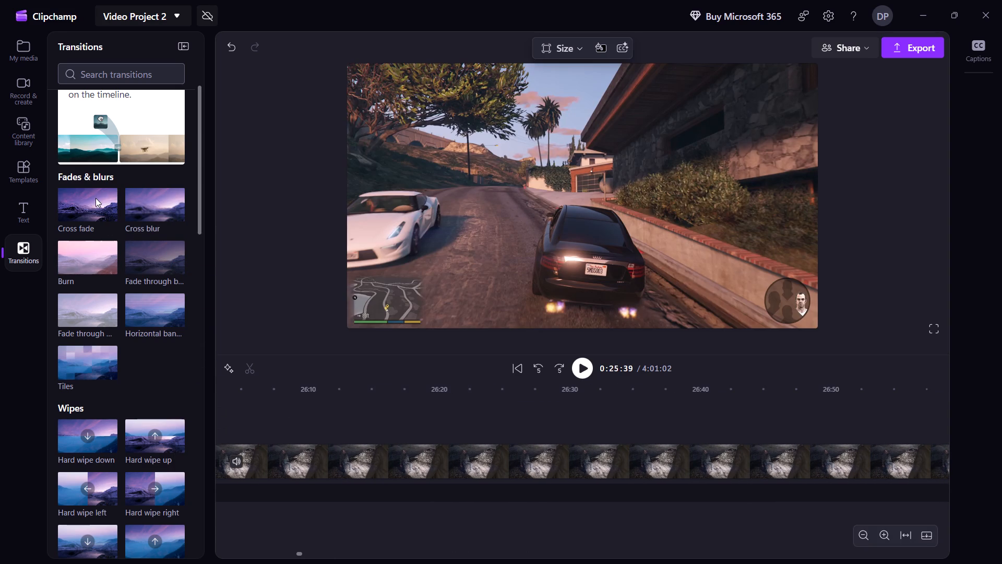
{"action": "key", "text": "Left"}
{"action": "left_click_drag", "start_coordinate": [104, 198], "coordinate": [311, 454]}
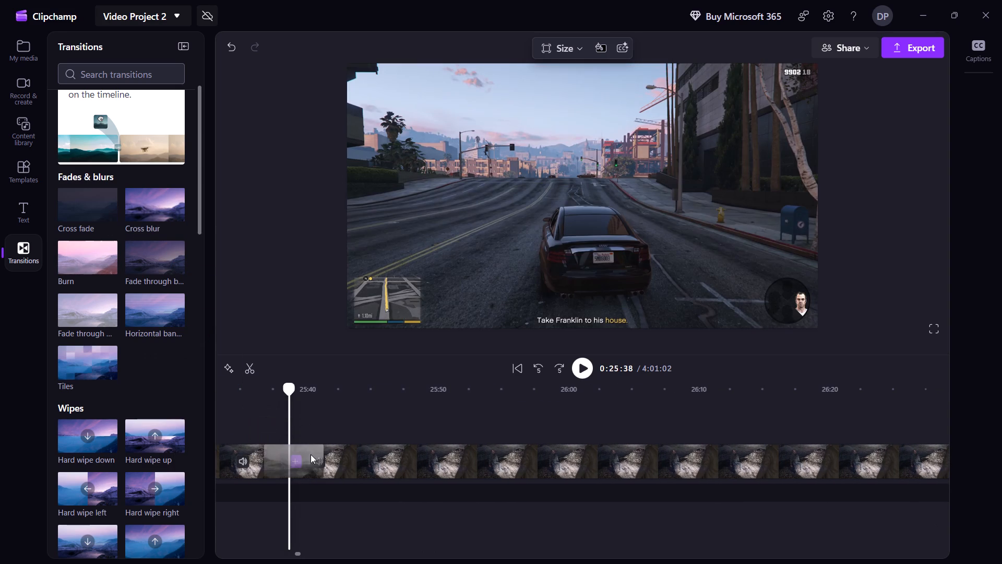
{"action": "left_click_drag", "start_coordinate": [311, 454], "coordinate": [302, 461]}
{"action": "key", "text": "space"}
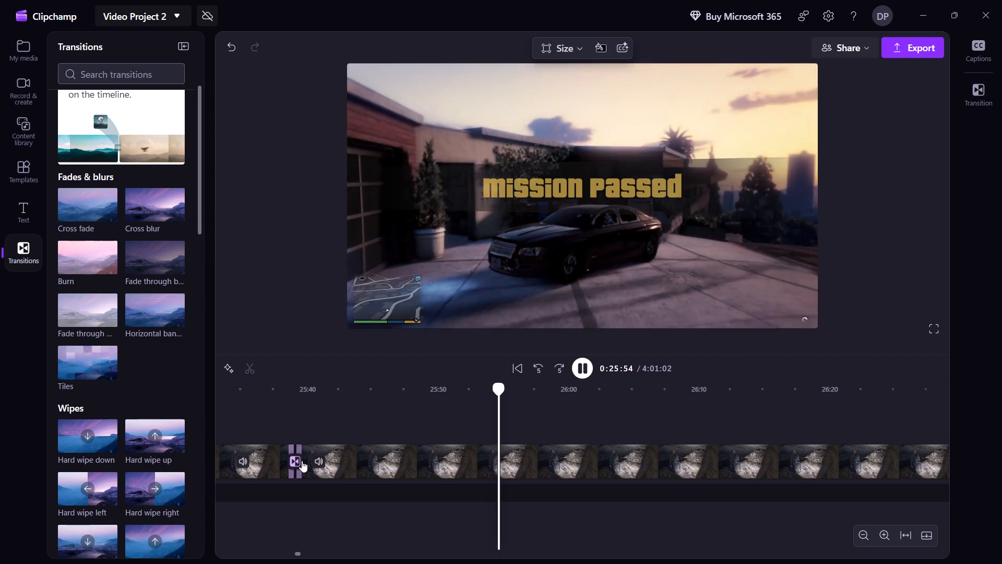
Stop the playback on the "Mission passed – Surveying the Score" banner and split the clip at 25:56.
{"action": "key", "text": "space"}
{"action": "key", "text": "space"}
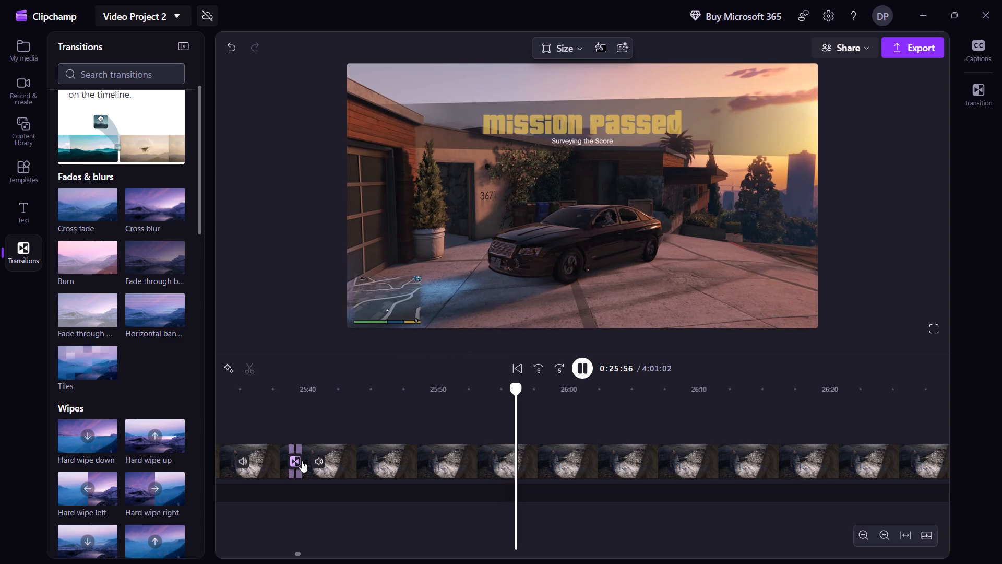
{"action": "key", "text": "space"}
{"action": "type", "text": "s"}
Find where the car pulls into the mansion's driveway past the gates, and split the clip there at 27:31.
{"action": "key", "text": "space"}
{"action": "key", "text": "shift+Right"}
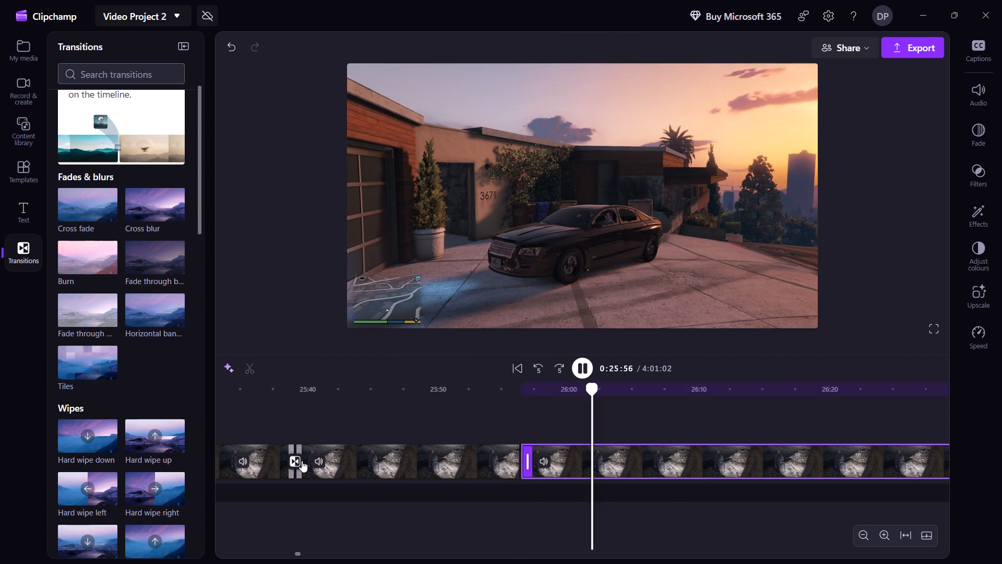
{"action": "key", "text": "shift+Right"}
{"action": "key", "text": "shift+Right"}
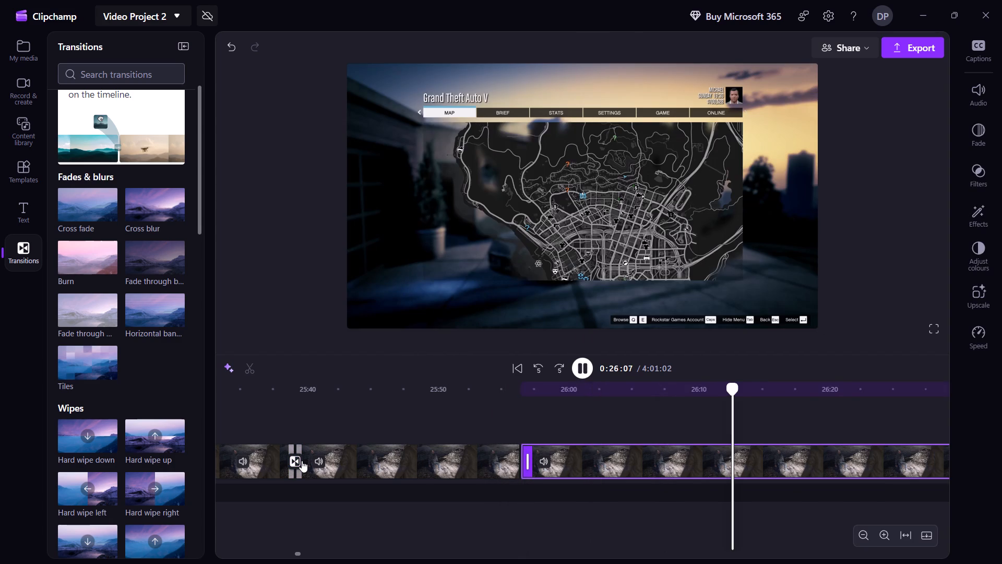
{"action": "key", "text": "shift+Right"}
{"action": "key", "text": "shift+Right"}
{"action": "key", "text": "shift+Right"}
{"action": "key", "text": "shift+Right"}
{"action": "key", "text": "shift+Right"}
{"action": "key", "text": "shift+Right"}
{"action": "key", "text": "shift+Right"}
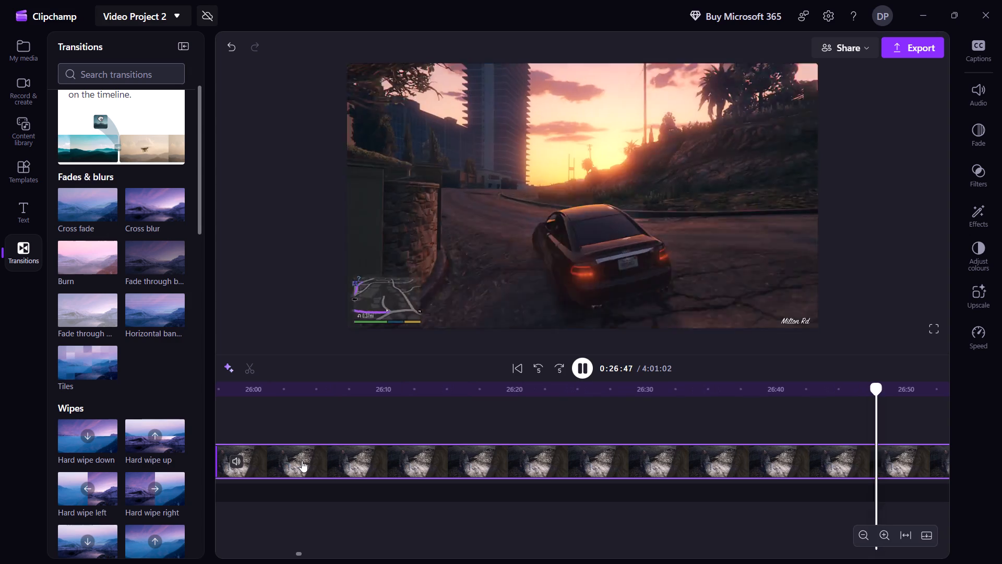
{"action": "key", "text": "shift+Right"}
{"action": "key", "text": "shift+Right"}
{"action": "key", "text": "shift+Right"}
{"action": "key", "text": "shift+Right"}
{"action": "key", "text": "shift+Right"}
{"action": "key", "text": "shift+Right"}
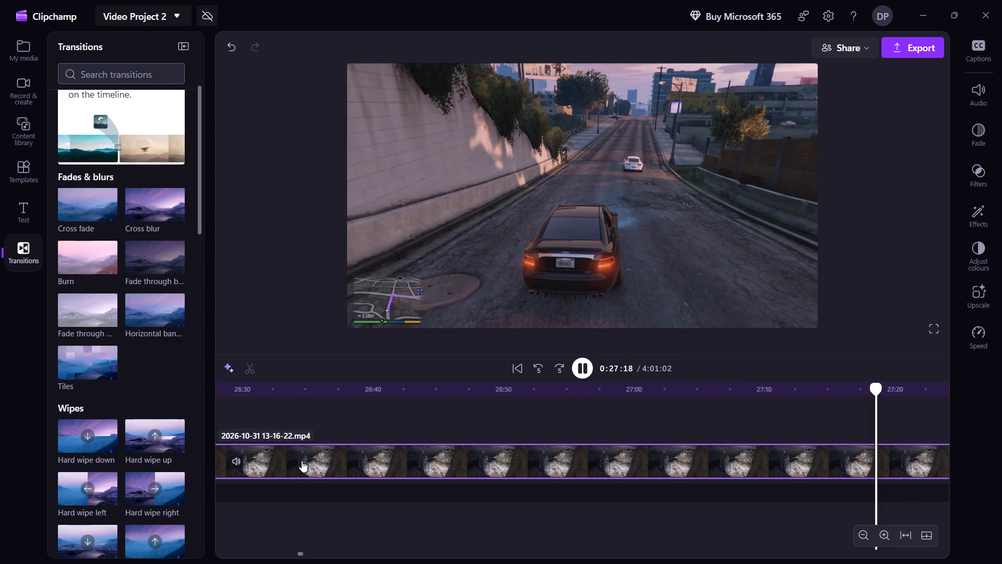
{"action": "key", "text": "shift+Right"}
{"action": "key", "text": "shift+Right"}
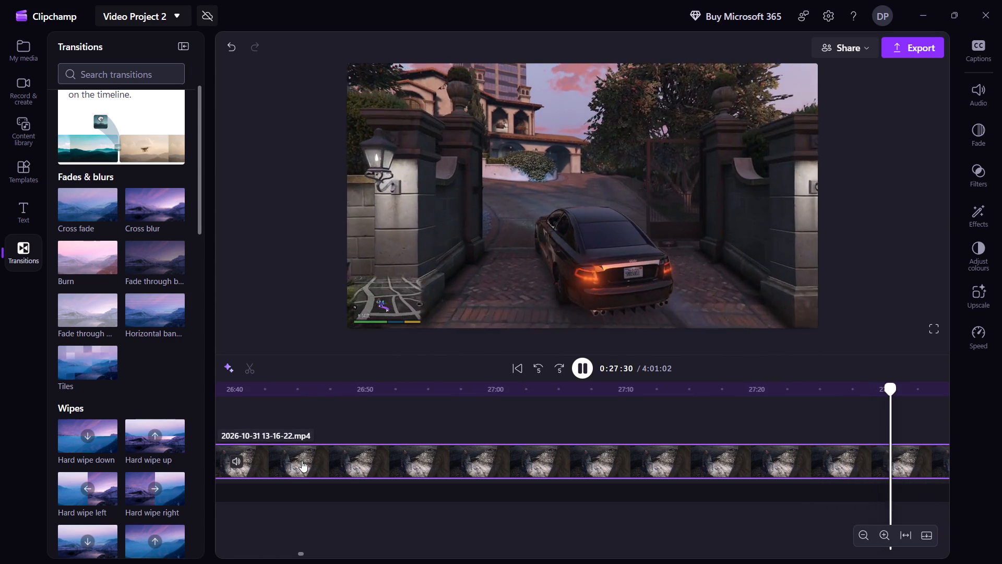
{"action": "key", "text": "space"}
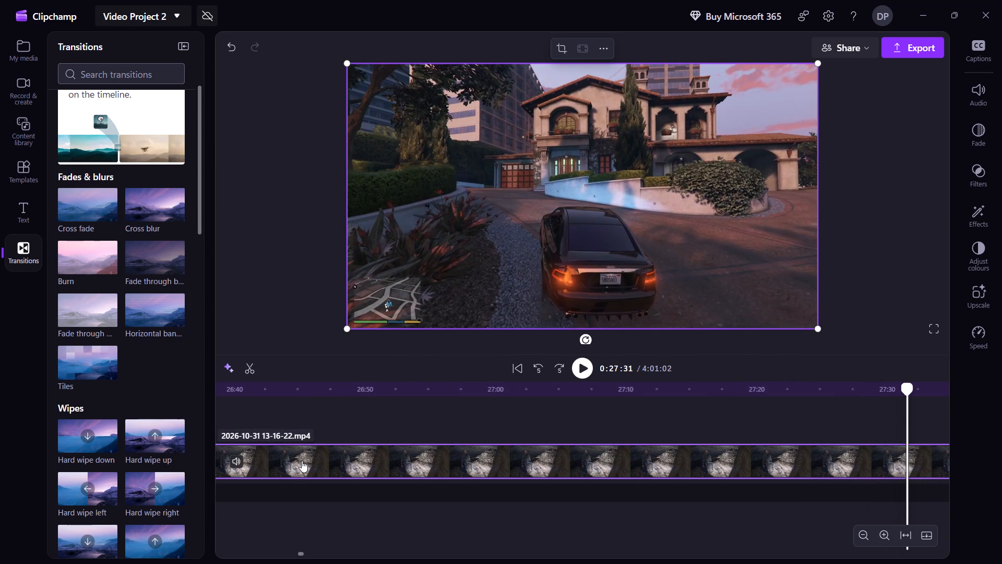
{"action": "key", "text": "s"}
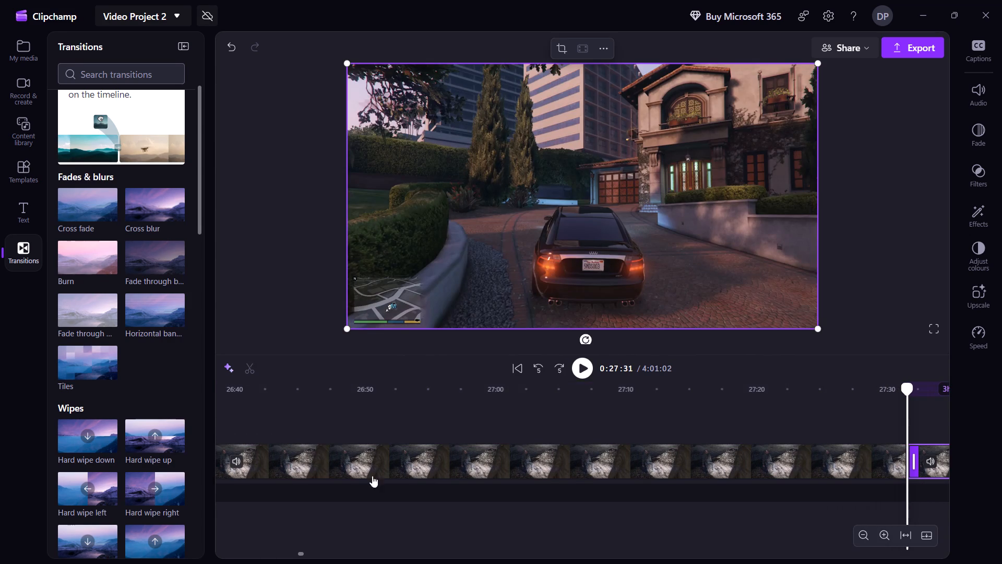
Delete the map and driving section between 25:56 and 27:31 and close the resulting gap.
{"action": "left_click", "coordinate": [464, 473]}
{"action": "right_click", "coordinate": [464, 473]}
{"action": "left_click", "coordinate": [553, 271]}
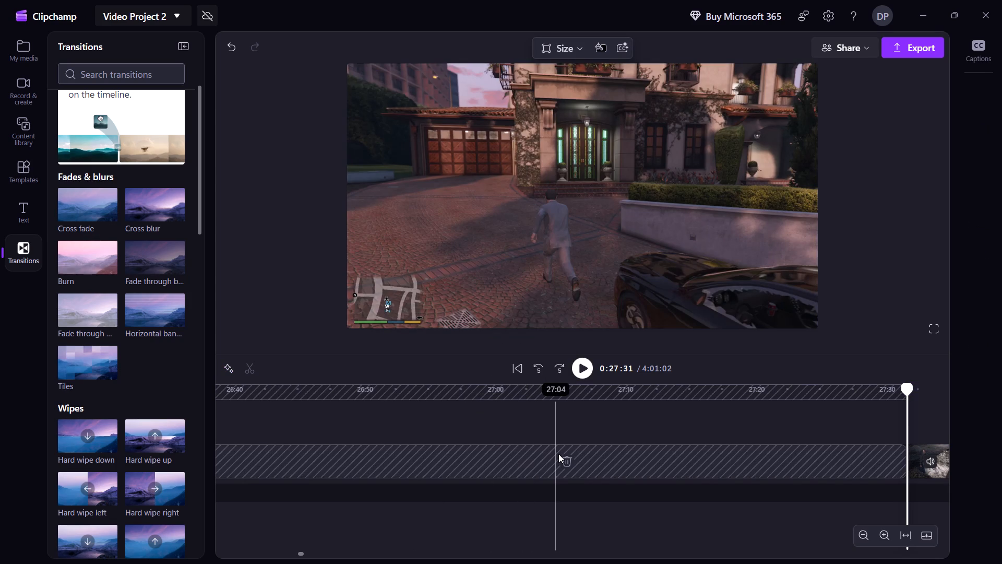
{"action": "left_click", "coordinate": [569, 461]}
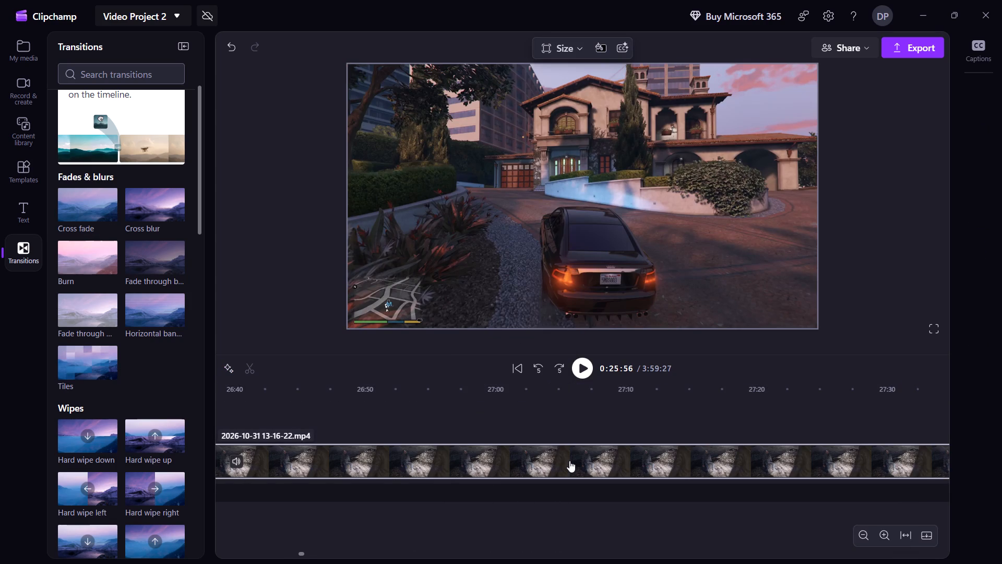
Add a Cross fade transition at the new join at about 25:56 and play it back.
{"action": "key", "text": "Left"}
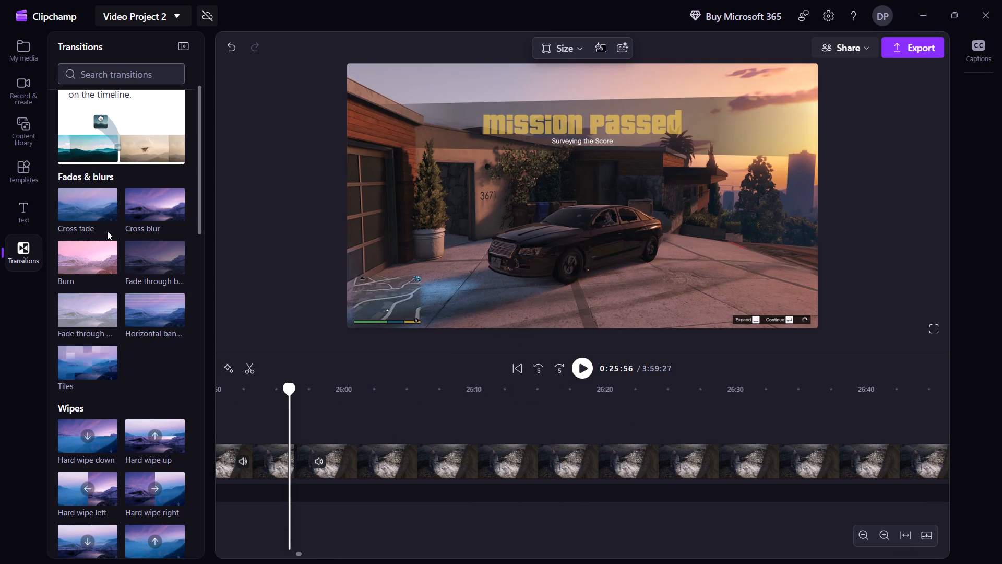
{"action": "left_click_drag", "start_coordinate": [102, 215], "coordinate": [299, 455]}
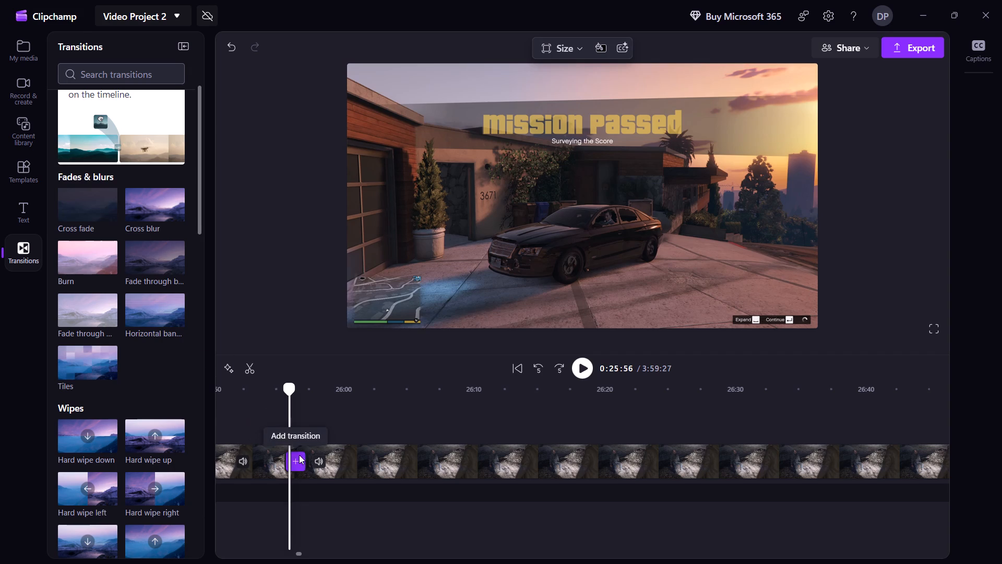
{"action": "left_click_drag", "start_coordinate": [299, 455], "coordinate": [301, 461]}
{"action": "key", "text": "space"}
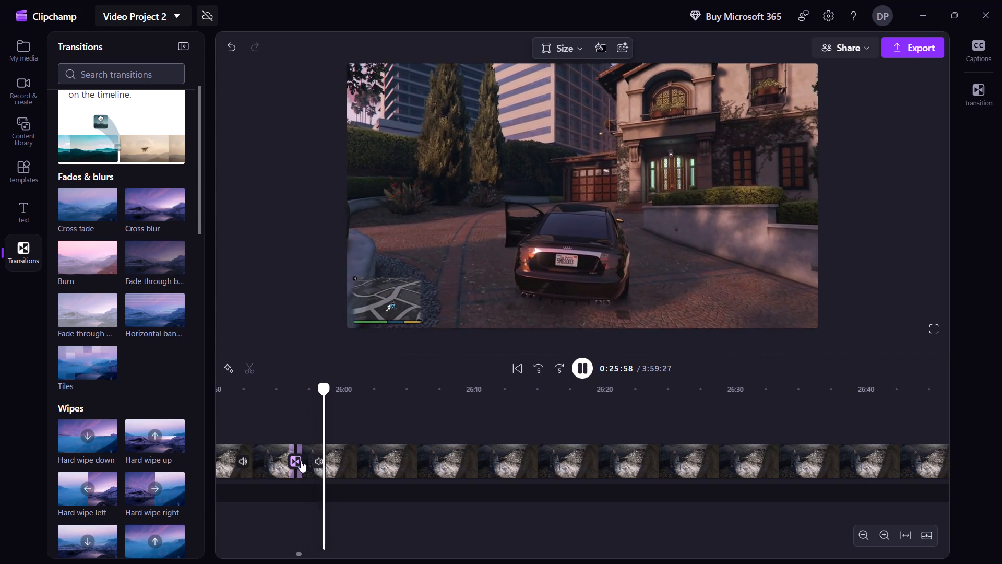
Find where the sofa cutscene ends and the man runs through the mansion's entrance hall, and split the clip there at 29:04.
{"action": "key", "text": "shift+Right"}
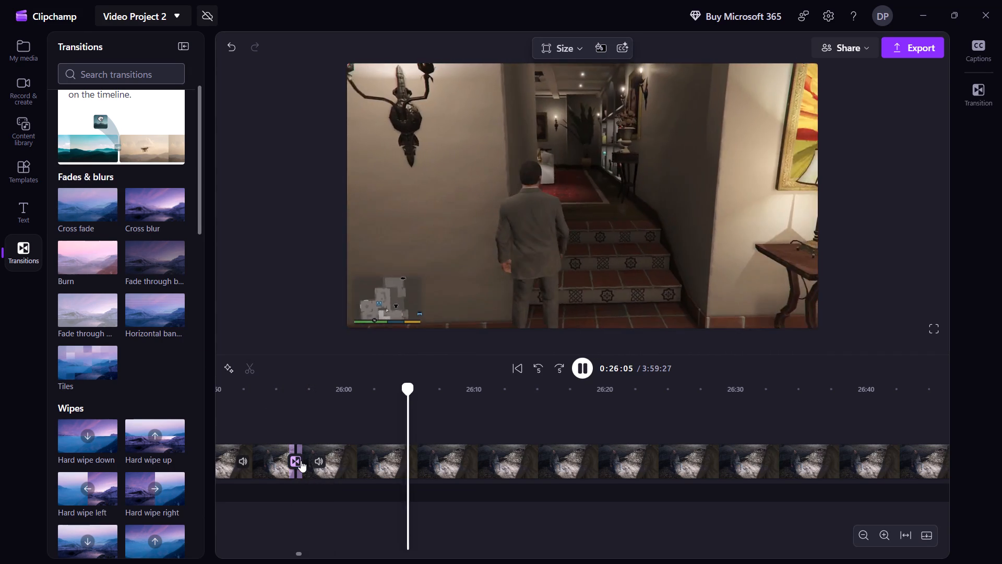
{"action": "key", "text": "shift+Right"}
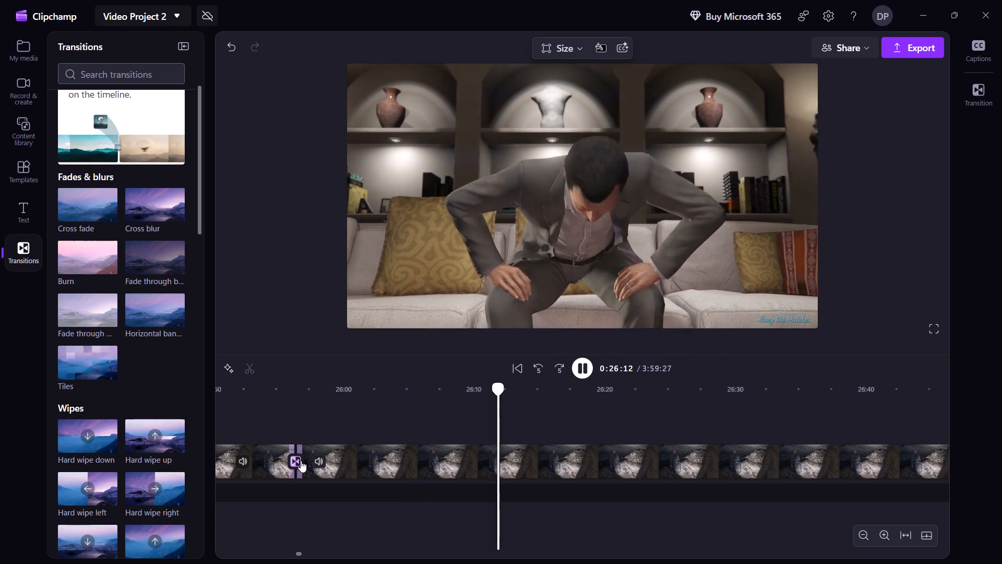
{"action": "key", "text": "shift+Right"}
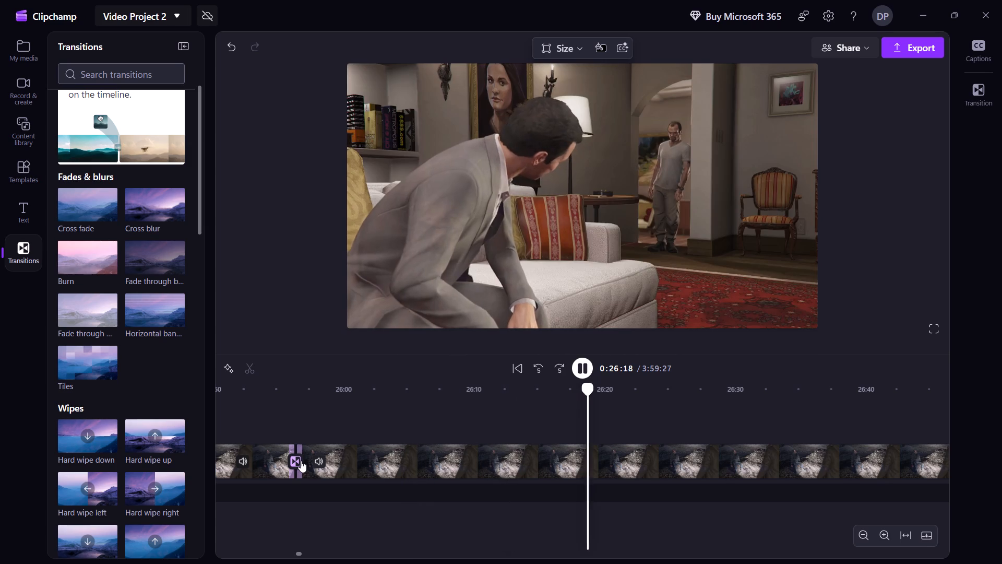
{"action": "key", "text": "shift+Right"}
{"action": "key", "text": "shift+Right"}
{"action": "key", "text": "shift+Right"}
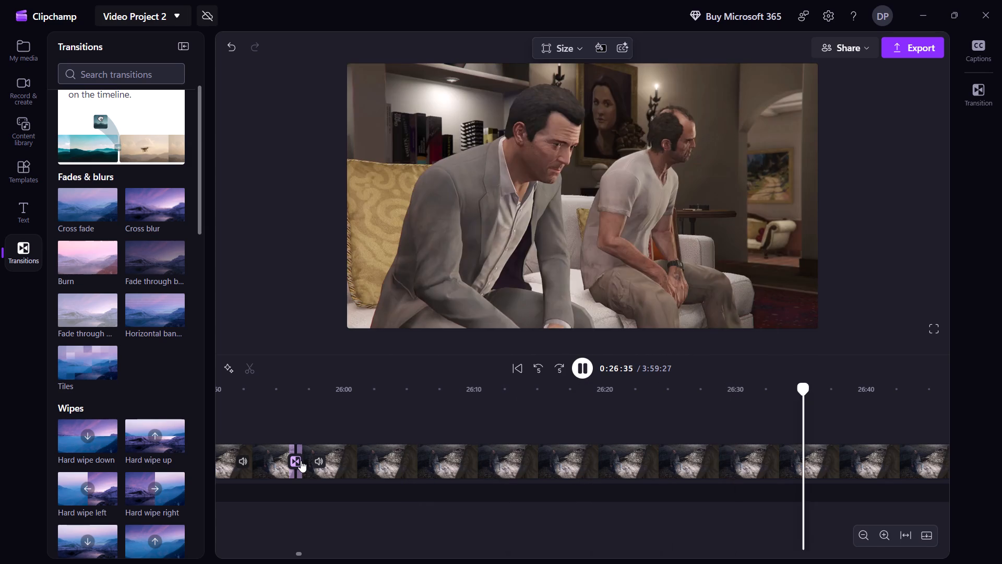
{"action": "key", "text": "shift+Right"}
{"action": "key", "text": "shift+Right"}
{"action": "key", "text": "shift+Right"}
{"action": "key", "text": "shift+Right"}
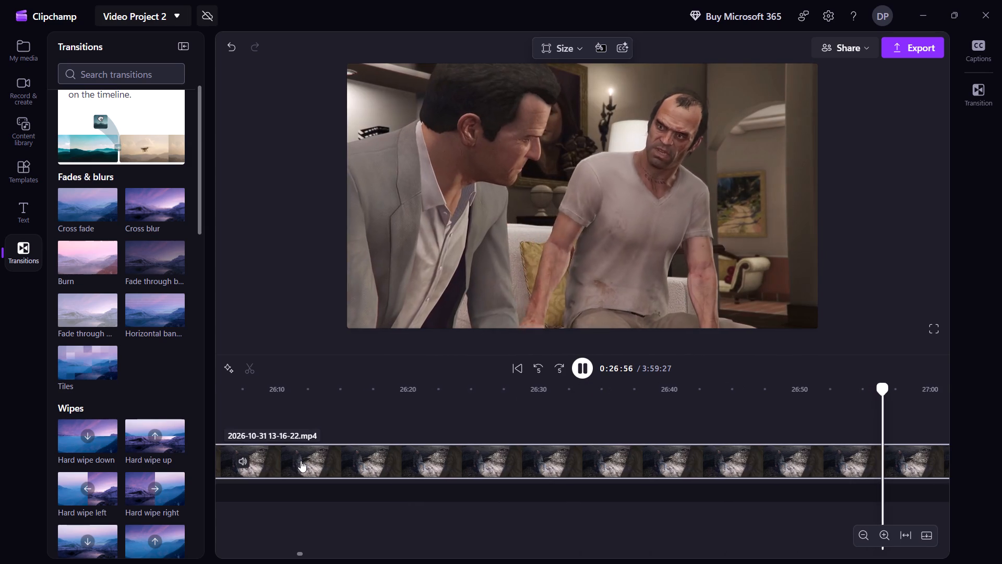
{"action": "key", "text": "shift+Right"}
{"action": "key", "text": "shift+Right"}
{"action": "key", "text": "shift+Right"}
{"action": "key", "text": "shift+Right"}
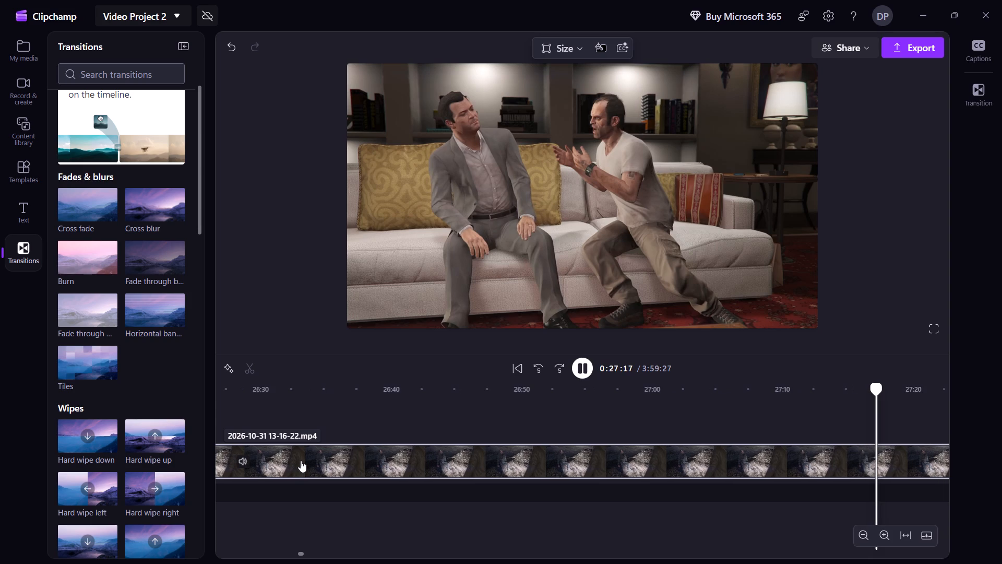
{"action": "key", "text": "shift+Right"}
{"action": "key", "text": "shift+Right"}
{"action": "key", "text": "shift+Right"}
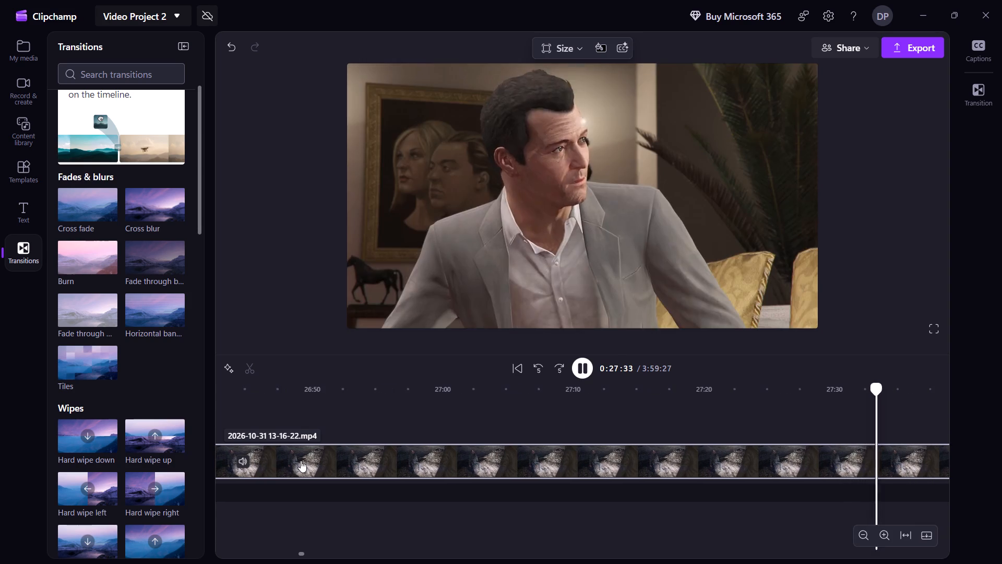
{"action": "key", "text": "shift+Right"}
{"action": "key", "text": "shift+Right"}
{"action": "key", "text": "shift+Right"}
{"action": "key", "text": "shift+Right"}
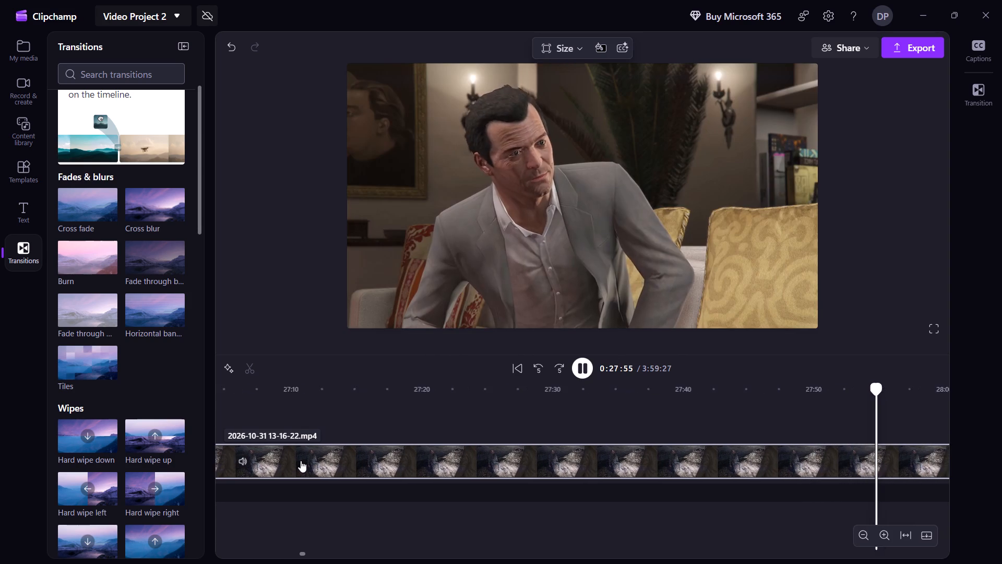
{"action": "key", "text": "shift+Right"}
{"action": "key", "text": "shift+Right"}
{"action": "key", "text": "shift+Right"}
{"action": "key", "text": "shift+Right"}
{"action": "key", "text": "shift+Right"}
{"action": "key", "text": "shift+Right"}
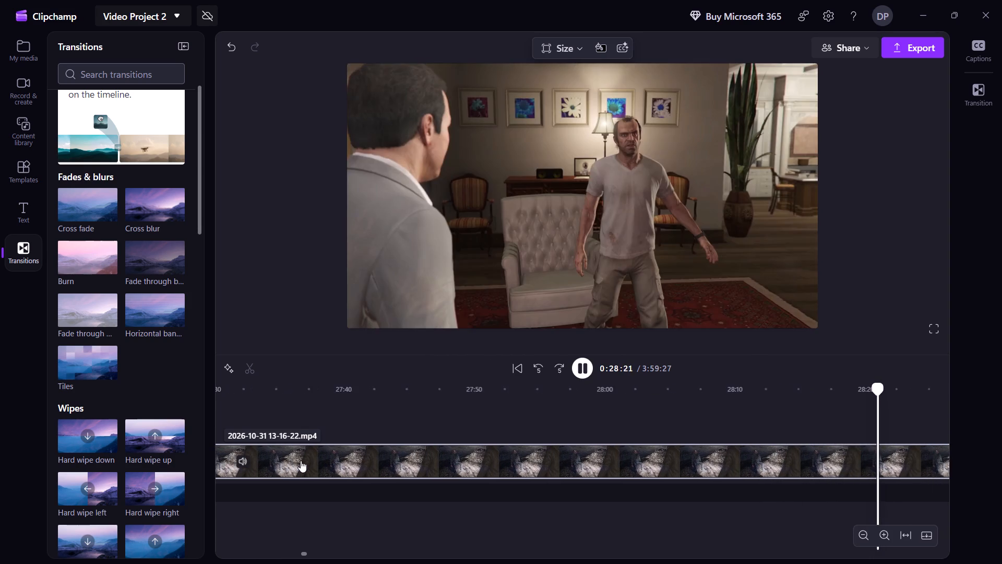
{"action": "key", "text": "shift+Right"}
{"action": "key", "text": "shift+Right"}
{"action": "key", "text": "shift+Right"}
{"action": "key", "text": "shift+Right"}
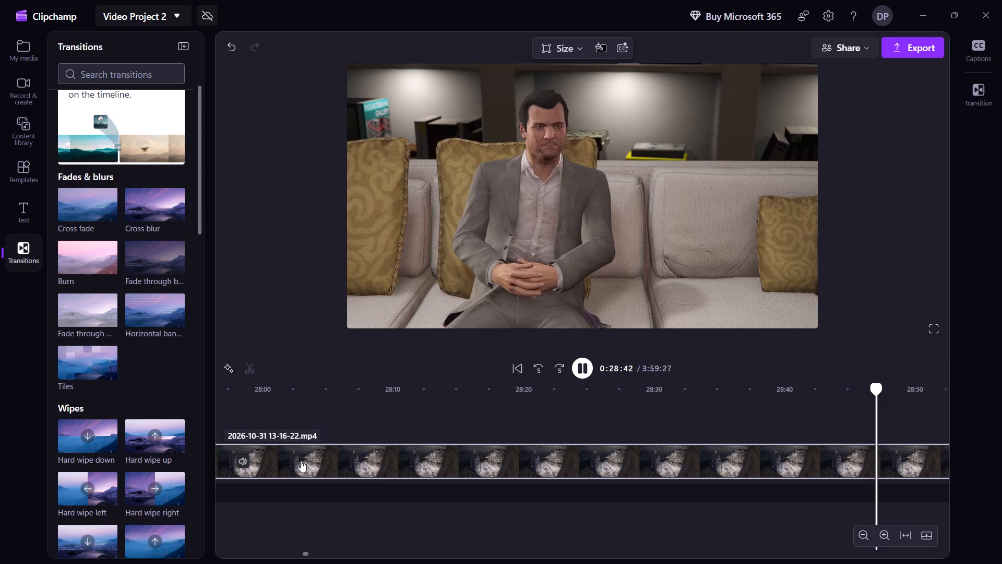
{"action": "key", "text": "shift+Right"}
{"action": "key", "text": "shift+Right"}
{"action": "key", "text": "shift+Right"}
{"action": "key", "text": "shift+Right"}
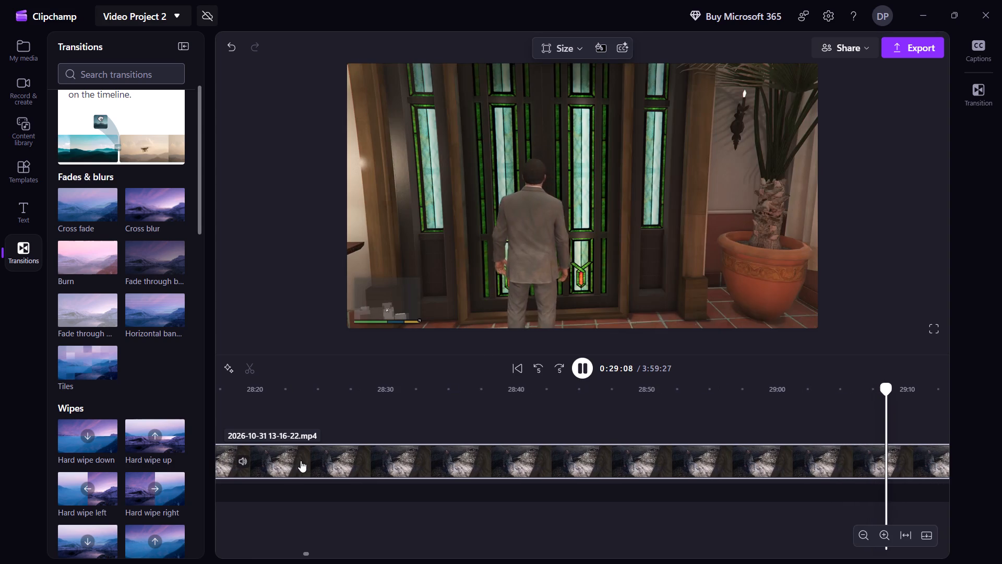
{"action": "key", "text": "shift+Left"}
{"action": "key", "text": "shift+Left"}
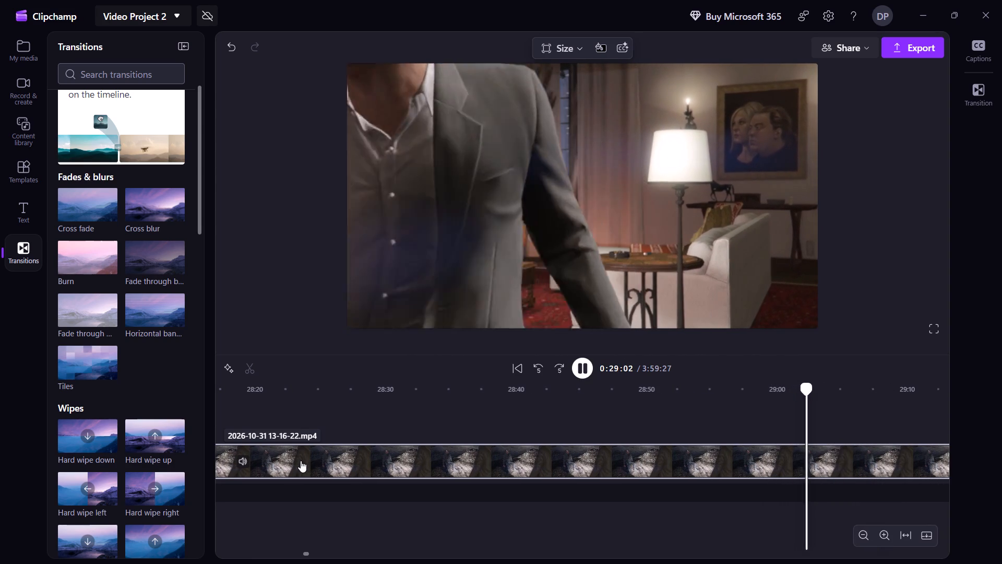
{"action": "key", "text": "space"}
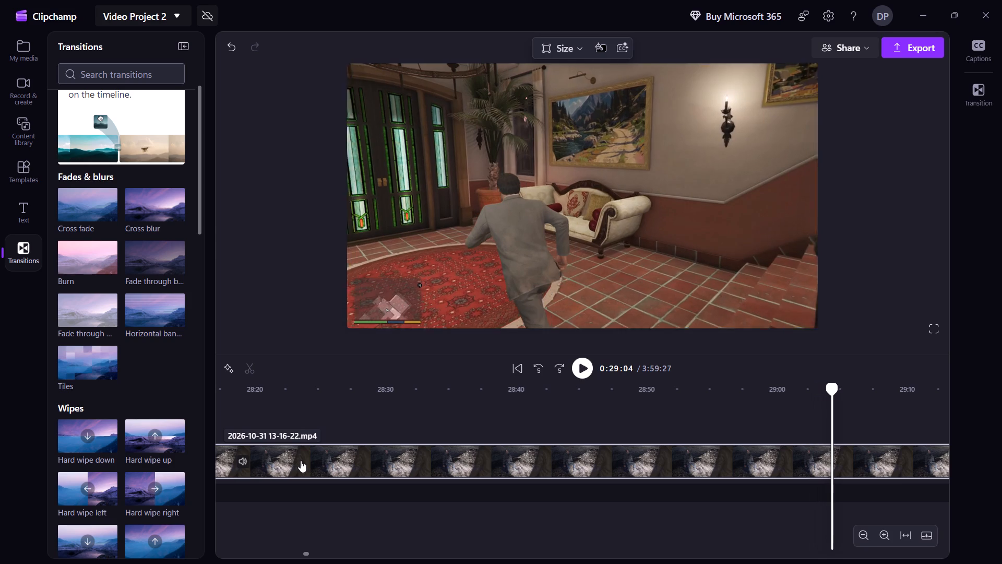
{"action": "type", "text": "s"}
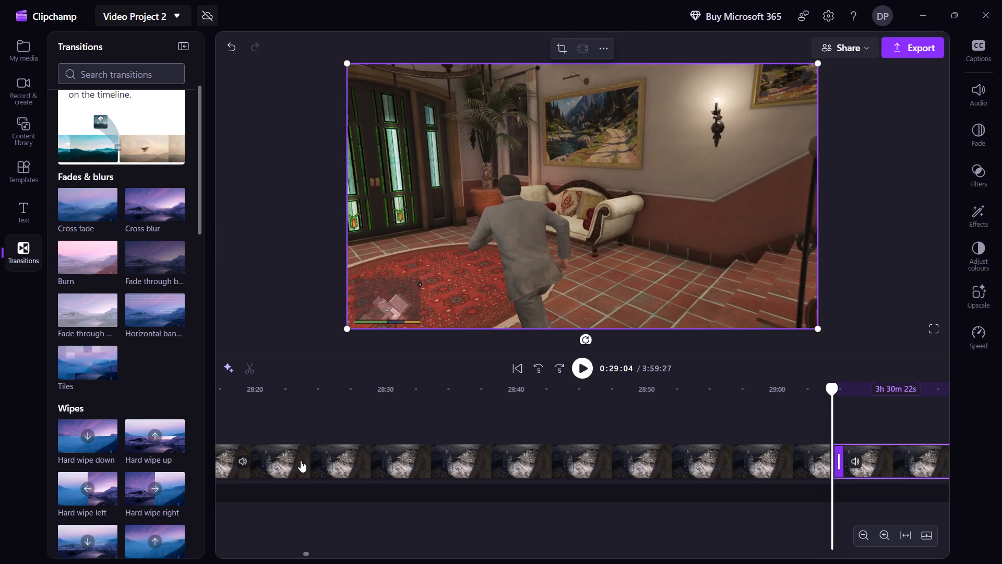
Skim past the driving and metro station gameplay to the run up the dark stairway, and split the clip there at 39:02.
{"action": "key", "text": "space"}
{"action": "key", "text": "shift+Right"}
{"action": "key", "text": "shift+Right"}
{"action": "key", "text": "shift+Right"}
{"action": "key", "text": "shift+Right"}
{"action": "key", "text": "shift+Right"}
{"action": "key", "text": "shift+Right"}
{"action": "key", "text": "shift+Right"}
{"action": "key", "text": "shift+Right"}
{"action": "key", "text": "shift+Right"}
{"action": "key", "text": "shift+Right"}
{"action": "key", "text": "shift+Right"}
{"action": "key", "text": "shift+Right"}
{"action": "key", "text": "shift+Right"}
{"action": "key", "text": "shift+Right"}
{"action": "key", "text": "shift+Right"}
{"action": "key", "text": "shift+Right"}
{"action": "key", "text": "shift+Right"}
{"action": "key", "text": "shift+Right"}
{"action": "key", "text": "shift+Right"}
{"action": "key", "text": "shift+Right"}
{"action": "key", "text": "shift+Right"}
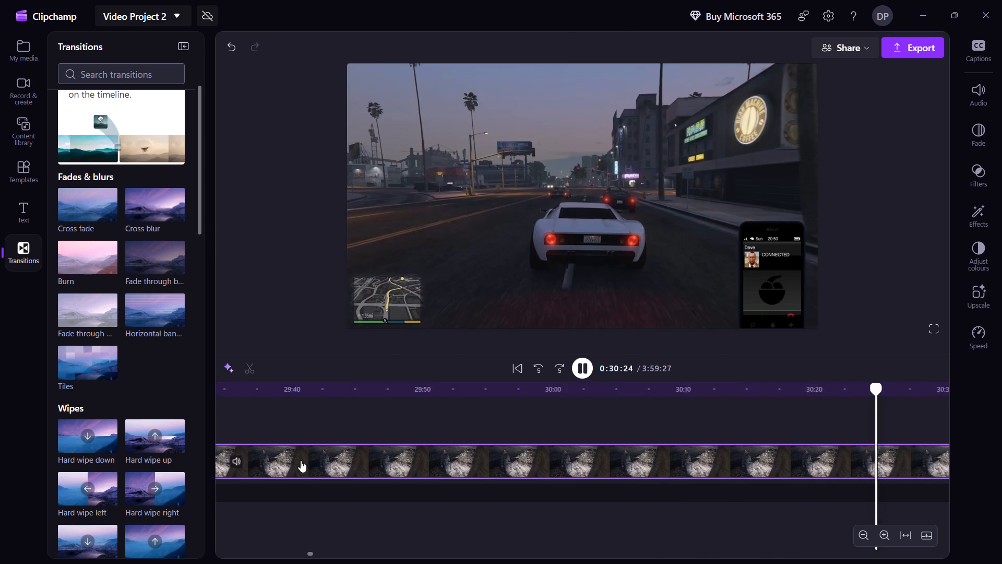
{"action": "key", "text": "shift+Right"}
{"action": "key", "text": "shift+Right"}
{"action": "key", "text": "shift+Right"}
{"action": "key", "text": "shift+Right"}
{"action": "key", "text": "shift+Right"}
{"action": "key", "text": "shift+Right"}
{"action": "key", "text": "shift+Right"}
{"action": "key", "text": "shift+Right"}
{"action": "key", "text": "shift+Right"}
{"action": "key", "text": "shift+Right"}
{"action": "key", "text": "shift+Right"}
{"action": "key", "text": "shift+Right"}
{"action": "key", "text": "shift+Right"}
{"action": "key", "text": "shift+Right"}
{"action": "key", "text": "shift+Right"}
{"action": "key", "text": "shift+Right"}
{"action": "key", "text": "shift+Right"}
{"action": "key", "text": "shift+Right"}
{"action": "key", "text": "shift+Right"}
{"action": "key", "text": "shift+Right"}
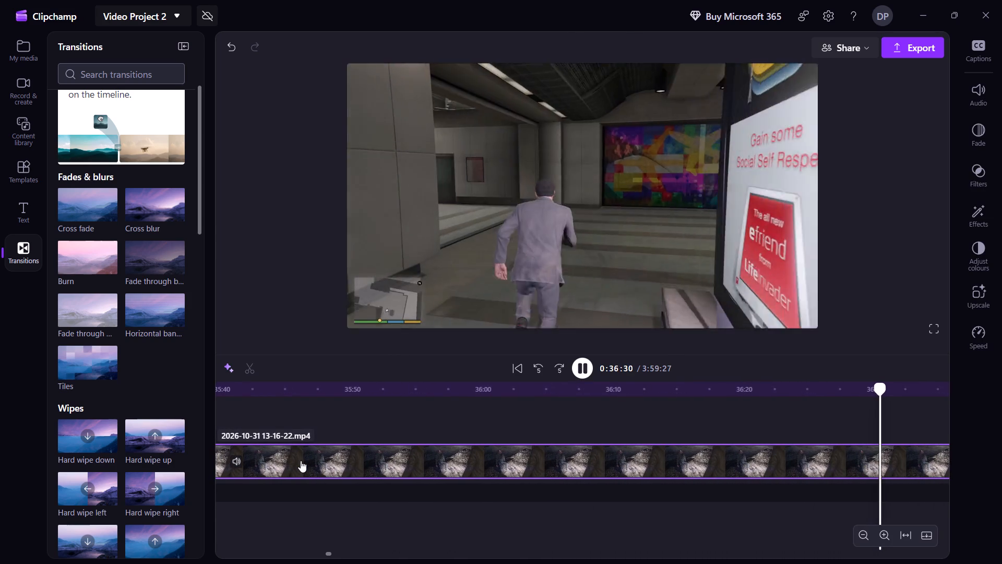
{"action": "key", "text": "shift+Right"}
{"action": "key", "text": "shift+Right"}
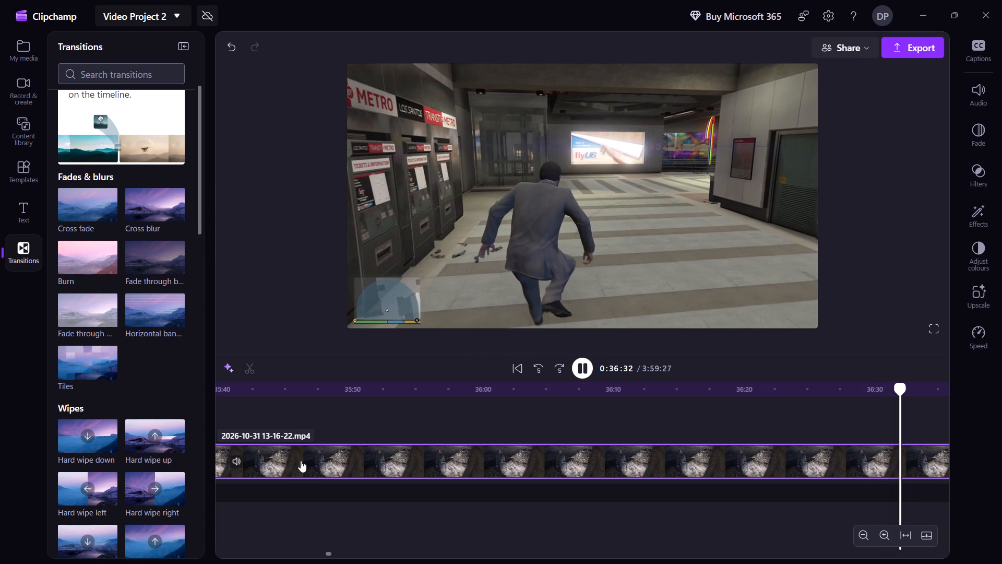
{"action": "key", "text": "shift+Right"}
{"action": "key", "text": "shift+Right"}
{"action": "key", "text": "shift+Right"}
{"action": "key", "text": "shift+Right"}
{"action": "key", "text": "shift+Right"}
{"action": "key", "text": "shift+Right"}
{"action": "key", "text": "shift+Right"}
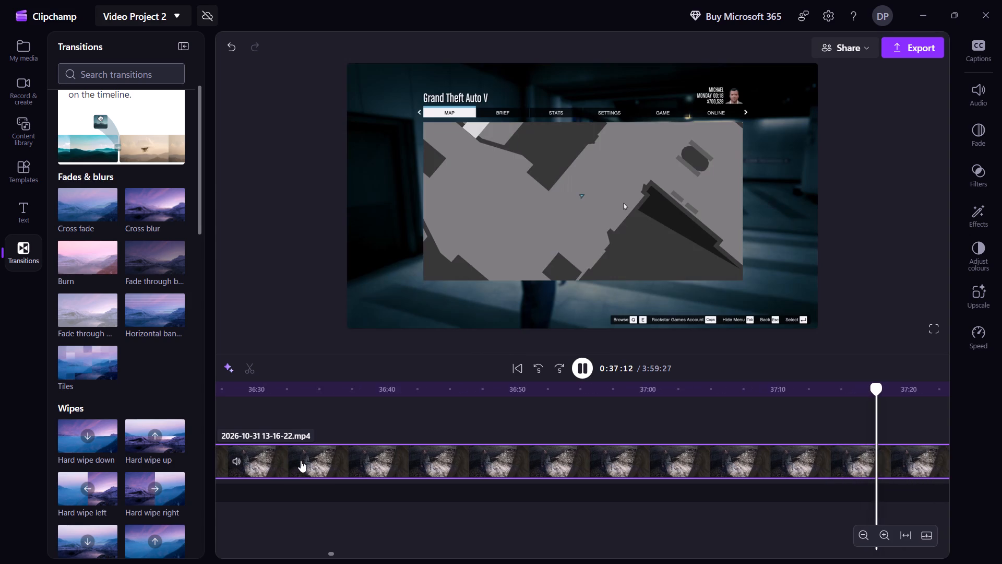
{"action": "key", "text": "shift+Right"}
{"action": "key", "text": "shift+Right"}
{"action": "key", "text": "shift+Right"}
{"action": "key", "text": "shift+Right"}
{"action": "key", "text": "shift+Right"}
{"action": "key", "text": "shift+Right"}
{"action": "key", "text": "shift+Right"}
{"action": "key", "text": "shift+Right"}
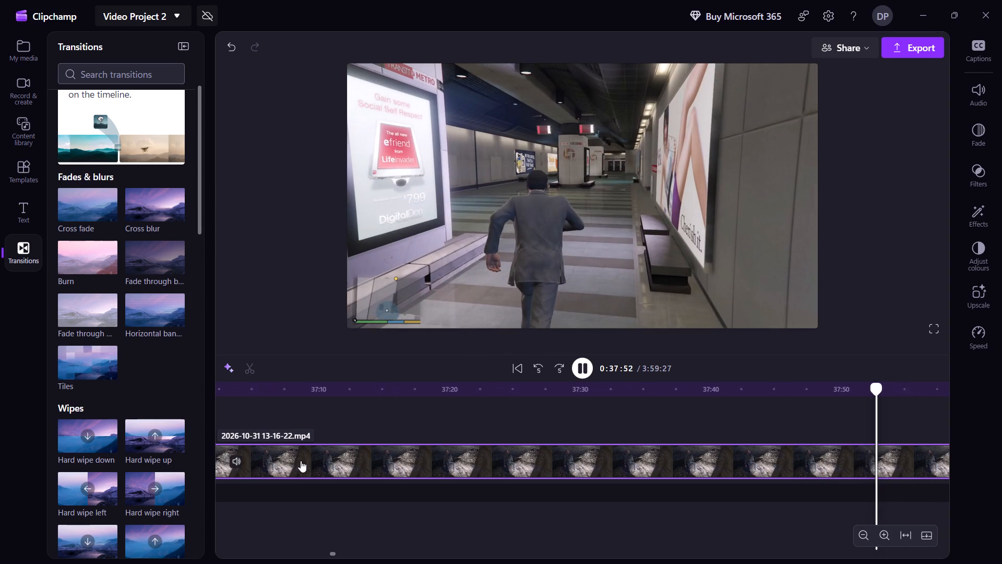
{"action": "key", "text": "shift+Right"}
{"action": "key", "text": "shift+Right"}
{"action": "key", "text": "shift+Right"}
{"action": "key", "text": "shift+Right"}
{"action": "key", "text": "shift+Right"}
{"action": "key", "text": "shift+Right"}
{"action": "key", "text": "shift+Right"}
{"action": "key", "text": "shift+Right"}
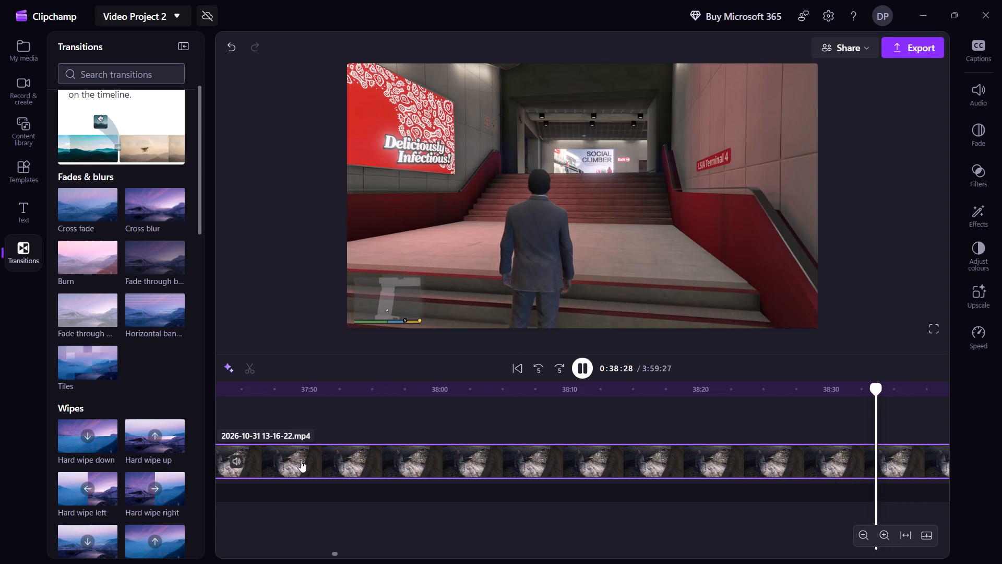
{"action": "key", "text": "shift+Right"}
{"action": "key", "text": "shift+Right"}
{"action": "key", "text": "shift+Right"}
{"action": "key", "text": "shift+Right"}
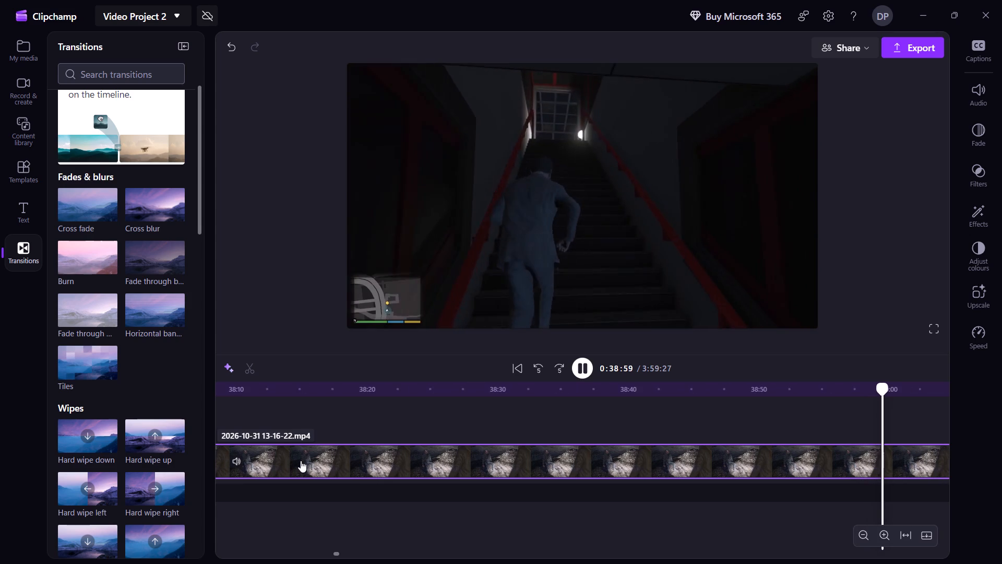
{"action": "key", "text": "shift+Left"}
{"action": "key", "text": "shift+Right"}
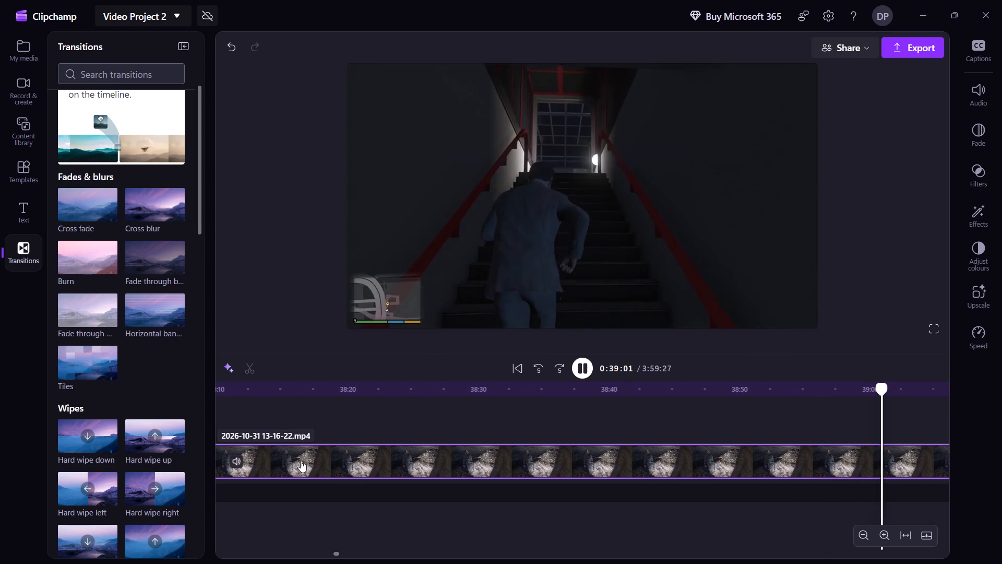
{"action": "key", "text": "space"}
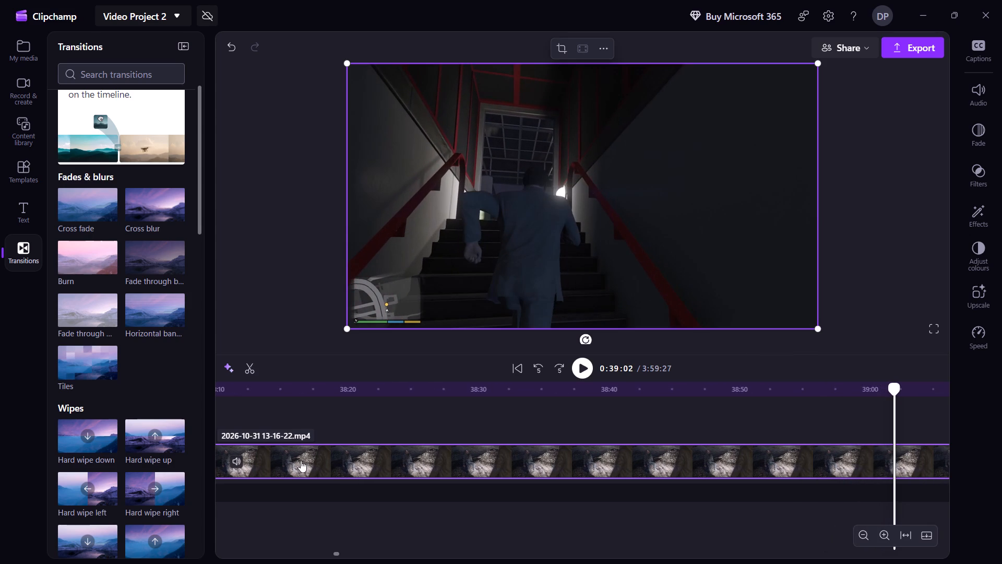
{"action": "key", "text": "s"}
Delete the driving and station section between 29:04 and 39:02 and close the resulting gap.
{"action": "left_click", "coordinate": [657, 454]}
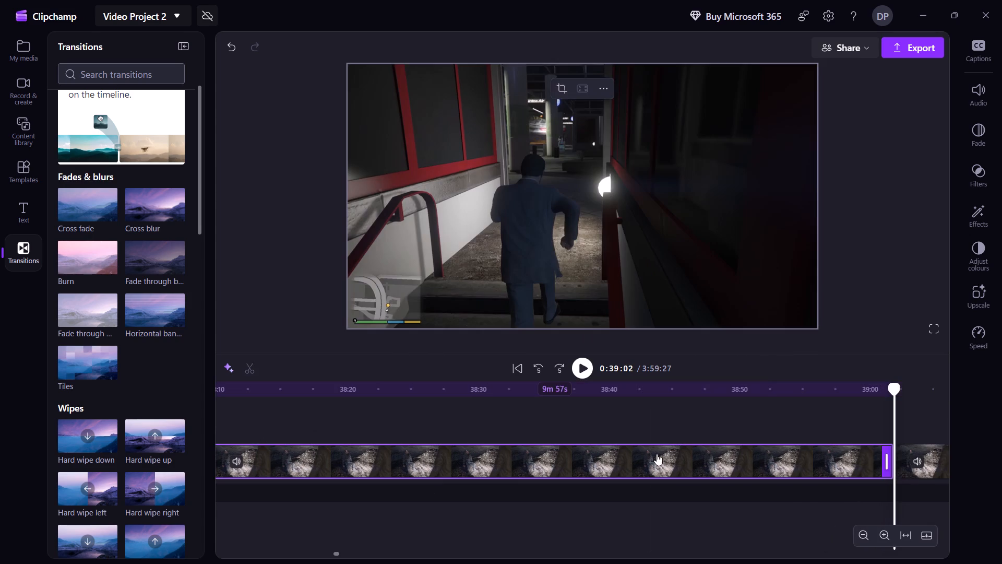
{"action": "right_click", "coordinate": [657, 454]}
{"action": "left_click", "coordinate": [708, 253]}
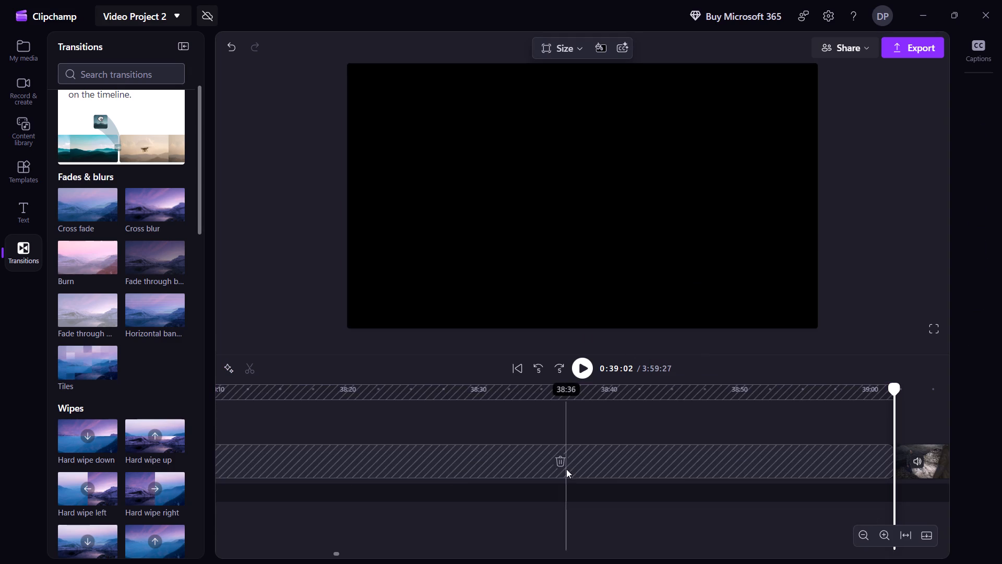
{"action": "left_click", "coordinate": [556, 461]}
Add a Cross fade transition at the new join at about 29:04 and play it back.
{"action": "key", "text": "Left"}
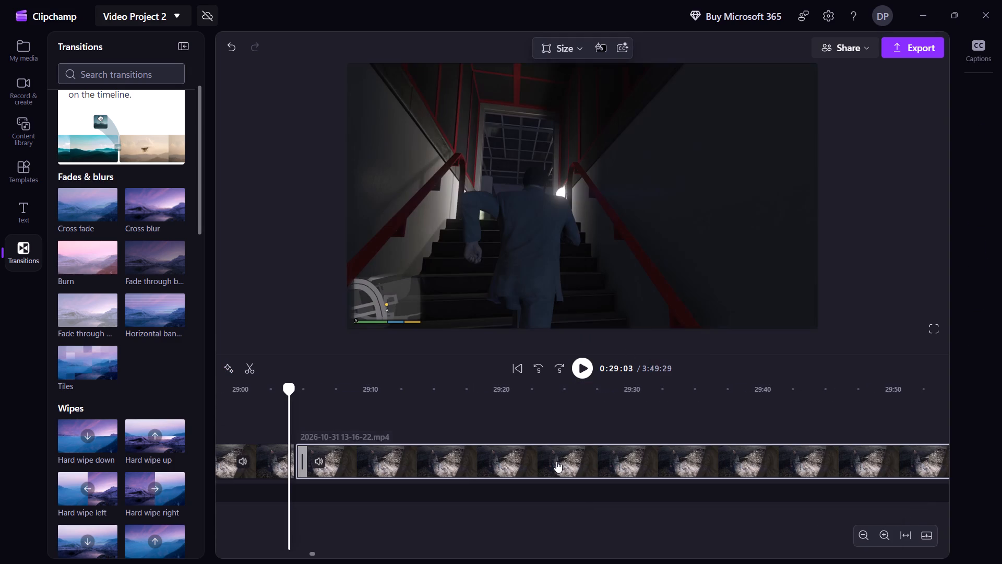
{"action": "left_click_drag", "start_coordinate": [74, 189], "coordinate": [78, 197]}
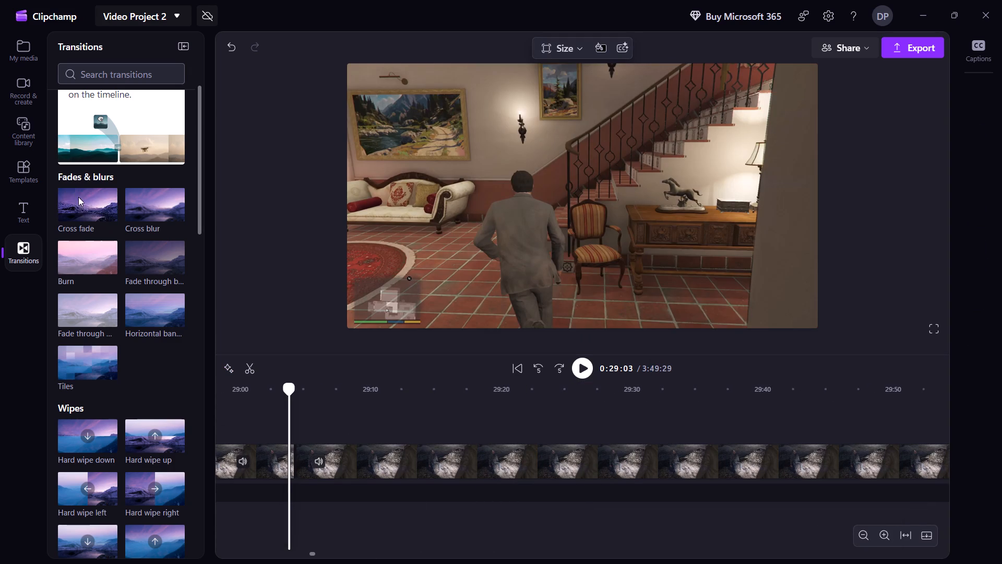
{"action": "left_click_drag", "start_coordinate": [78, 197], "coordinate": [297, 467]}
{"action": "key", "text": "space"}
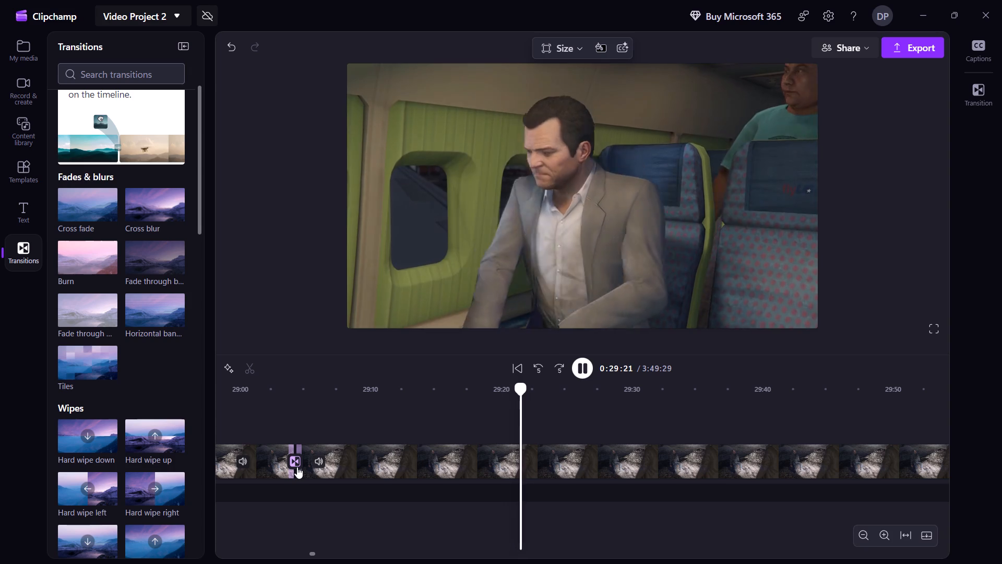
Pause on the "Welcome to Ludendorff" sign at 29:42 and take a rectangular screenshot of the frame in full-screen preview.
{"action": "key", "text": "Right"}
{"action": "key", "text": "shift+Right"}
{"action": "key", "text": "shift+Right"}
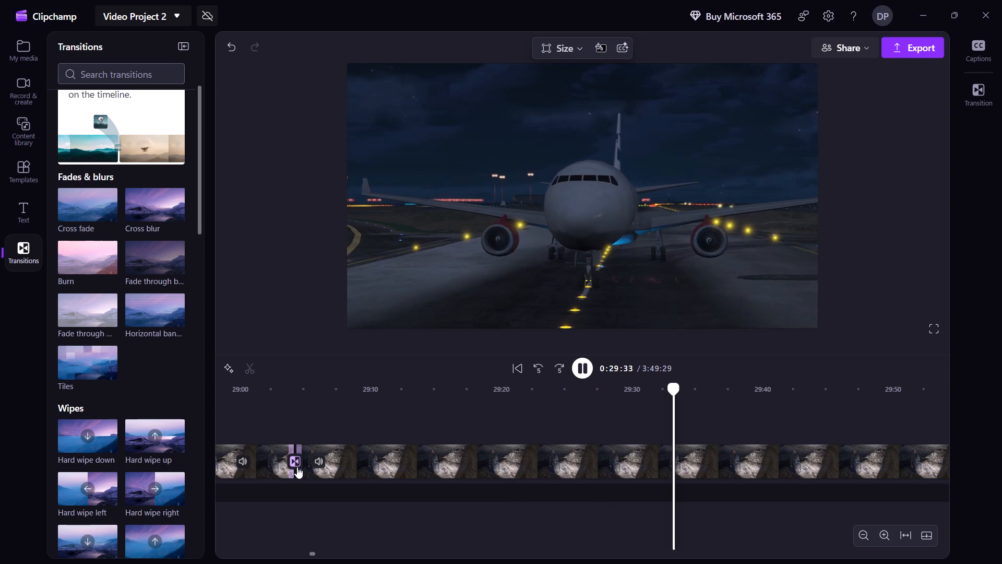
{"action": "key", "text": "shift+Right"}
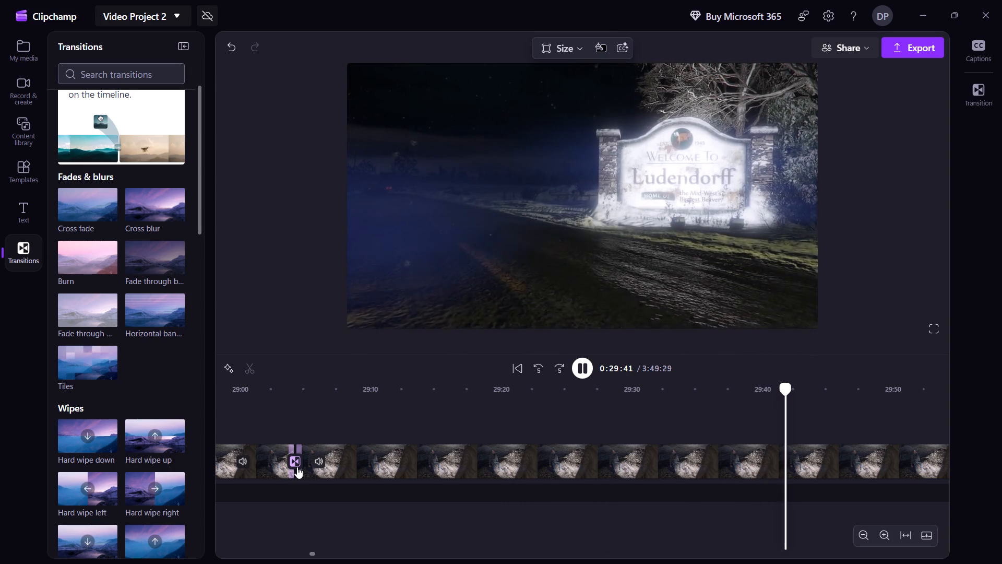
{"action": "key", "text": "space"}
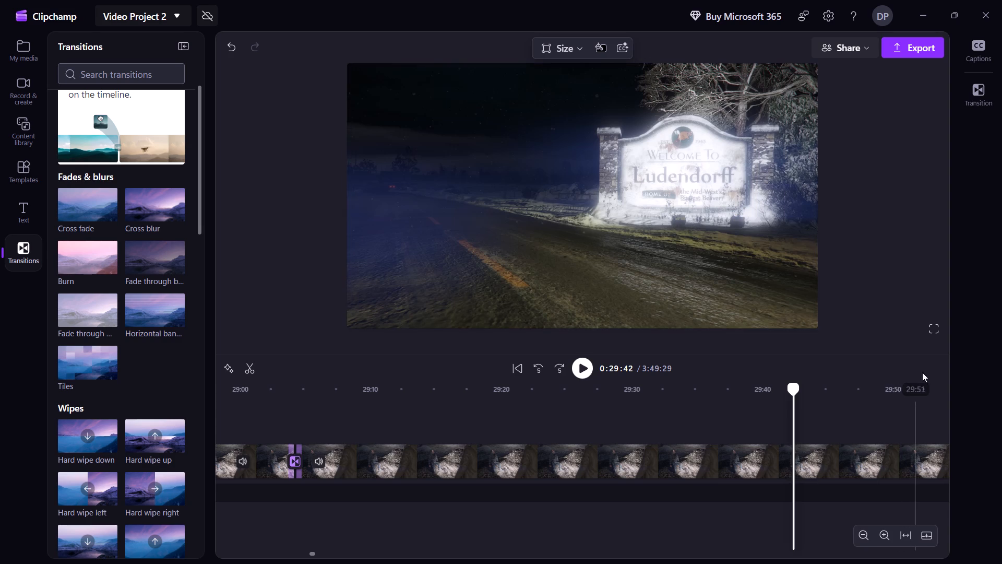
{"action": "left_click", "coordinate": [929, 335]}
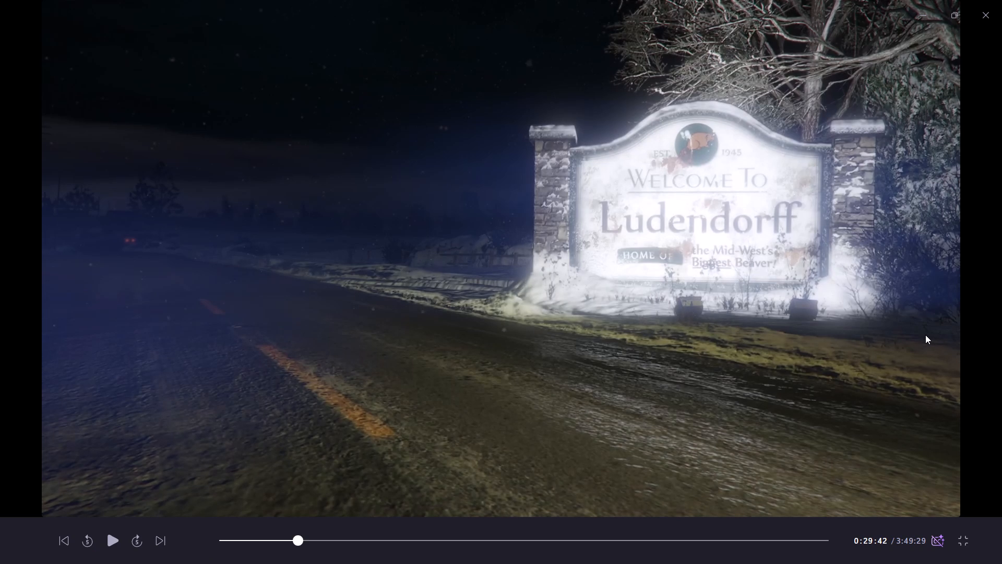
{"action": "key", "text": "shift+super+s"}
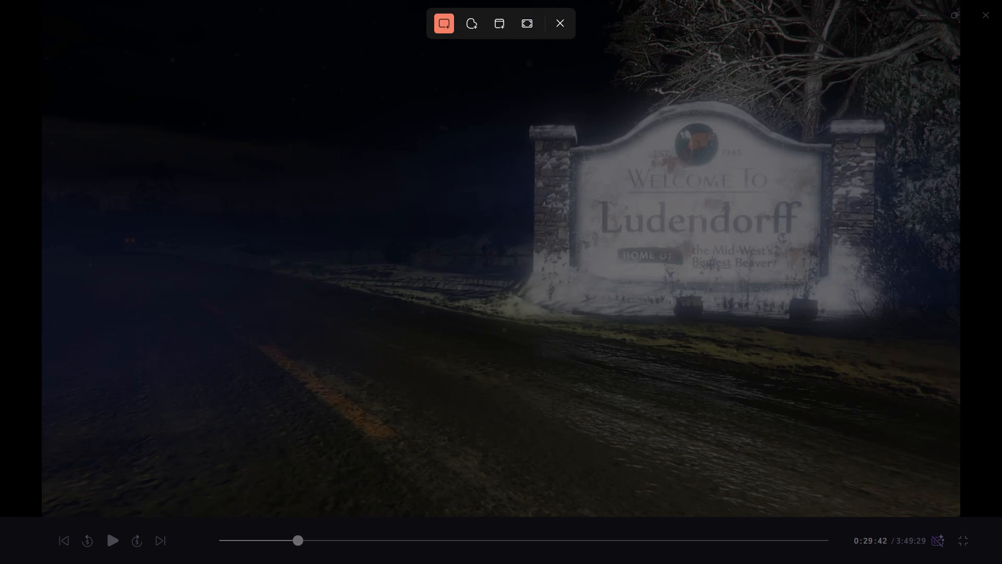
{"action": "left_click_drag", "start_coordinate": [65, 37], "coordinate": [947, 450]}
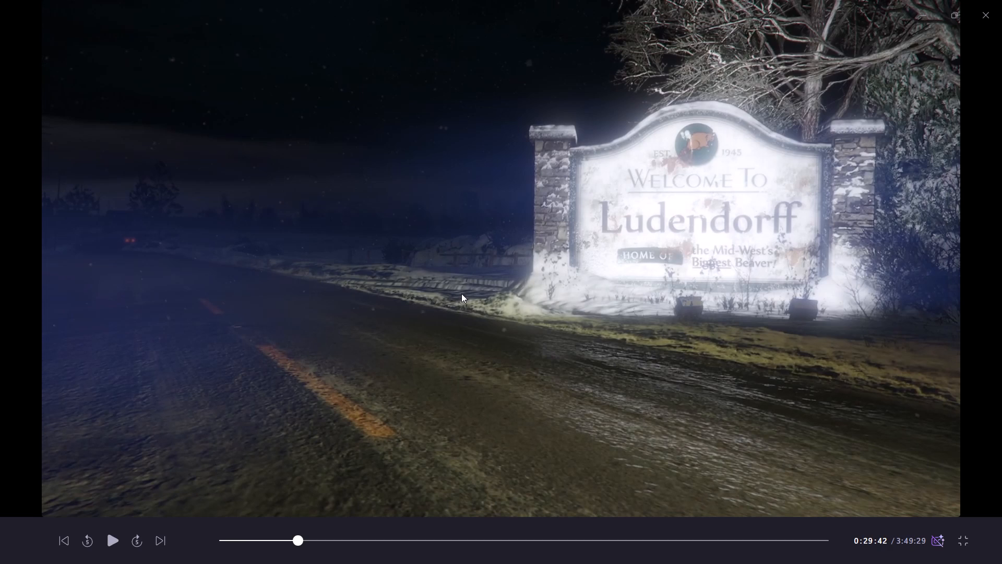
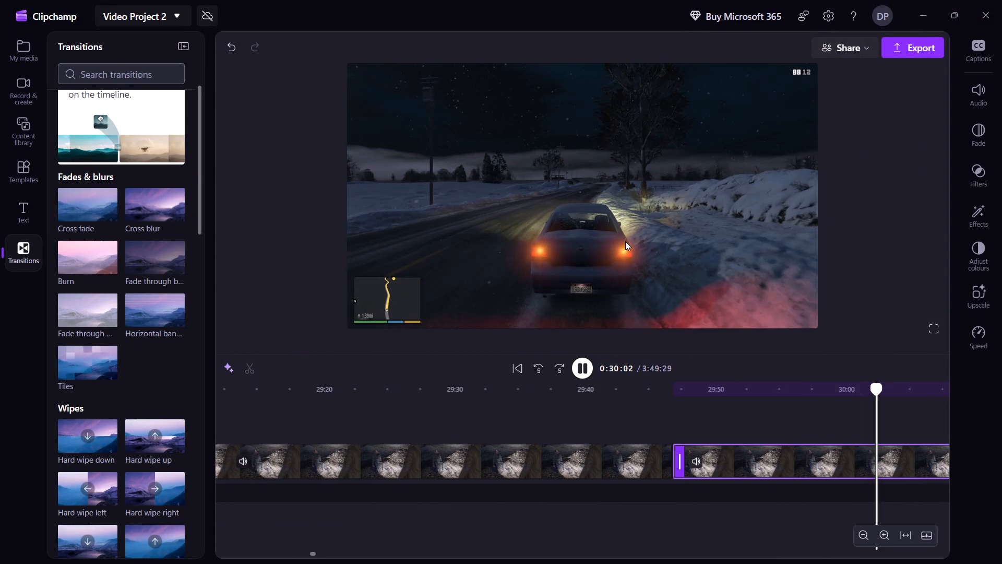
Skim forward through the snowy night drive and split the clip at 31:16, on the town road before the church.
{"action": "key", "text": "shift+Right"}
{"action": "key", "text": "shift+Right"}
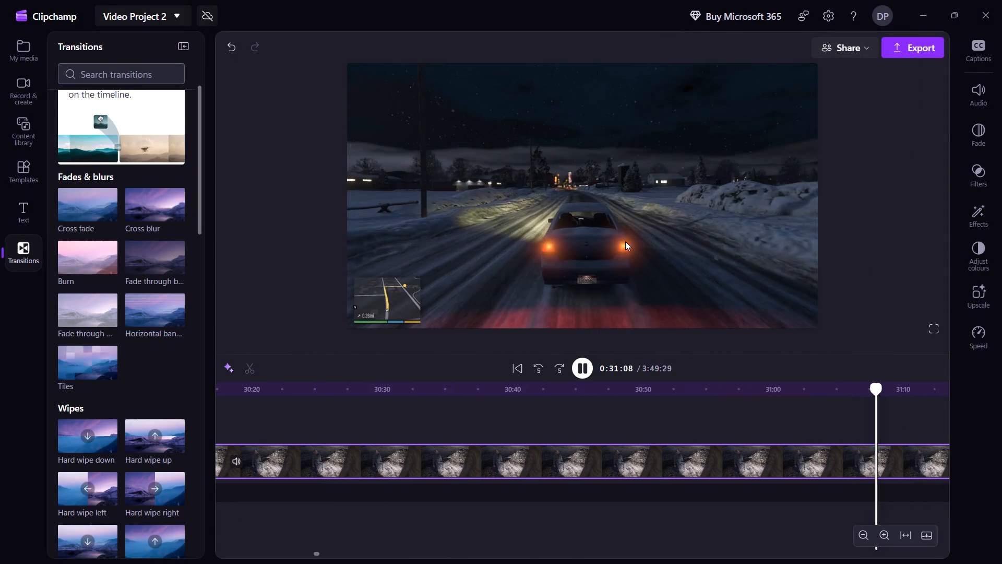
{"action": "key", "text": "shift+Right"}
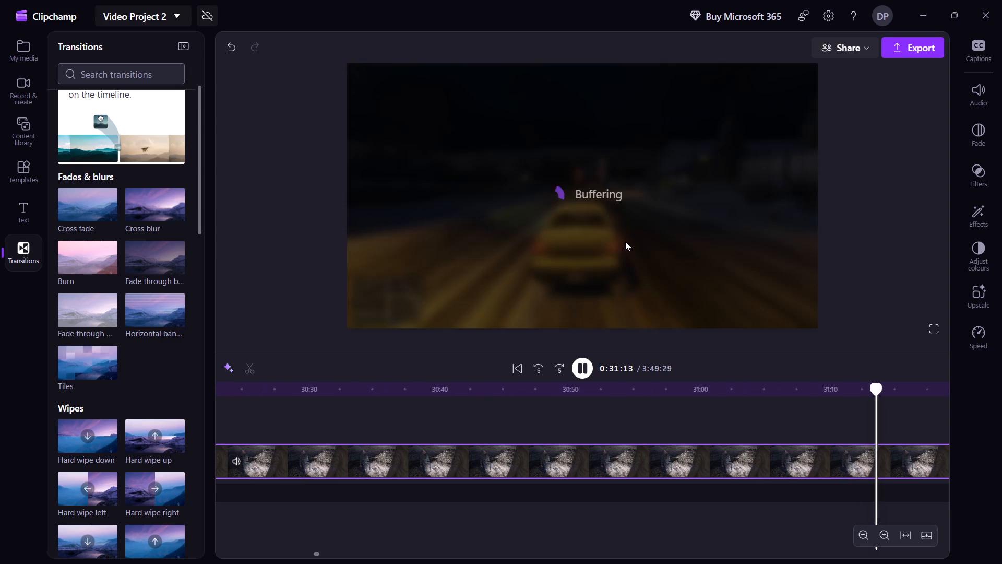
{"action": "key", "text": "shift+Left"}
{"action": "key", "text": "shift+Right"}
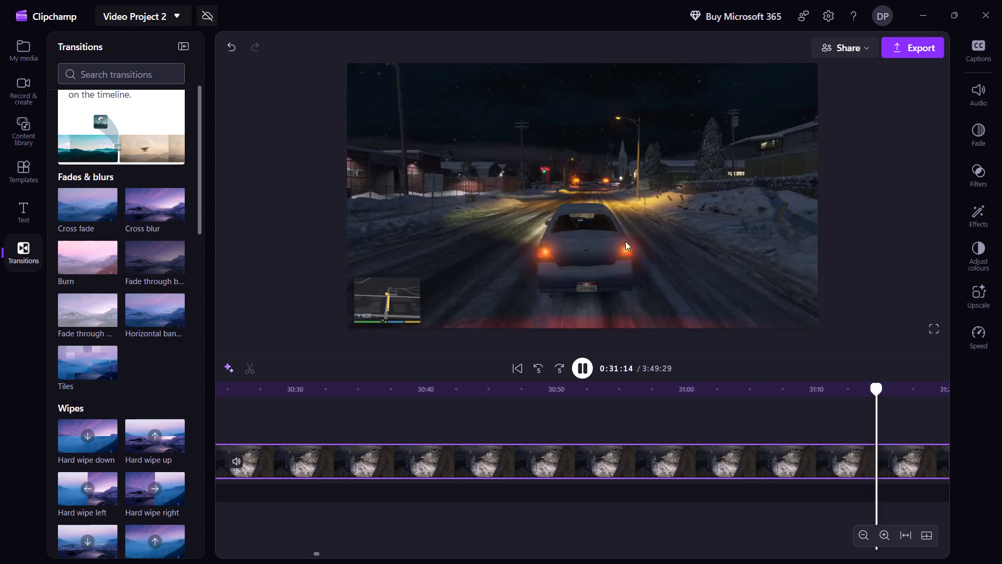
{"action": "key", "text": "shift+Right"}
{"action": "key", "text": "shift+Left"}
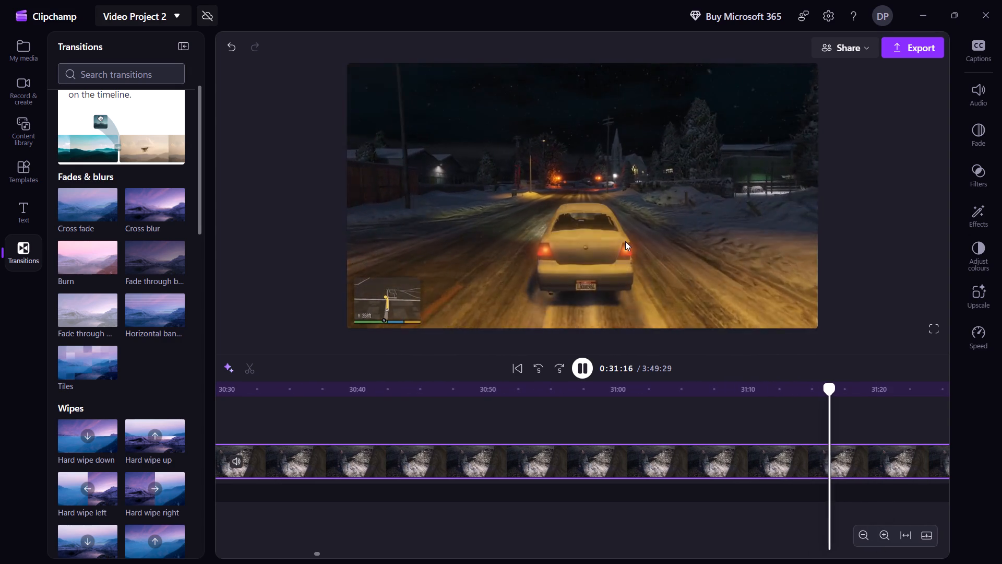
{"action": "key", "text": "space"}
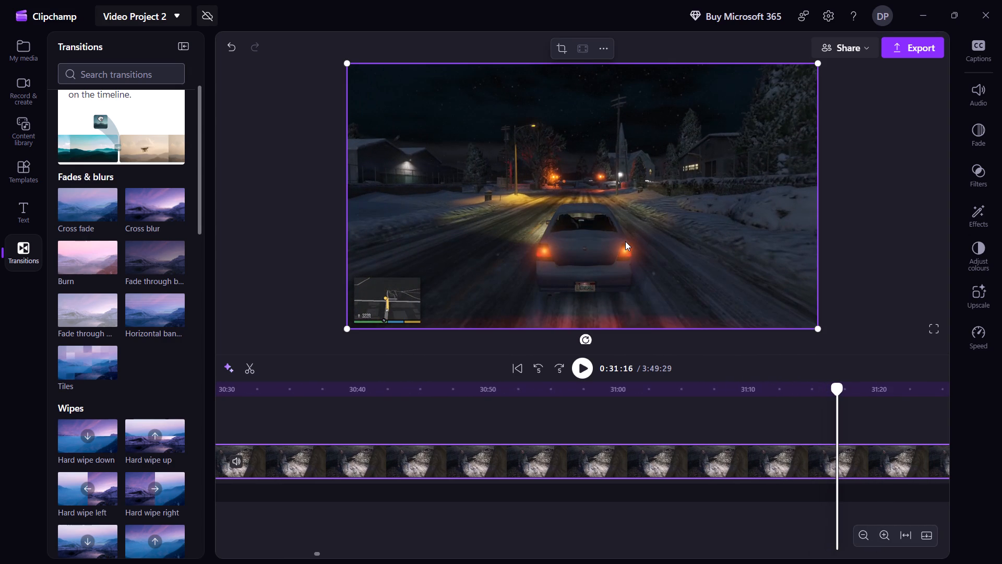
{"action": "key", "text": "s"}
Delete the driving section between 29:46 and 31:16 and close the resulting gap.
{"action": "left_click", "coordinate": [718, 452]}
{"action": "right_click", "coordinate": [718, 452]}
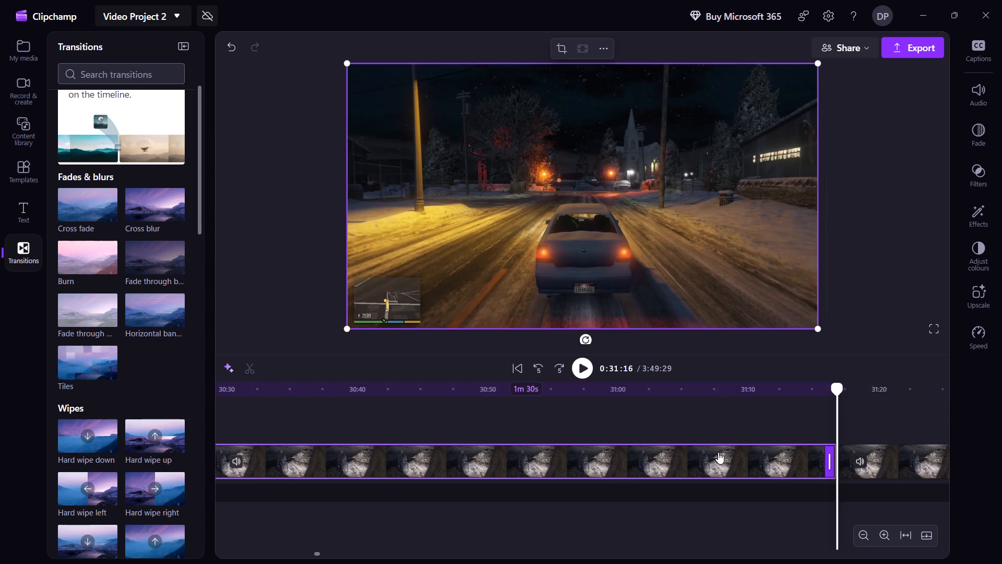
{"action": "left_click", "coordinate": [766, 242]}
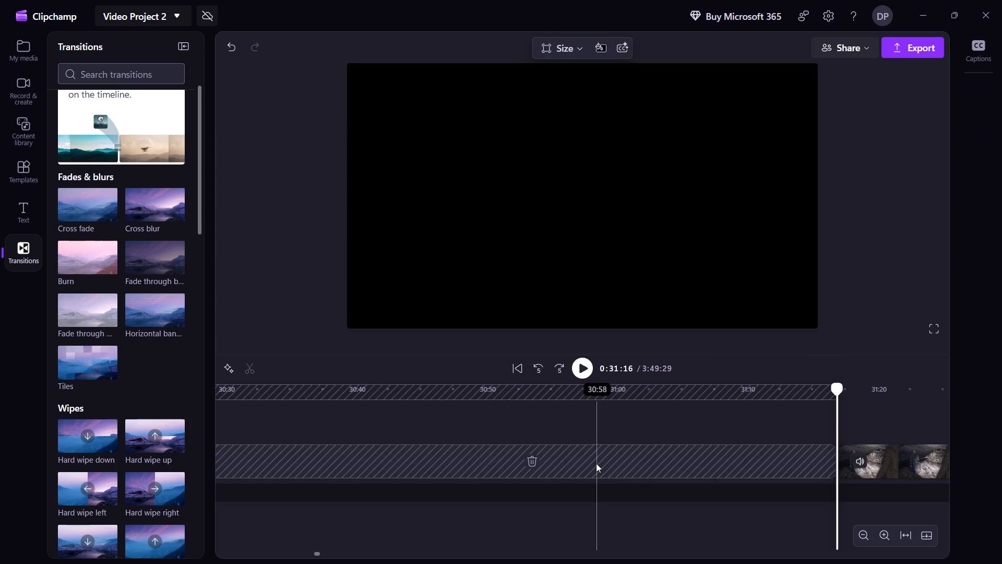
{"action": "left_click", "coordinate": [531, 462]}
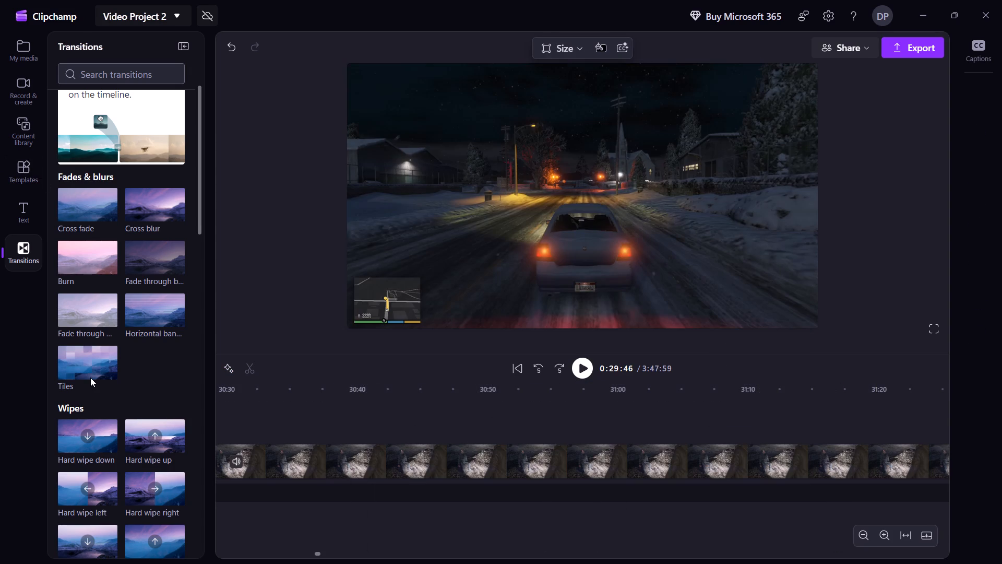
Add a Cross fade transition at the new join at about 29:46 and play it back.
{"action": "key", "text": "Left"}
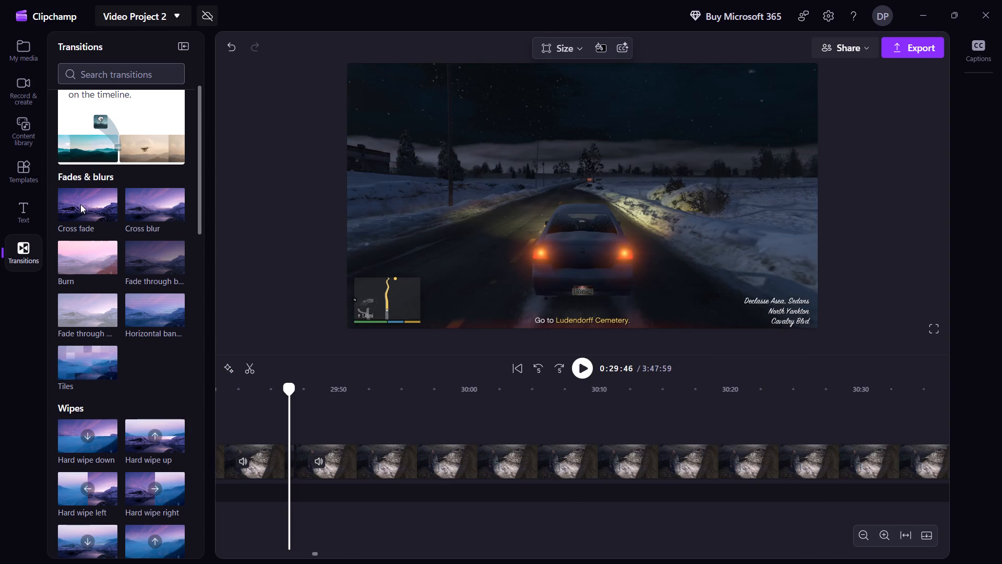
{"action": "left_click_drag", "start_coordinate": [80, 204], "coordinate": [434, 465]}
{"action": "key", "text": "space"}
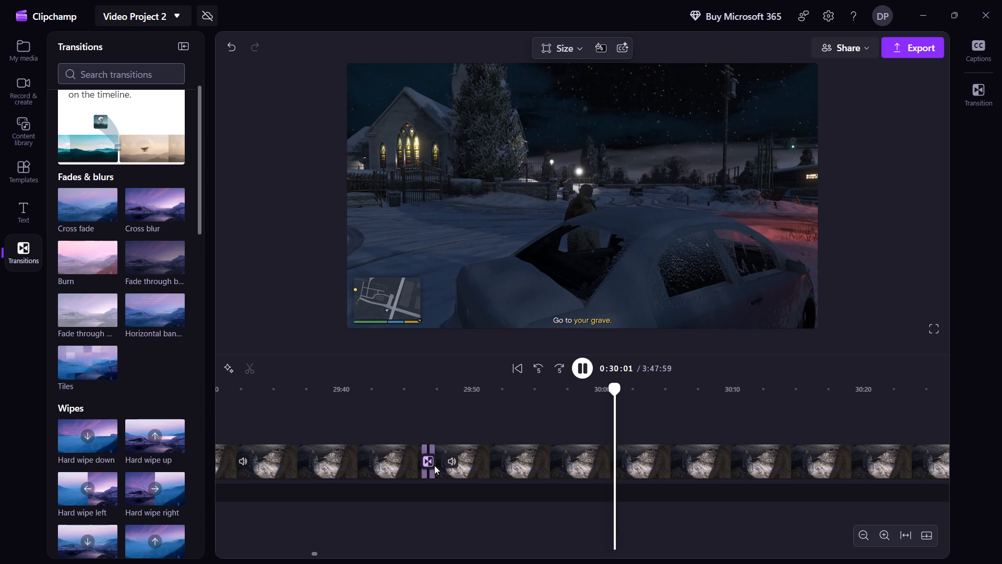
Skim the cemetery walk and the graveside confrontation cutscene from about 30:01 to 32:38, checking for footage to cut.
{"action": "key", "text": "shift+Right"}
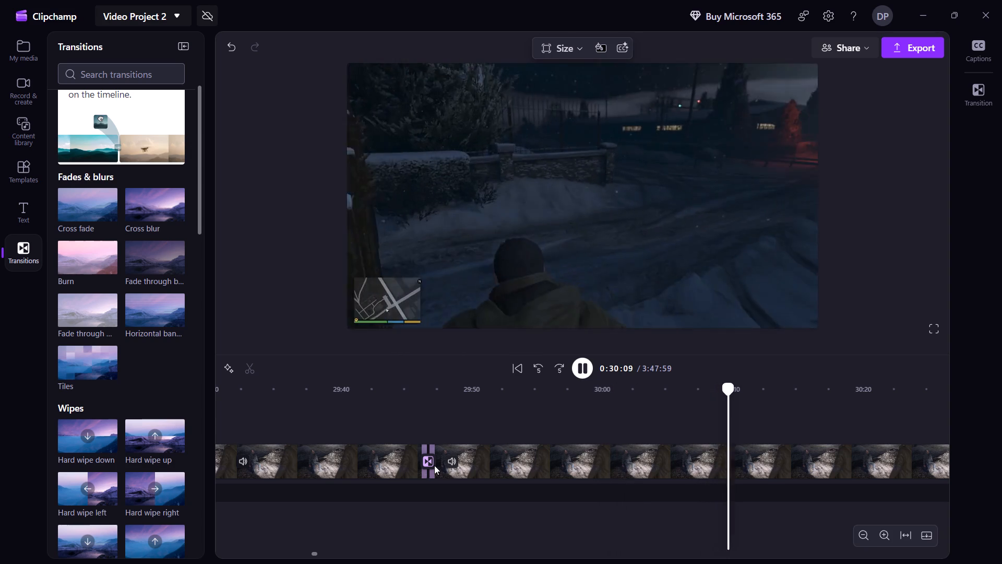
{"action": "key", "text": "shift+Right"}
{"action": "key", "text": "shift+Right"}
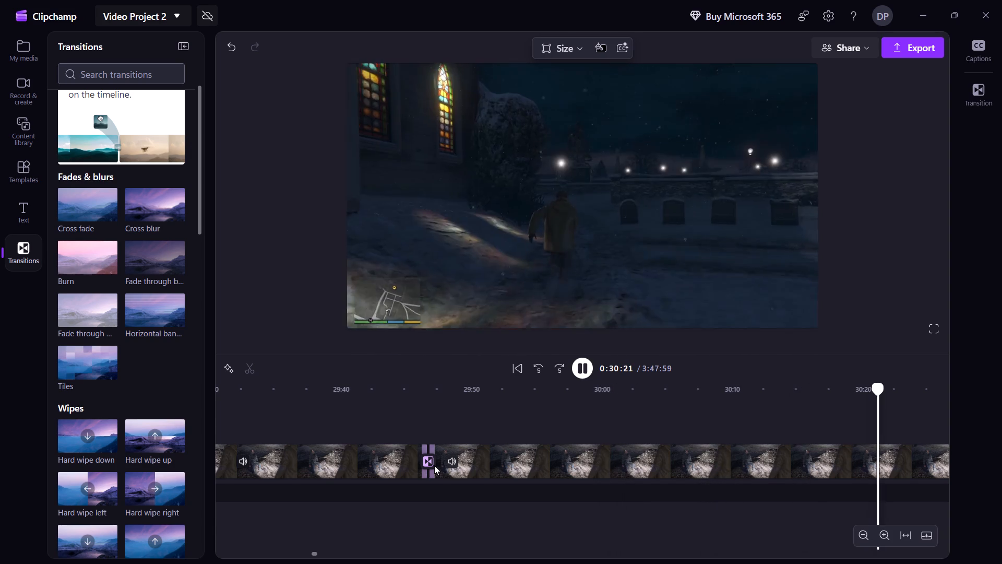
{"action": "key", "text": "shift+Right"}
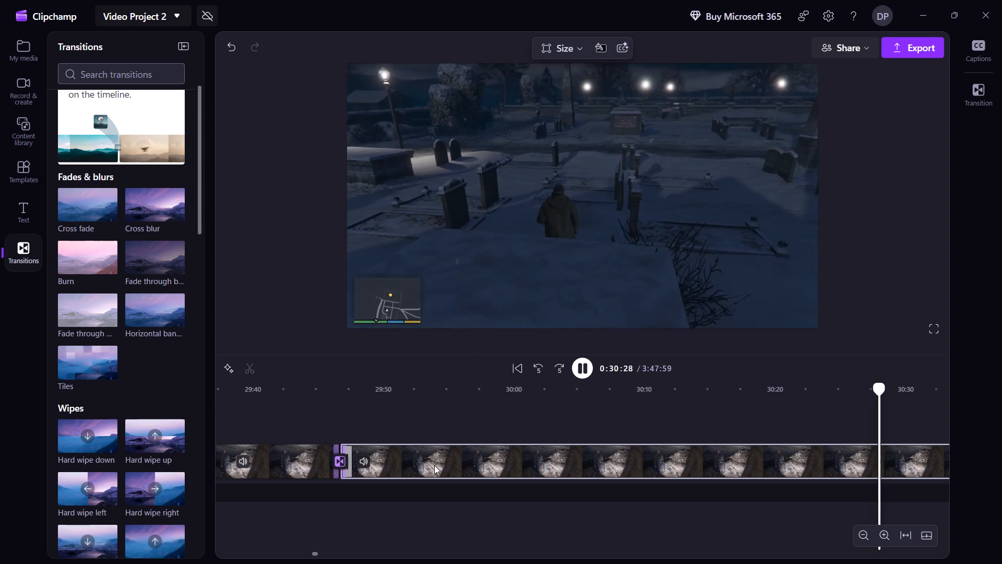
{"action": "key", "text": "shift+Right"}
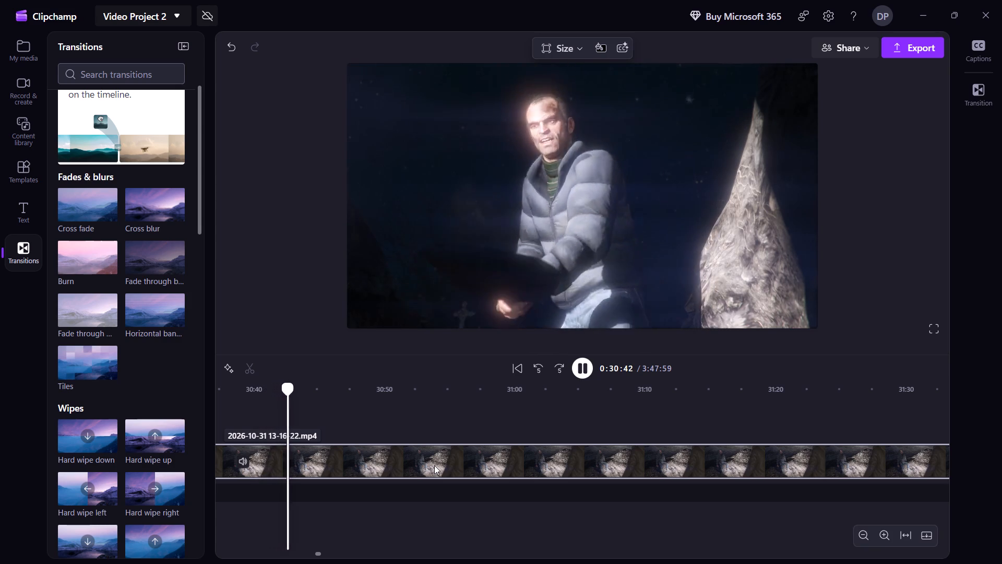
{"action": "key", "text": "shift+Right"}
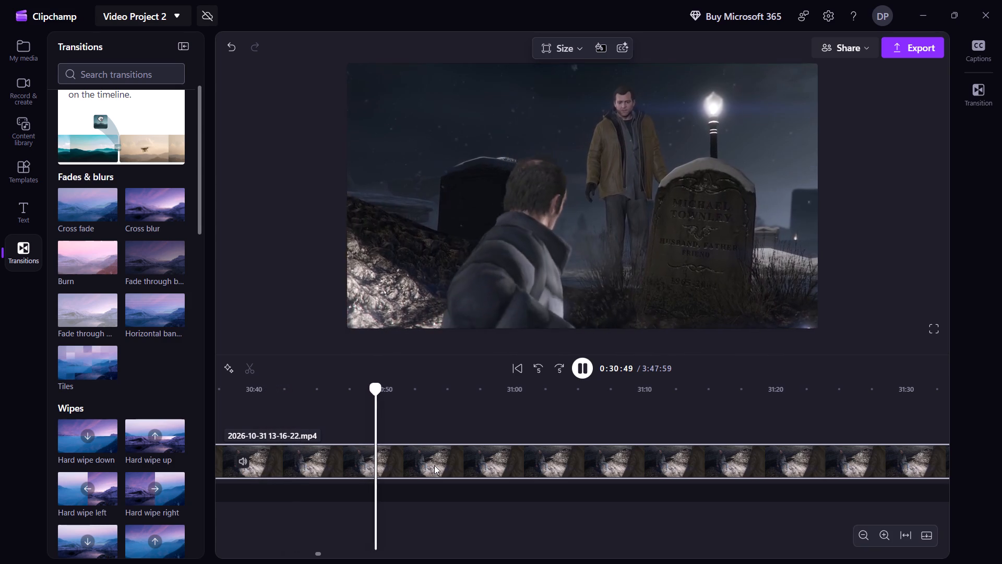
{"action": "key", "text": "shift+Right"}
{"action": "key", "text": "shift+Right"}
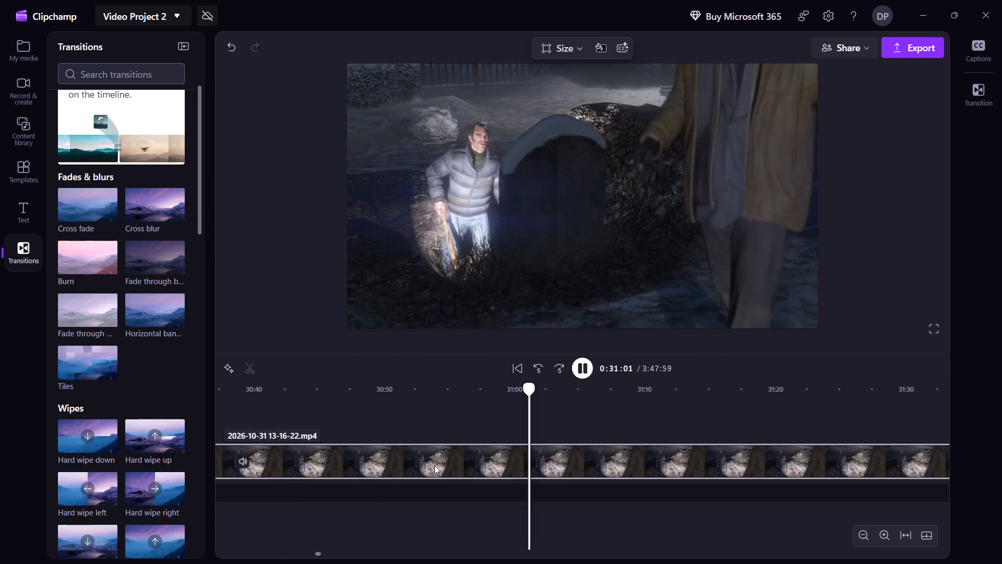
{"action": "key", "text": "shift+Right"}
{"action": "key", "text": "shift+Right"}
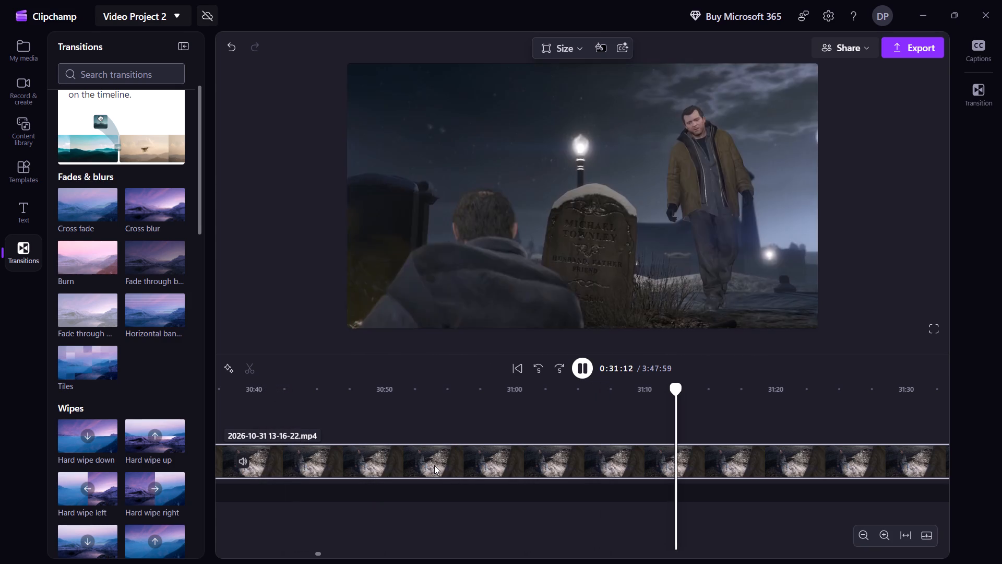
{"action": "key", "text": "shift+Right"}
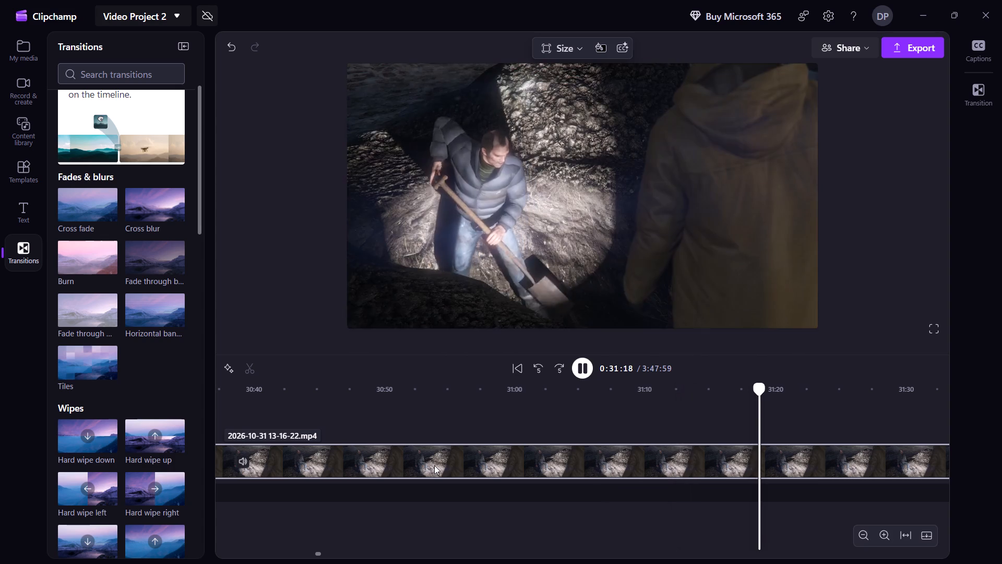
{"action": "key", "text": "shift+Right"}
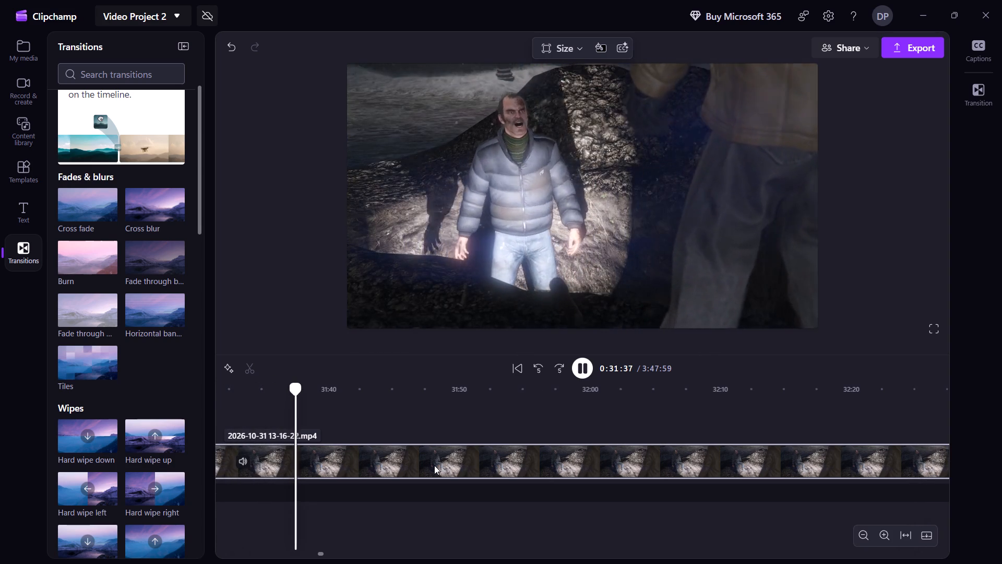
{"action": "key", "text": "shift+Right"}
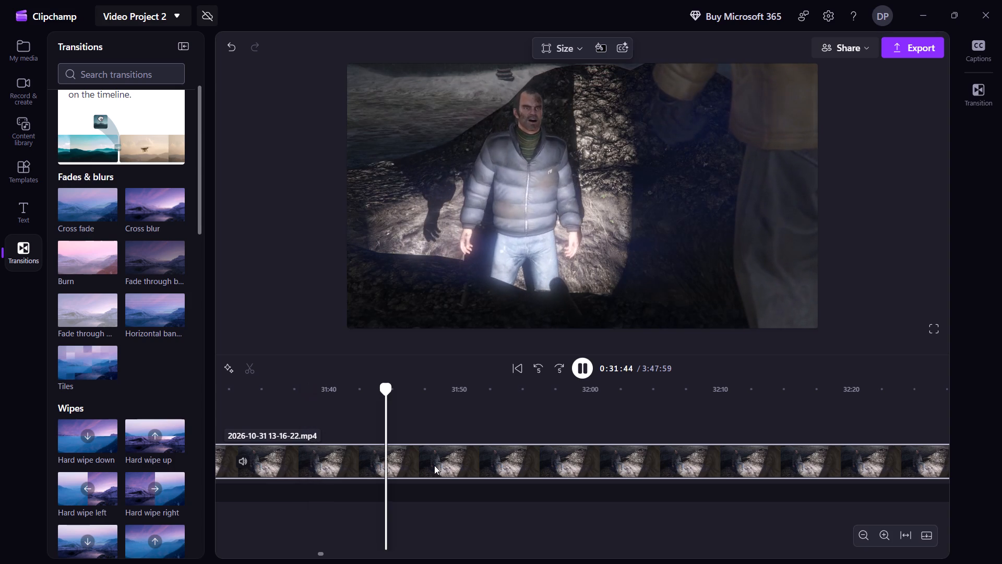
{"action": "key", "text": "shift+Right"}
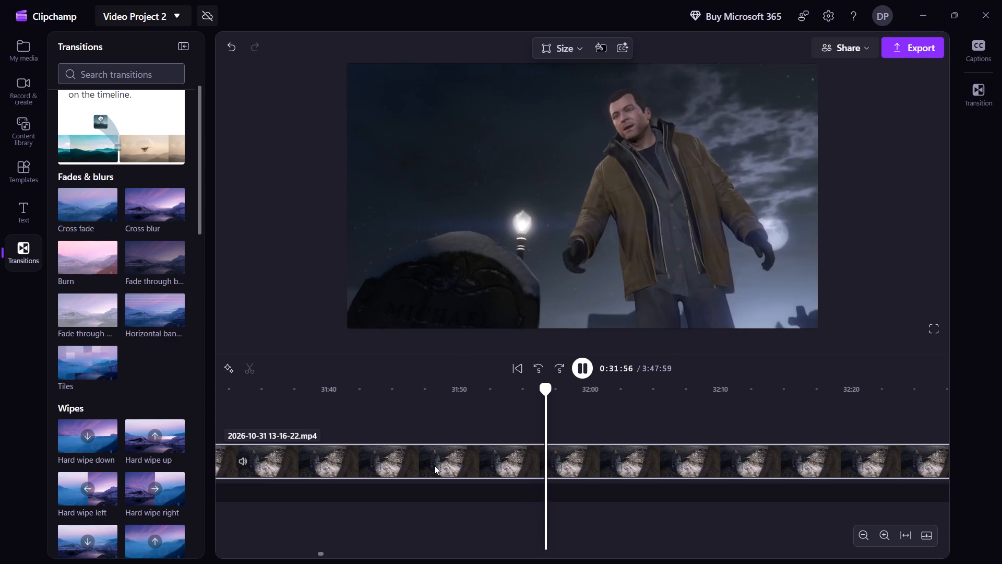
{"action": "key", "text": "shift+Right"}
{"action": "key", "text": "shift+Right"}
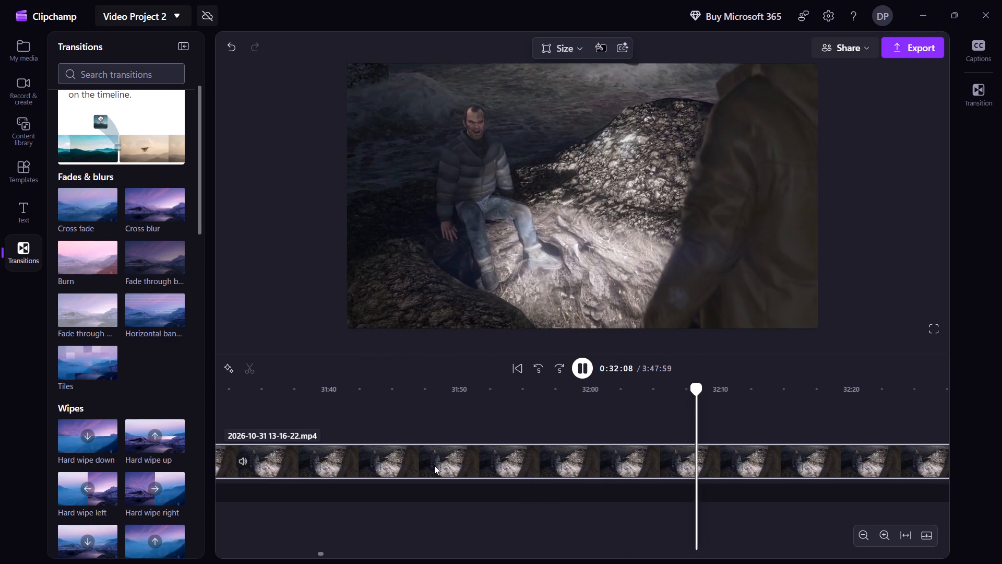
{"action": "key", "text": "shift+Right"}
{"action": "key", "text": "shift+Right"}
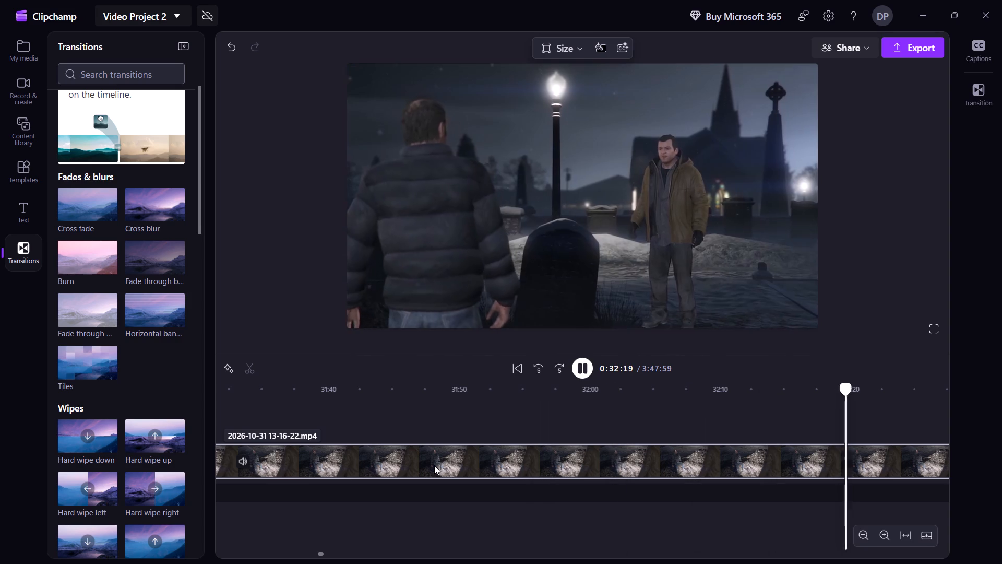
{"action": "key", "text": "shift+Right"}
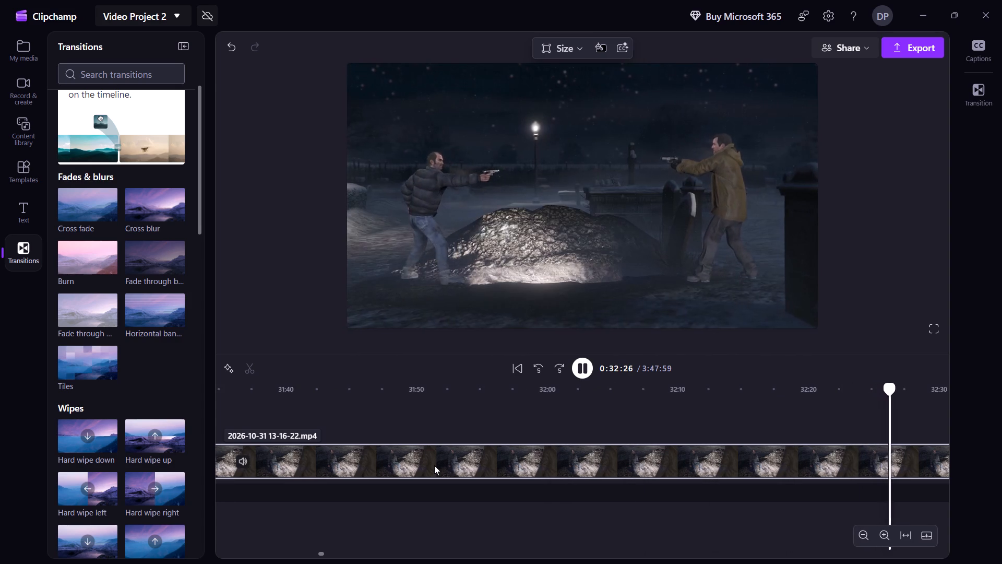
{"action": "key", "text": "shift+Right"}
{"action": "key", "text": "shift+Right"}
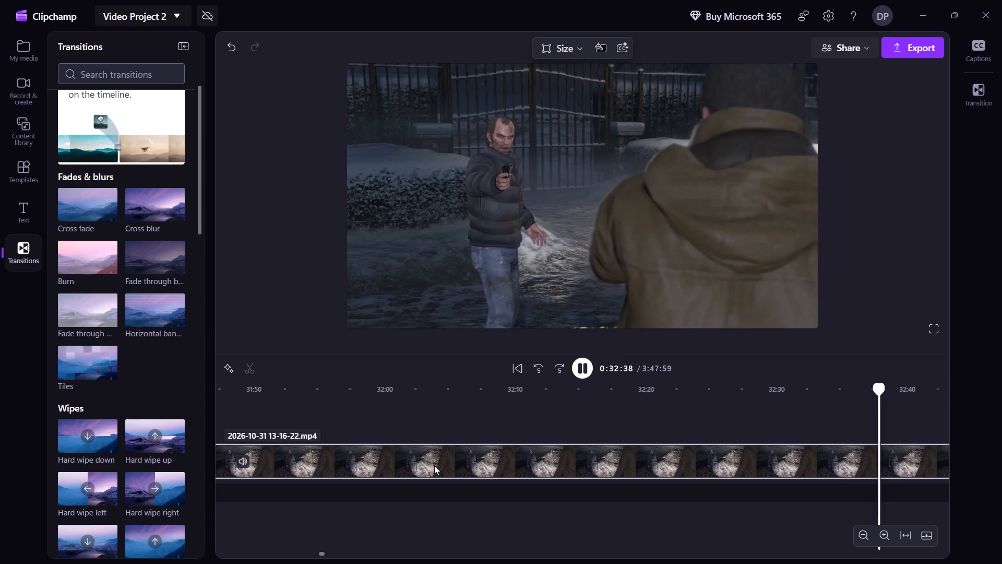
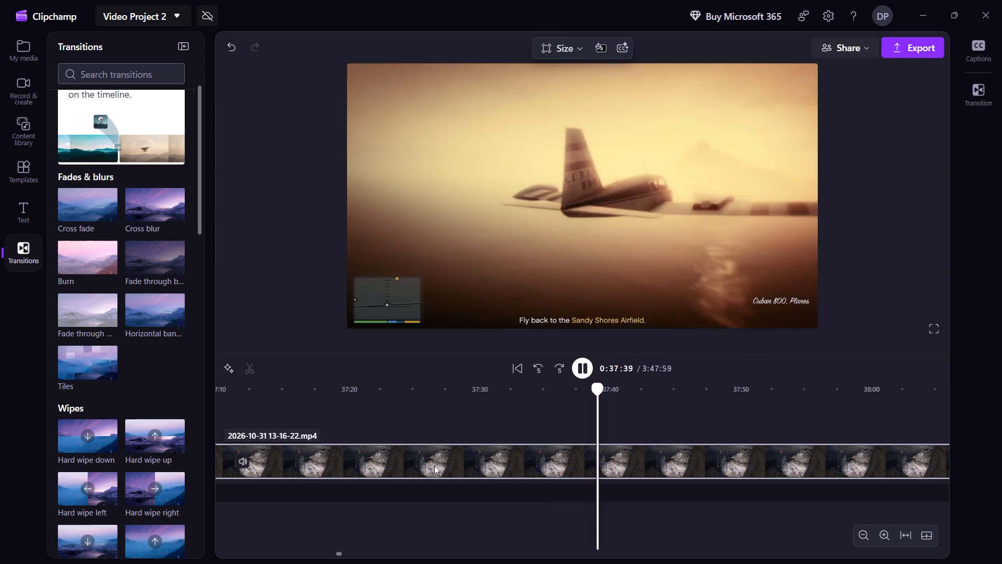
Skim the plane flight over the sea and the phone call from about 37:39 to 38:14, checking for footage to cut.
{"action": "key", "text": "space"}
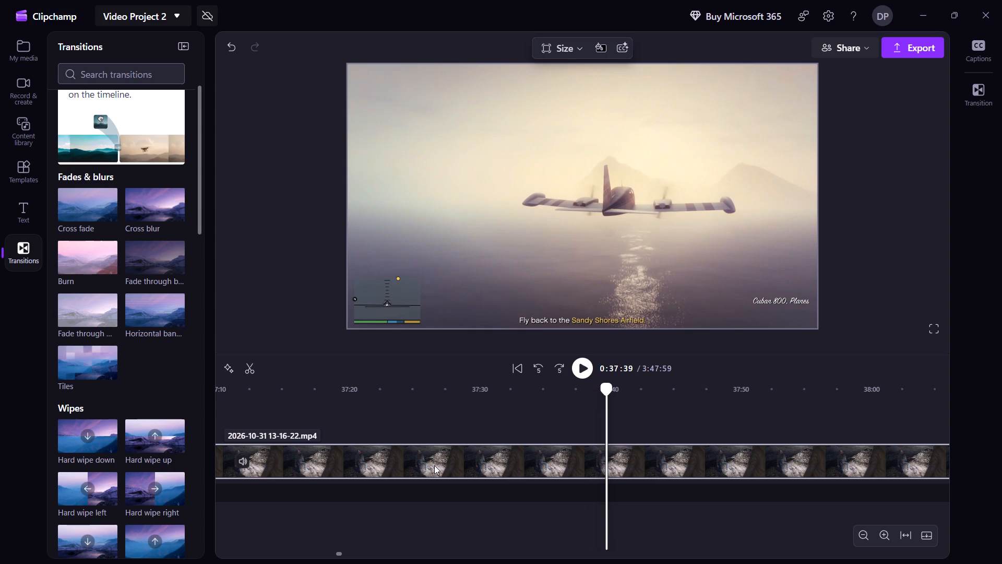
{"action": "key", "text": "space"}
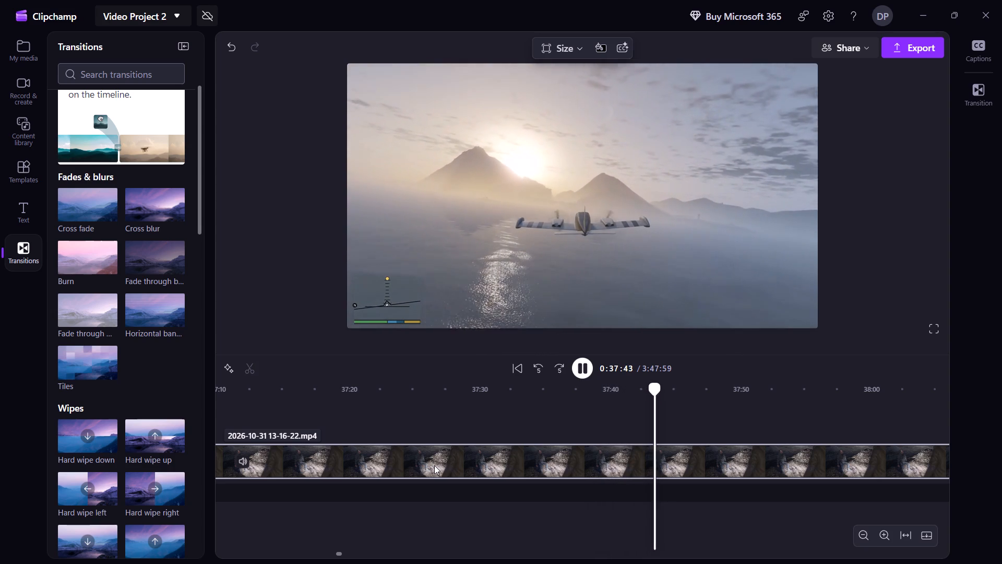
{"action": "key", "text": "shift+Right"}
{"action": "key", "text": "shift+Right"}
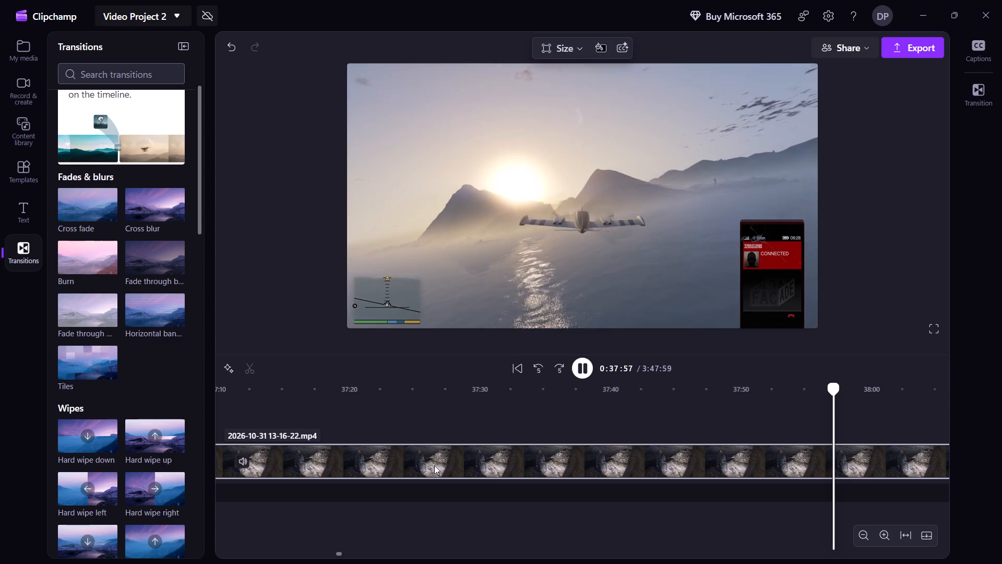
{"action": "key", "text": "shift+Right"}
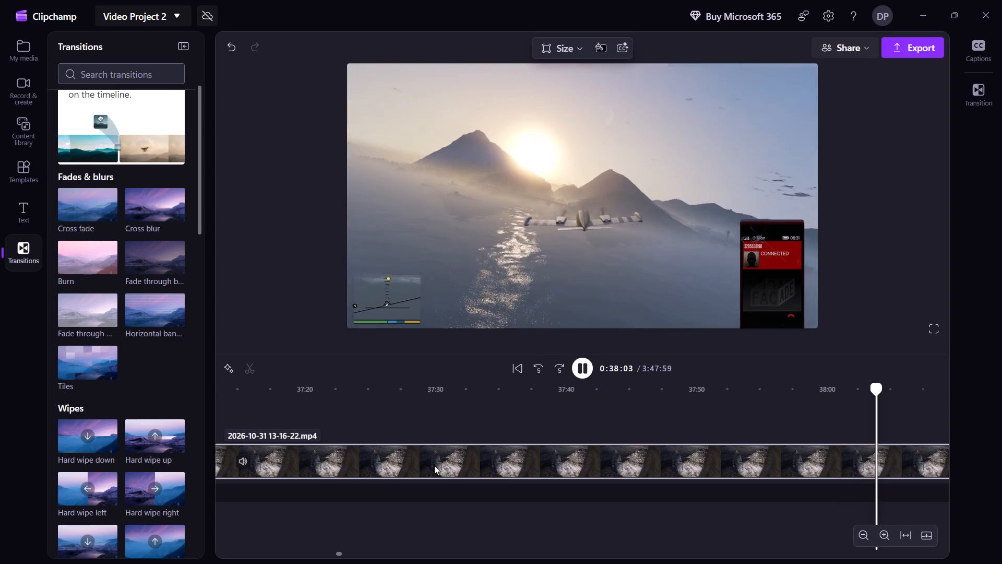
{"action": "key", "text": "shift+Right"}
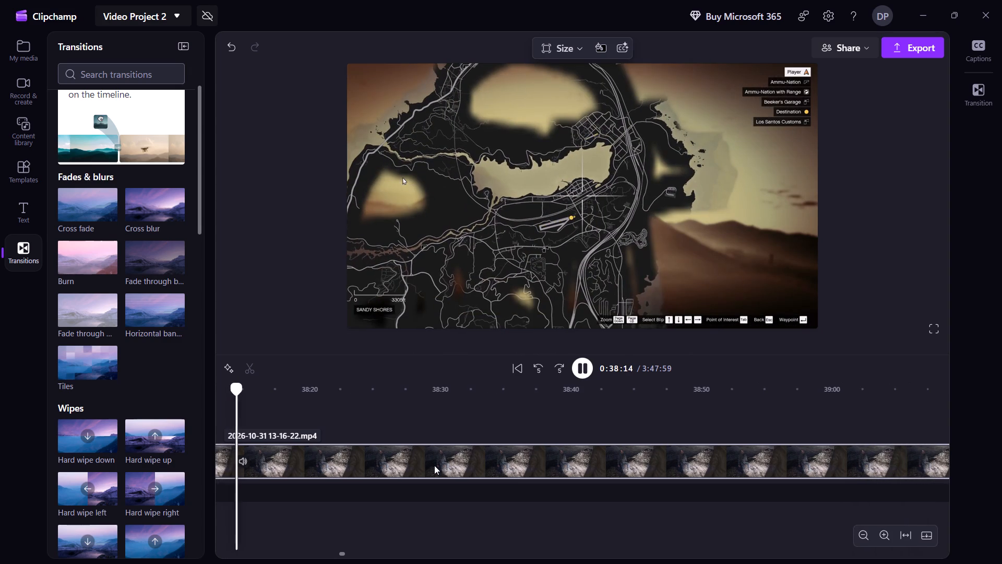
{"action": "key", "text": "shift+Left"}
{"action": "key", "text": "shift+Left"}
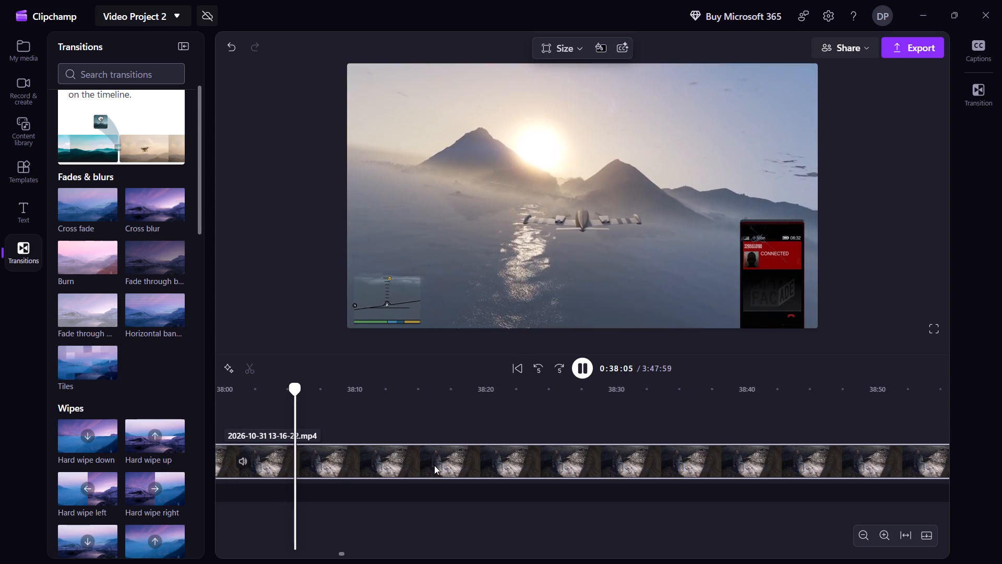
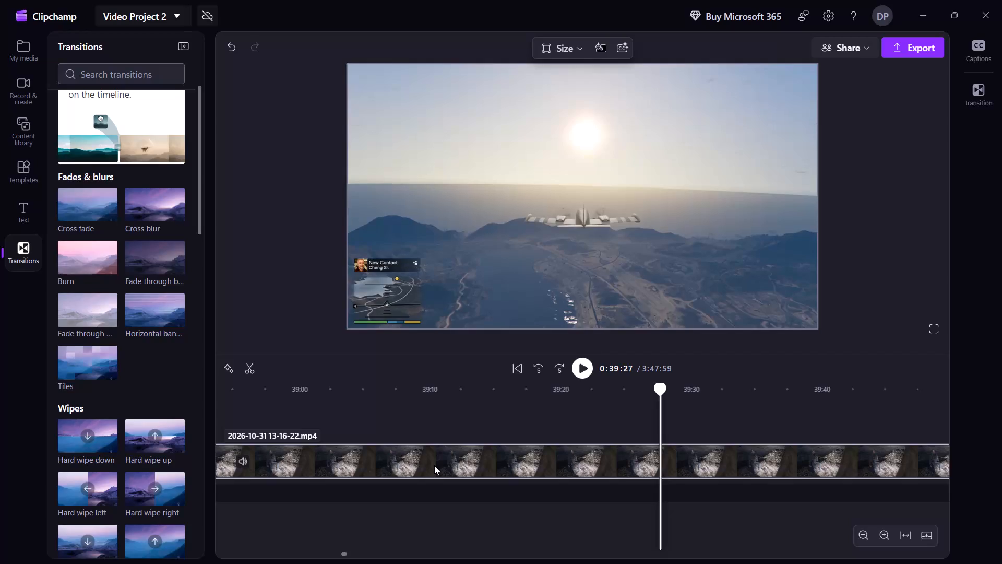
Split the recording at 39:27, during the plane flight over the sea.
{"action": "type", "text": "s"}
Skim the footage forward from 39:27 to about 47:17, checking the flight, the landing and the scenes after it.
{"action": "key", "text": "space"}
{"action": "key", "text": "shift+Right"}
{"action": "key", "text": "shift+Right"}
{"action": "key", "text": "shift+Right"}
{"action": "key", "text": "shift+Right"}
{"action": "key", "text": "shift+Right"}
{"action": "key", "text": "shift+Right"}
{"action": "key", "text": "shift+Right"}
{"action": "key", "text": "shift+Right"}
{"action": "key", "text": "shift+Right"}
{"action": "key", "text": "shift+Right"}
{"action": "key", "text": "shift+Right"}
{"action": "key", "text": "shift+Right"}
{"action": "key", "text": "shift+Right"}
{"action": "key", "text": "shift+Right"}
{"action": "key", "text": "shift+Right"}
{"action": "key", "text": "shift+Right"}
{"action": "key", "text": "shift+Right"}
{"action": "key", "text": "shift+Right"}
{"action": "key", "text": "shift+Right"}
{"action": "key", "text": "shift+Right"}
{"action": "key", "text": "shift+Right"}
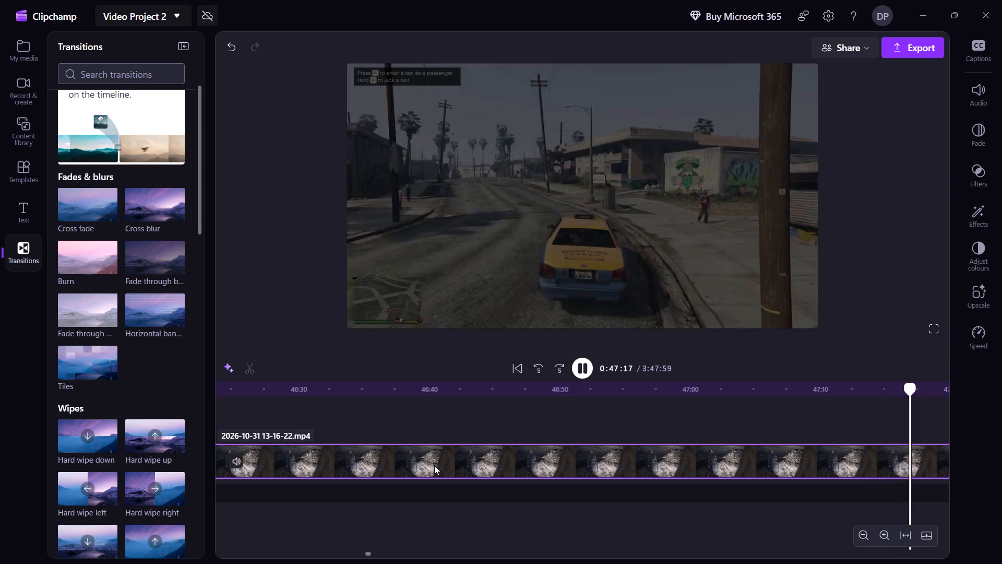
{"action": "key", "text": "shift+Right"}
Skim back from about 47:17 to 44:45, looking for where the plane approaches the desert runway.
{"action": "key", "text": "shift+Left"}
{"action": "key", "text": "shift+Left"}
{"action": "key", "text": "shift+Left"}
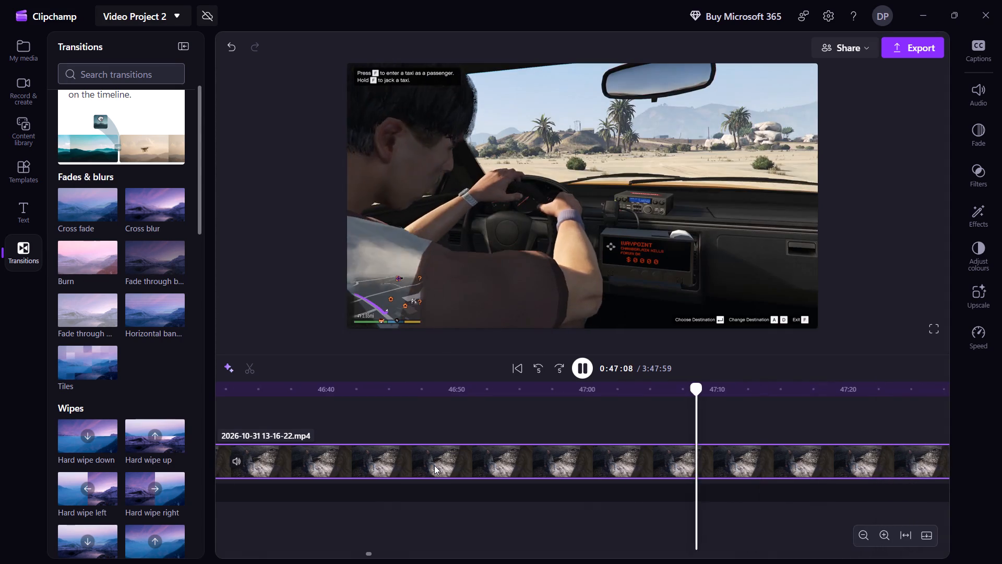
{"action": "key", "text": "shift+Left"}
{"action": "key", "text": "shift+Left"}
{"action": "key", "text": "shift+Left"}
{"action": "key", "text": "shift+Left"}
{"action": "key", "text": "shift+Left"}
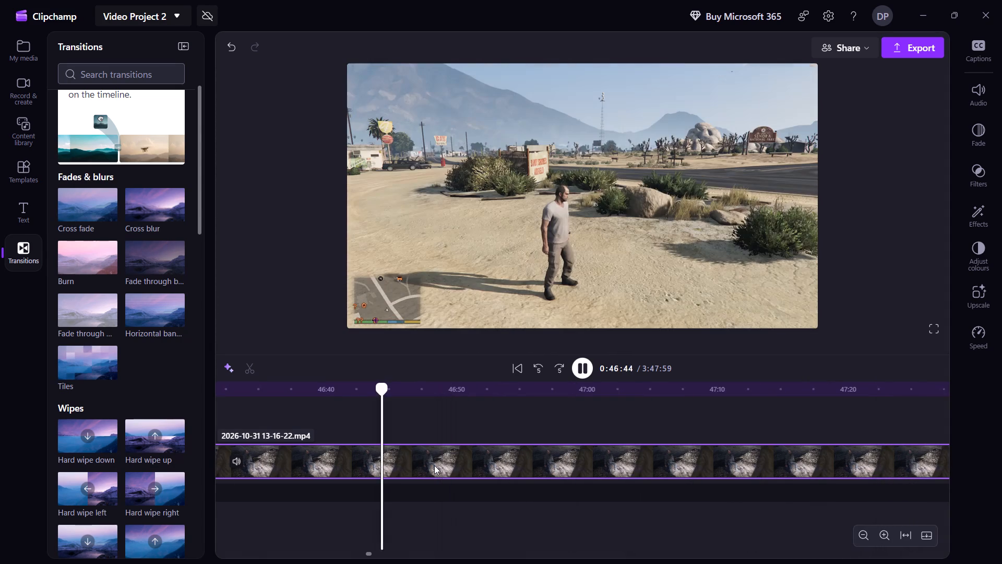
{"action": "key", "text": "shift+Left"}
{"action": "key", "text": "shift+Left"}
{"action": "key", "text": "shift+Left"}
{"action": "key", "text": "shift+Left"}
{"action": "key", "text": "shift+Left"}
{"action": "key", "text": "shift+Left"}
{"action": "key", "text": "shift+Left"}
{"action": "key", "text": "shift+Left"}
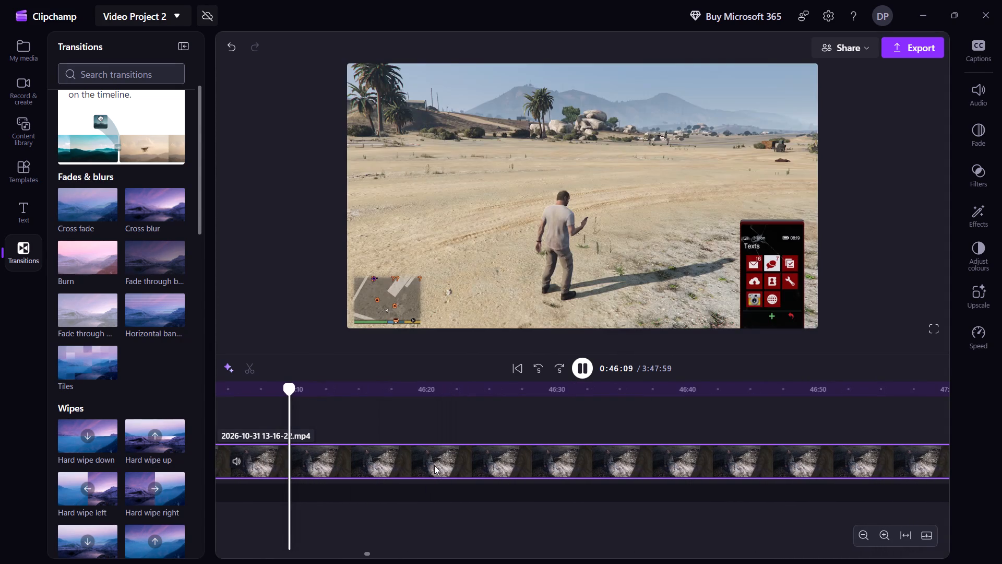
{"action": "key", "text": "shift+Left"}
{"action": "key", "text": "shift+Left"}
{"action": "key", "text": "shift+Left"}
{"action": "key", "text": "shift+Left"}
{"action": "key", "text": "shift+Left"}
{"action": "key", "text": "shift+Left"}
{"action": "key", "text": "shift+Left"}
{"action": "key", "text": "shift+Left"}
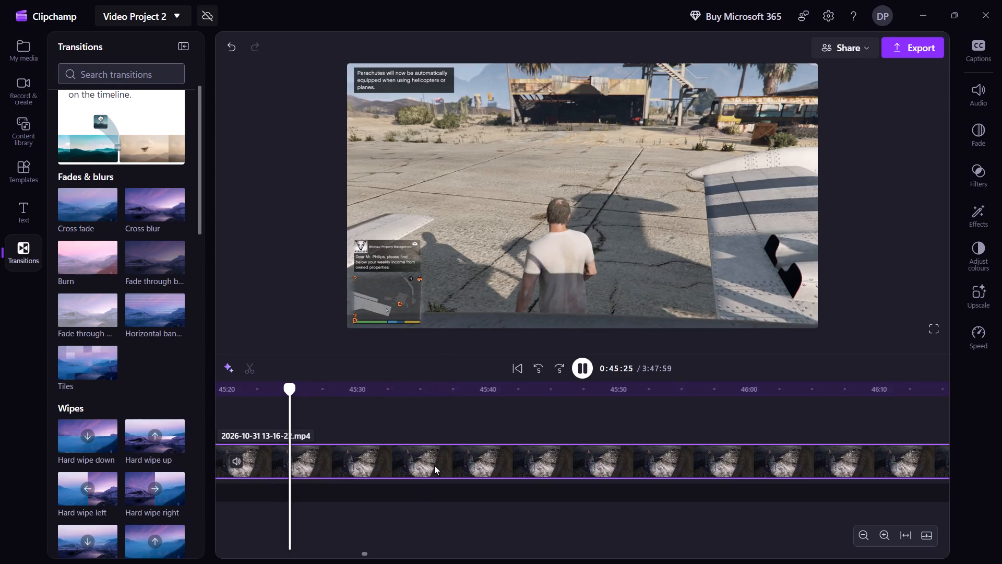
{"action": "key", "text": "shift+Left"}
{"action": "key", "text": "shift+Left"}
{"action": "key", "text": "shift+Left"}
{"action": "key", "text": "shift+Left"}
{"action": "key", "text": "shift+Left"}
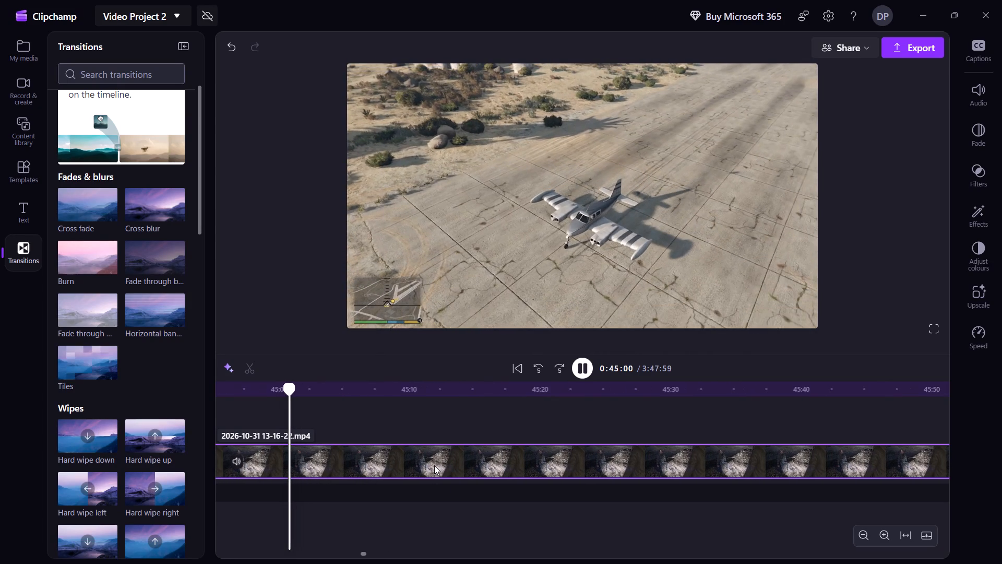
{"action": "key", "text": "shift+Left"}
{"action": "key", "text": "shift+Left"}
{"action": "key", "text": "shift+Left"}
{"action": "key", "text": "shift+Left"}
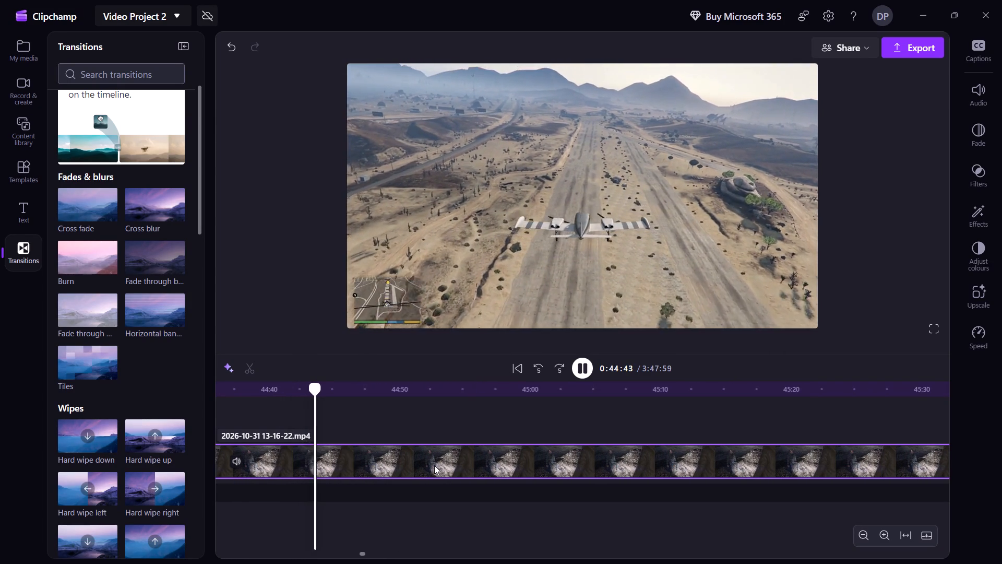
{"action": "key", "text": "space"}
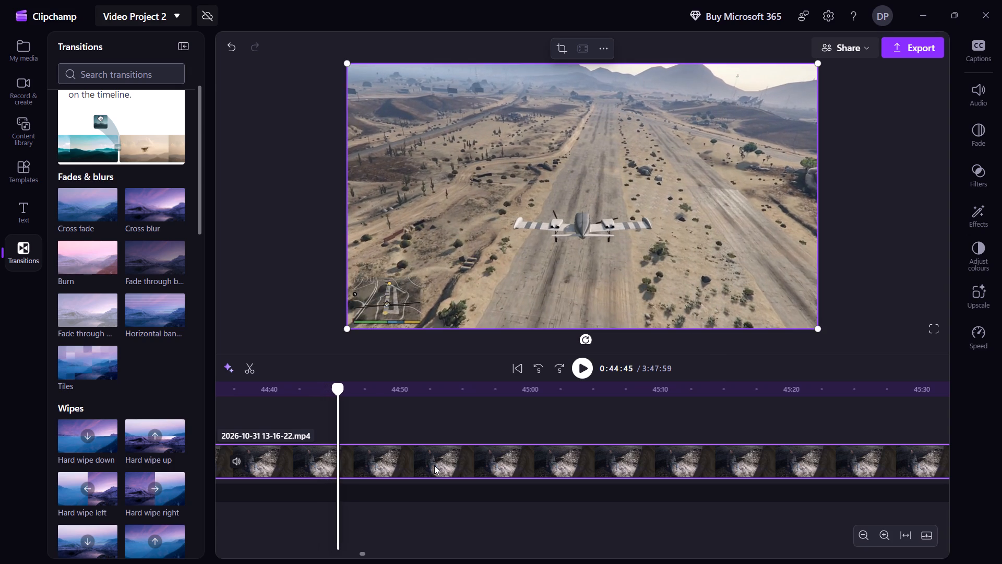
Split the recording at 44:45, delete the flight section between 39:27 and 44:45, and close the gap.
{"action": "type", "text": "s"}
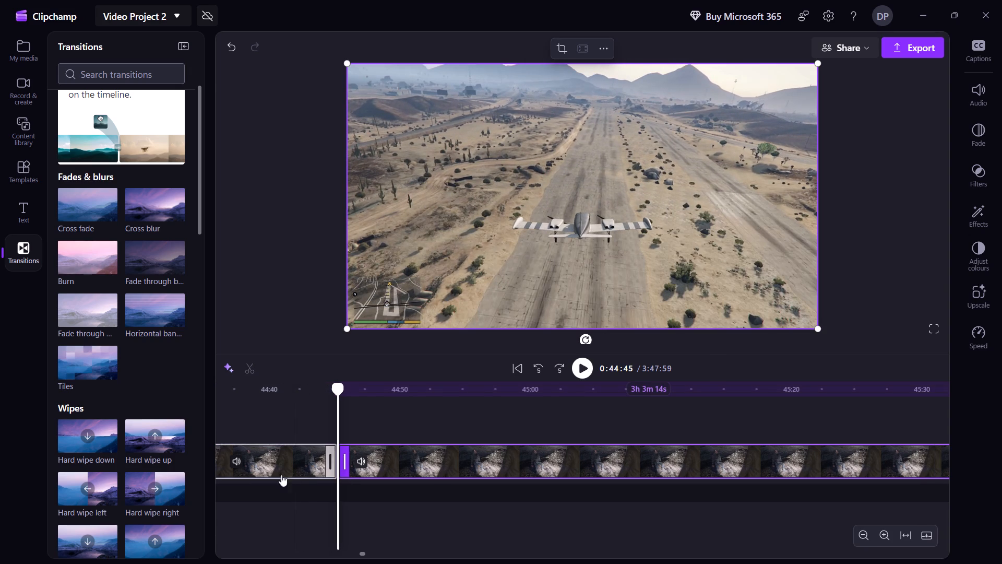
{"action": "left_click", "coordinate": [297, 460]}
{"action": "right_click", "coordinate": [297, 460]}
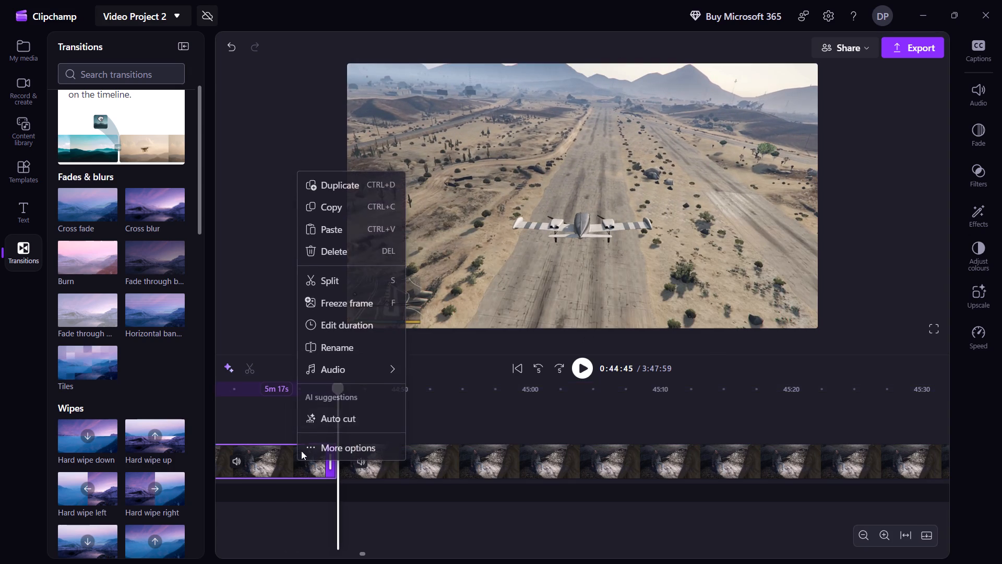
{"action": "left_click", "coordinate": [337, 252]}
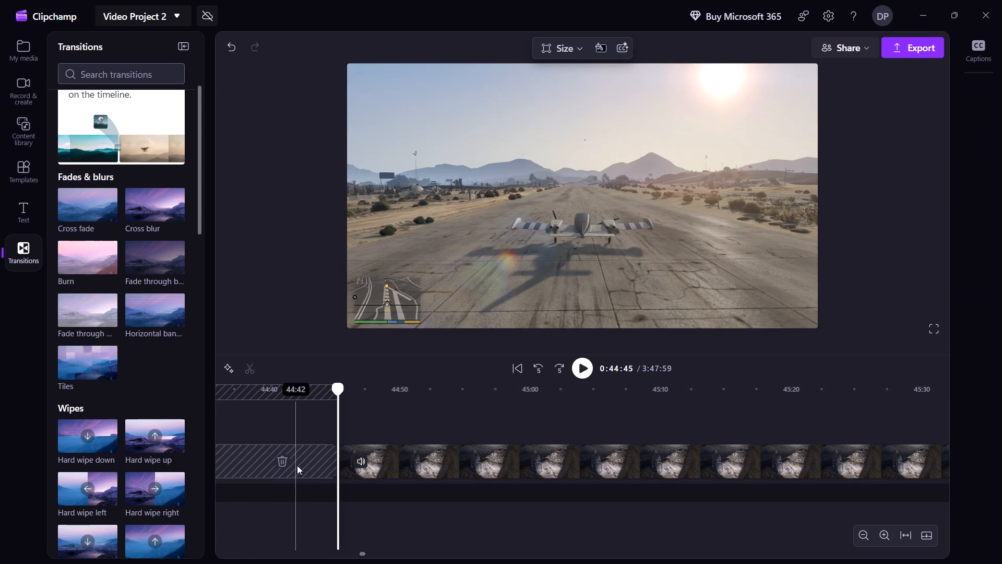
{"action": "left_click", "coordinate": [287, 463]}
Add a Cross fade transition between the two clips meeting at about 39:27.
{"action": "key", "text": "Left"}
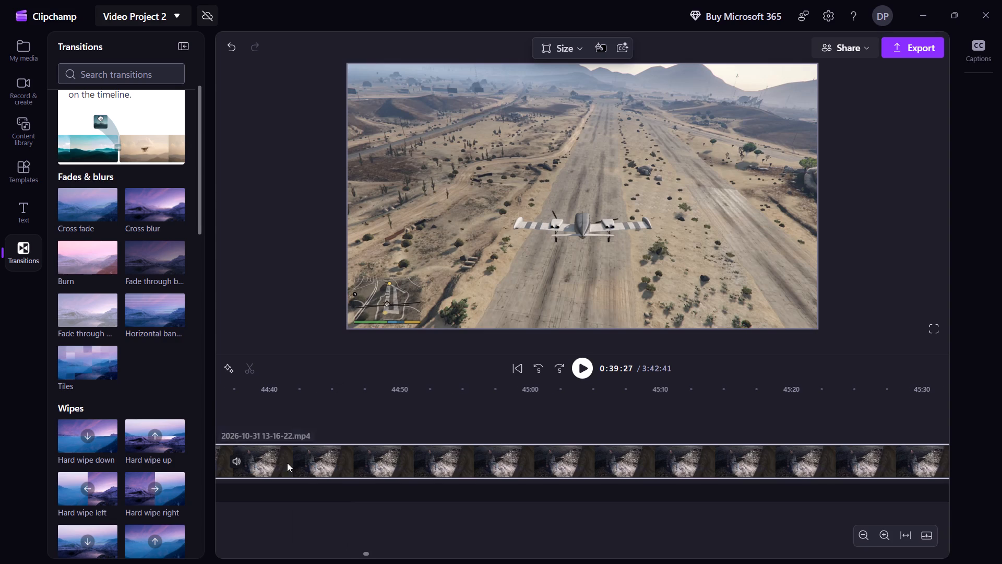
{"action": "key", "text": "Left"}
{"action": "key", "text": "Left"}
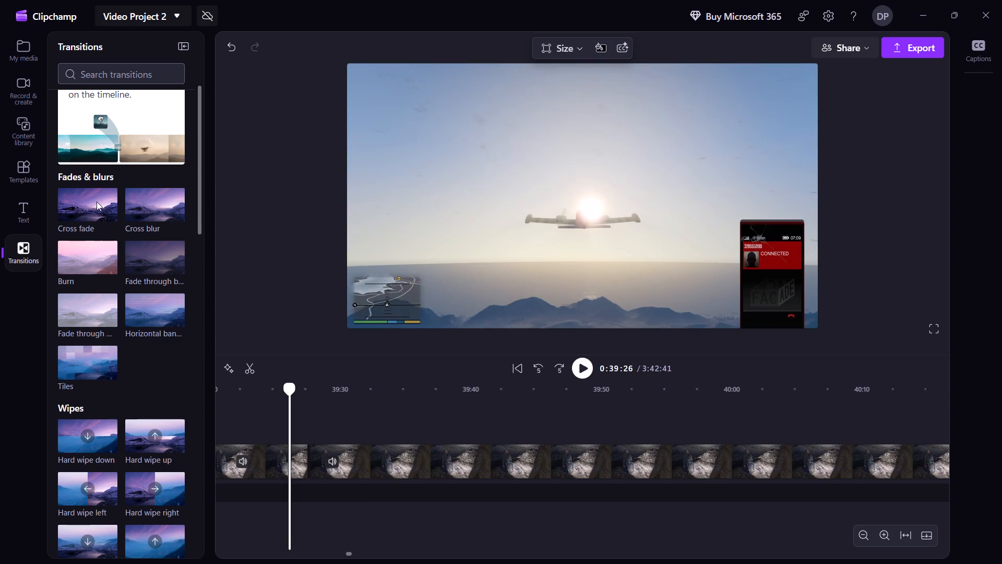
{"action": "left_click_drag", "start_coordinate": [97, 202], "coordinate": [312, 466]}
Play back the new transition and the plane's landing up to the mission passed screen at about 40:05.
{"action": "key", "text": "space"}
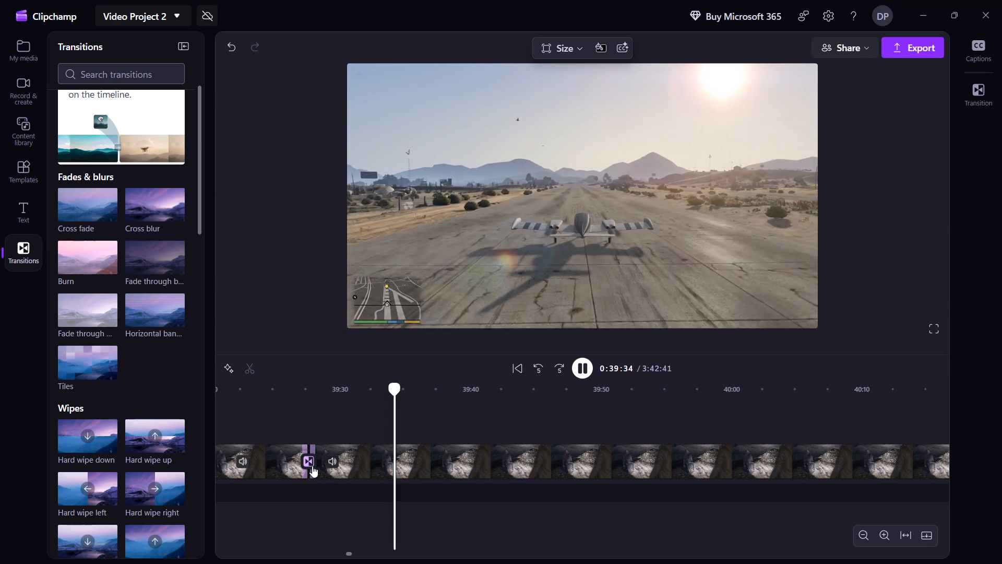
{"action": "key", "text": "shift+Right"}
{"action": "key", "text": "shift+Right"}
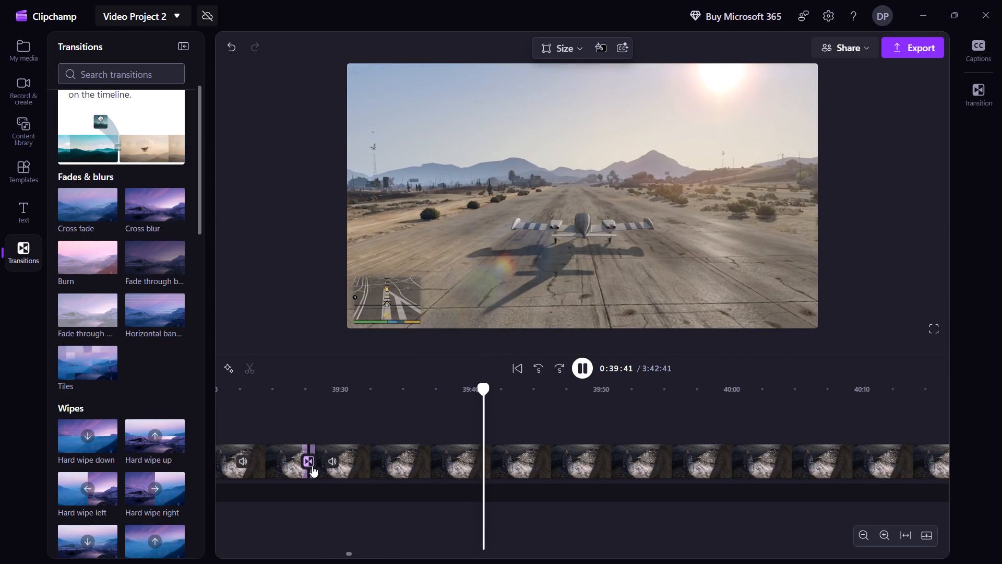
{"action": "key", "text": "shift+Right"}
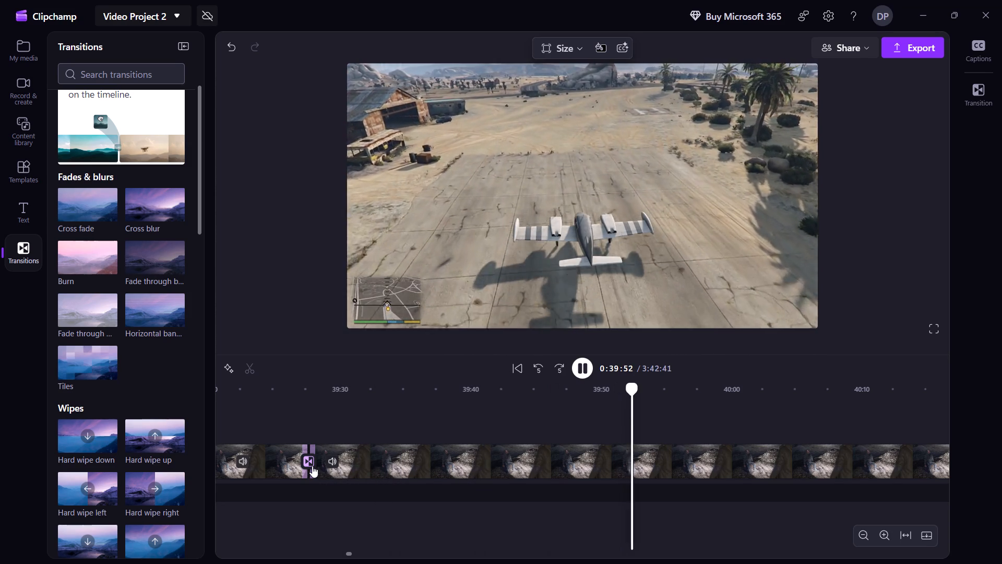
{"action": "key", "text": "shift+Left"}
{"action": "key", "text": "shift+Right"}
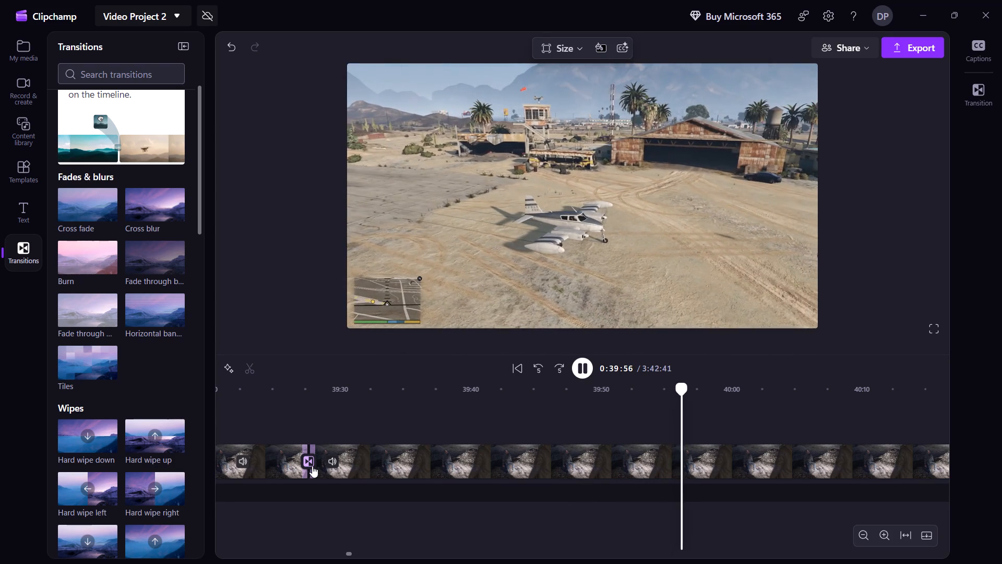
{"action": "key", "text": "shift+Right"}
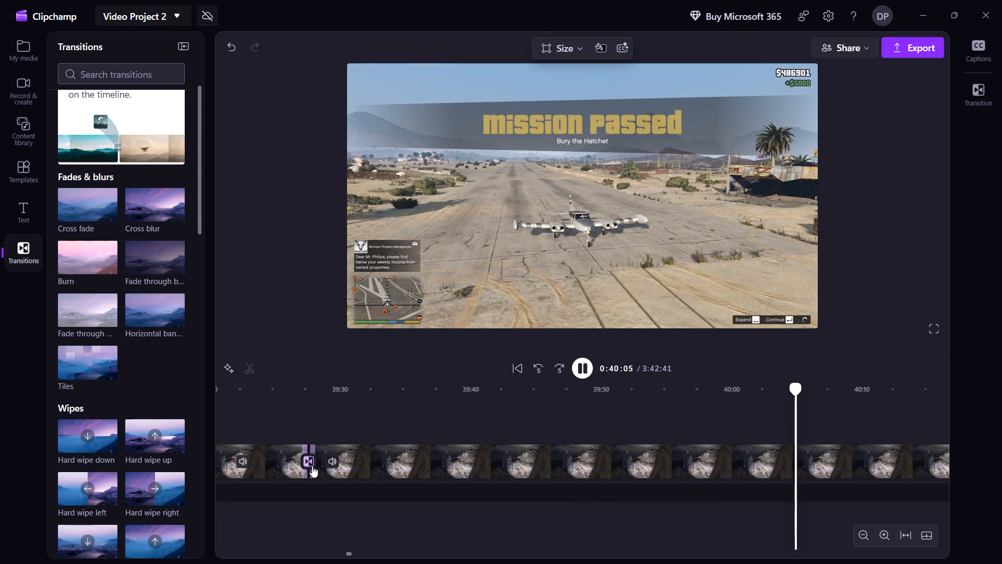
{"action": "key", "text": "space"}
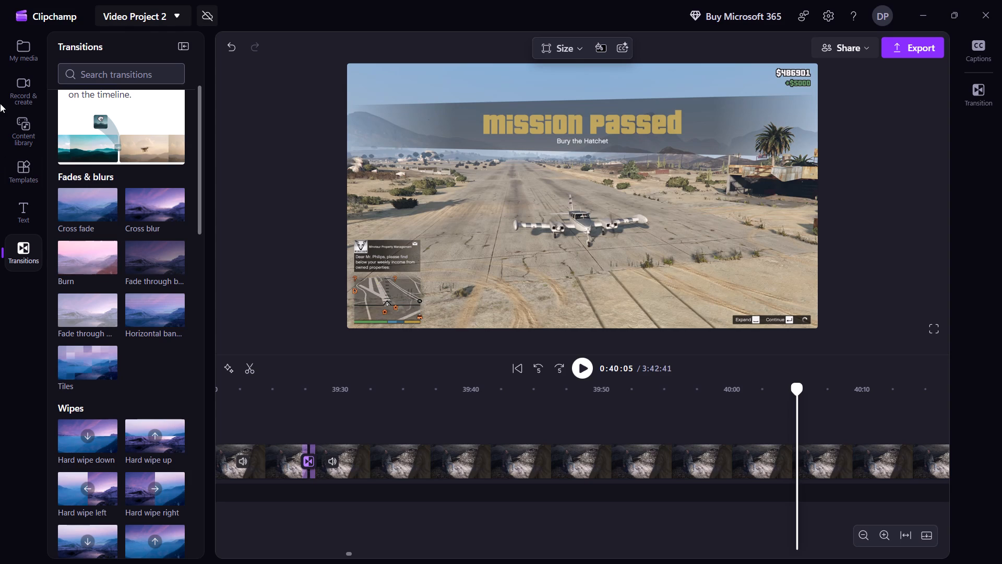
Split the recording at 40:05, on the mission passed screen.
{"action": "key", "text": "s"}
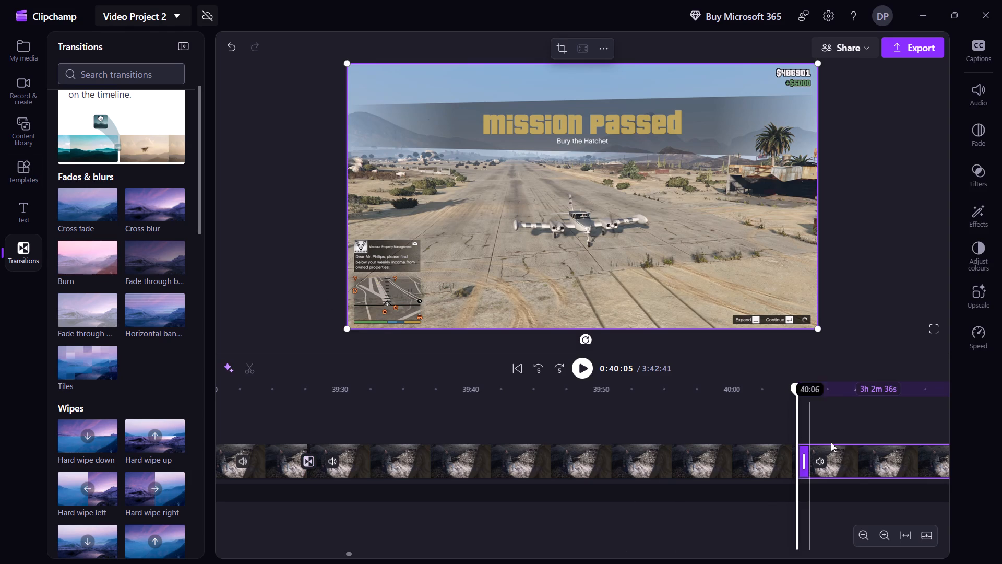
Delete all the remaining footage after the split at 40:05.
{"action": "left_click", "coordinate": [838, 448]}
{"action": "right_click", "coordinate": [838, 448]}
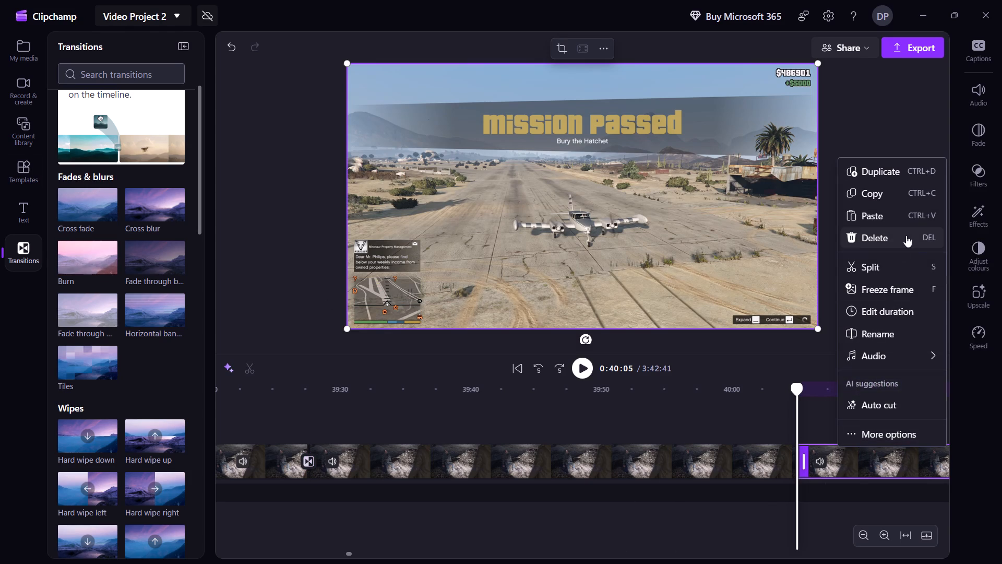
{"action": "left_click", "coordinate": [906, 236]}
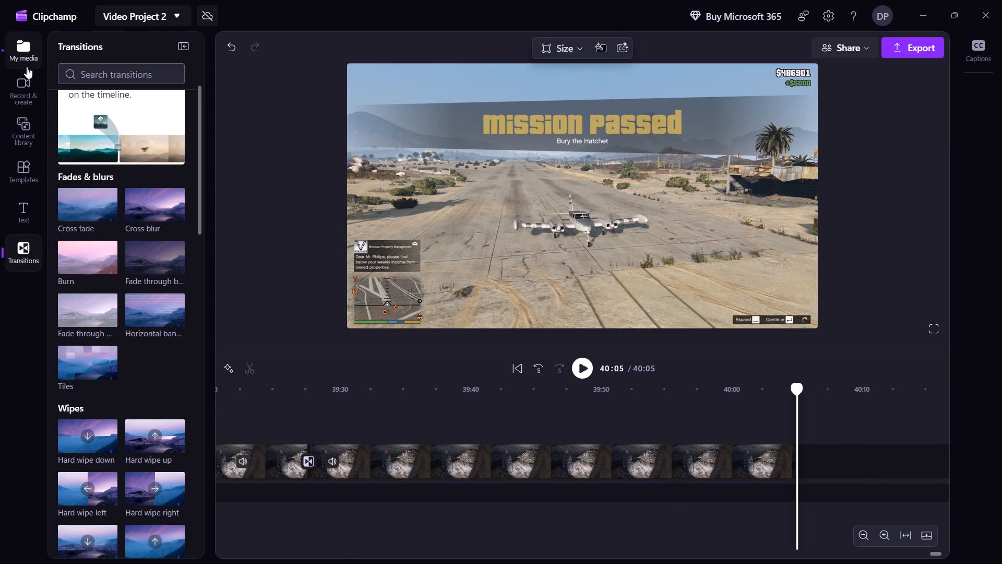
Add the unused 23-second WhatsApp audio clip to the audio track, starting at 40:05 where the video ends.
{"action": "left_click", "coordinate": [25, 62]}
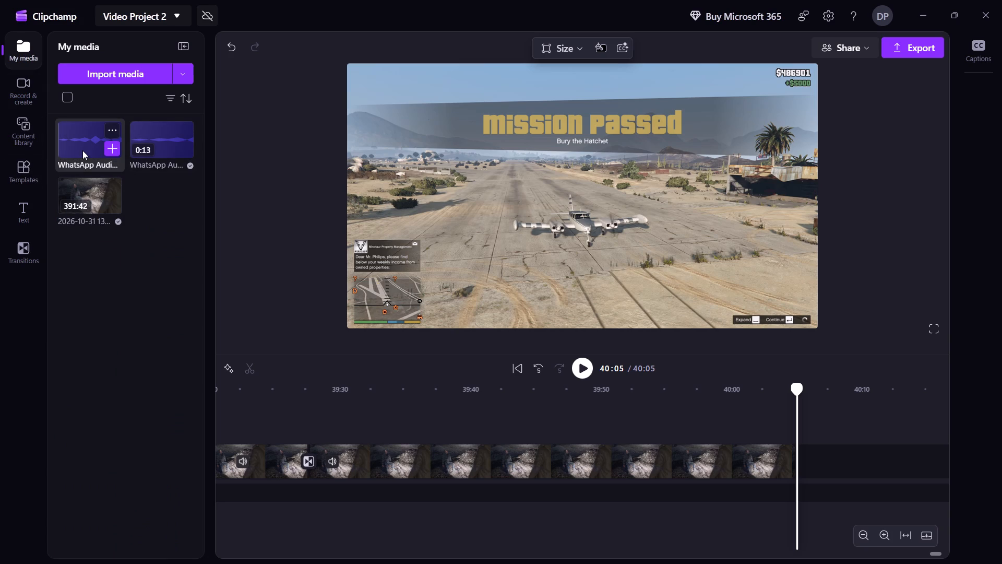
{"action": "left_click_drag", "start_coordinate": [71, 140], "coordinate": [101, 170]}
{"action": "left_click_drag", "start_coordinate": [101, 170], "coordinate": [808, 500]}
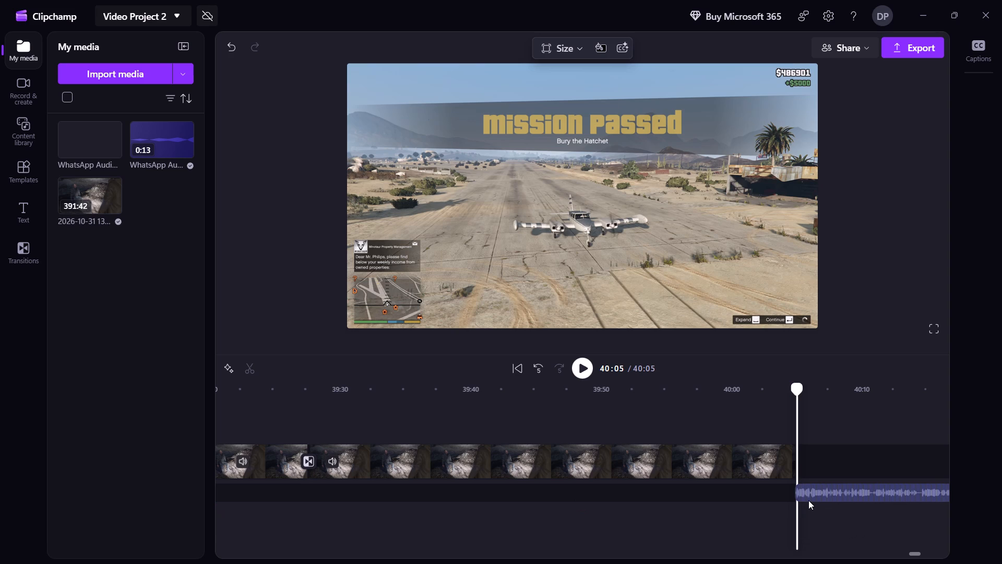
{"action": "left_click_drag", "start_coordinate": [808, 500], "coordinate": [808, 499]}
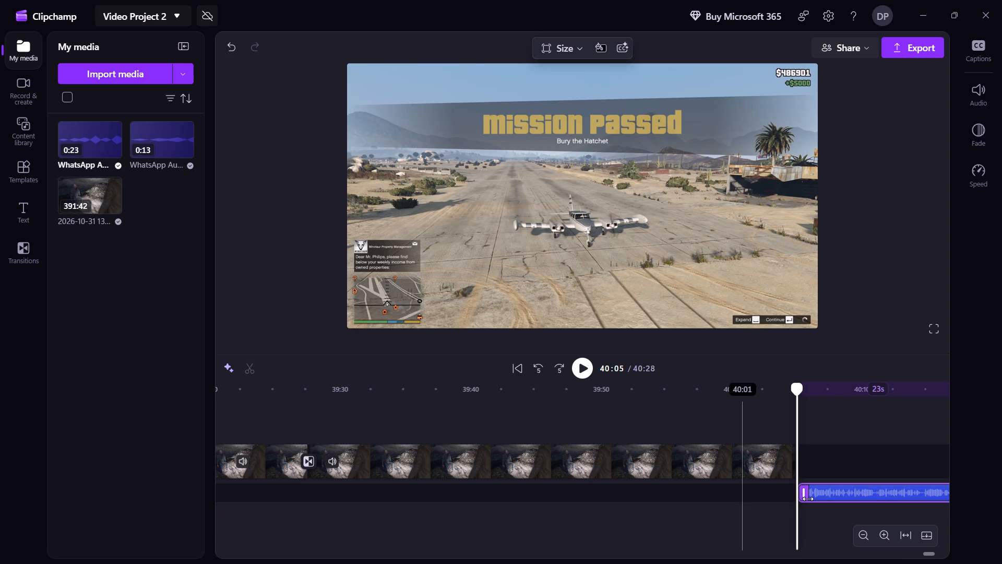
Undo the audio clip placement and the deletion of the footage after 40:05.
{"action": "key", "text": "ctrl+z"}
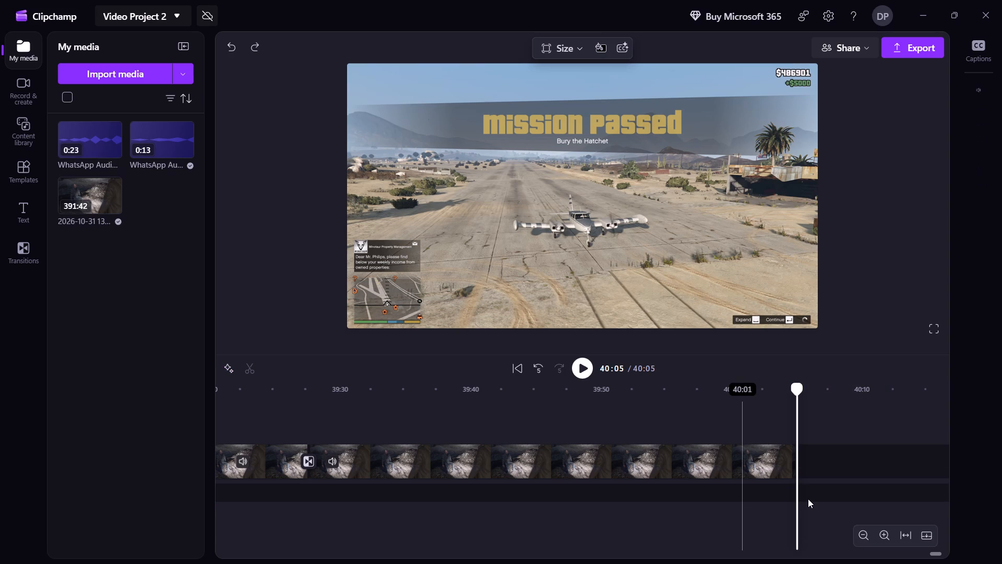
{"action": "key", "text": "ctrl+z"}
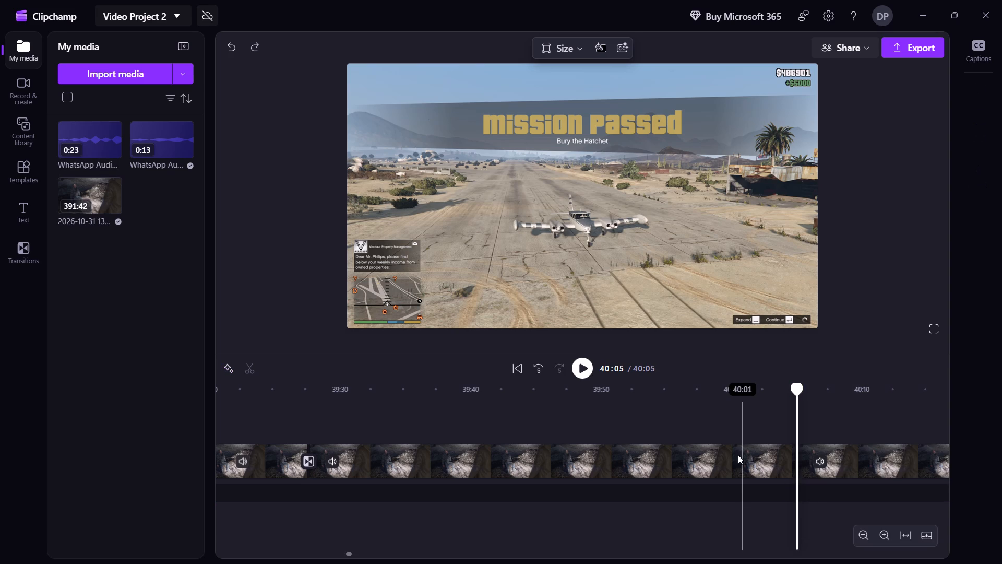
Place the unused 23-second WhatsApp audio clip beneath the video, starting at about 40:05 where the recording is split.
{"action": "left_click_drag", "start_coordinate": [71, 132], "coordinate": [705, 466]}
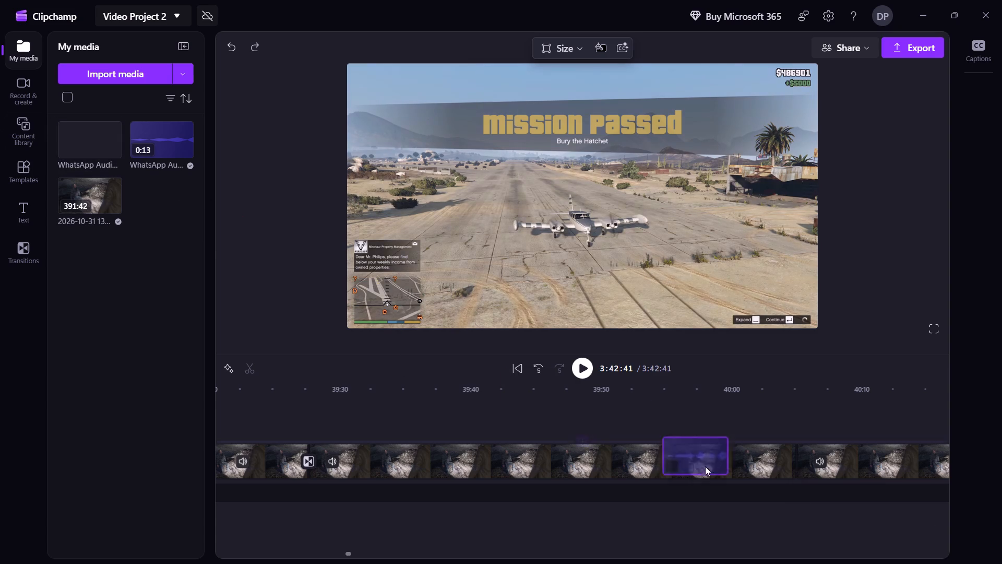
{"action": "left_click_drag", "start_coordinate": [705, 466], "coordinate": [807, 485]}
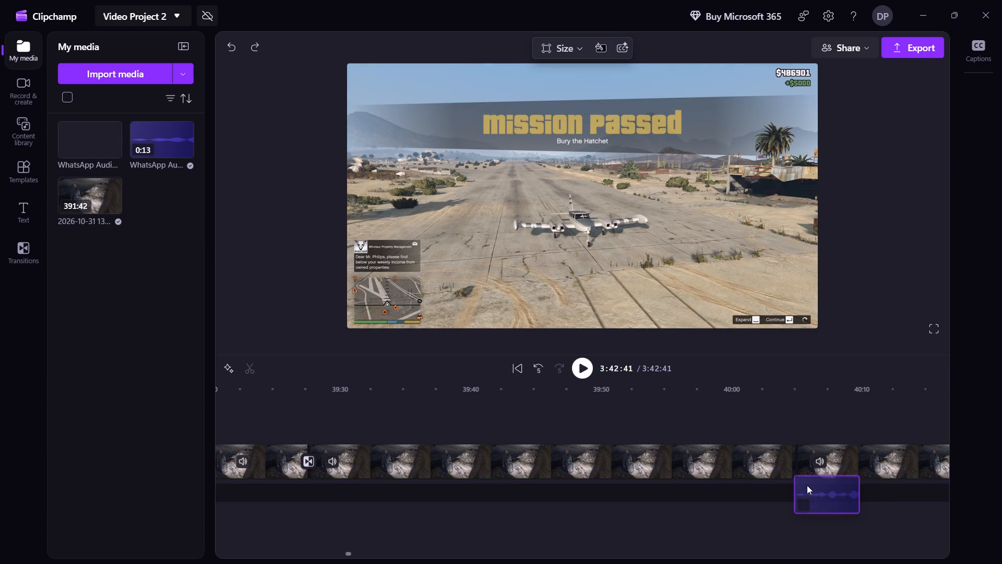
{"action": "left_click_drag", "start_coordinate": [807, 485], "coordinate": [791, 496]}
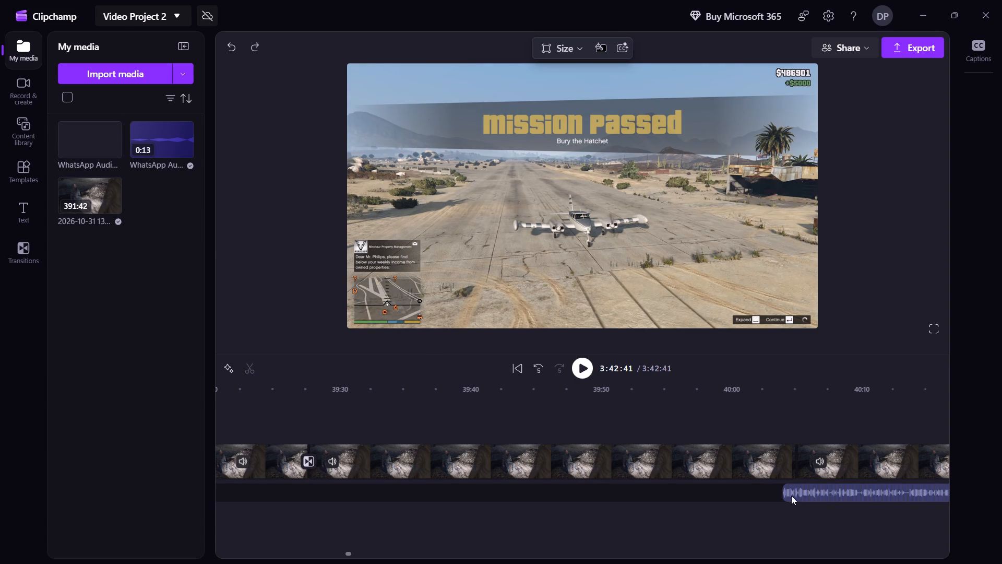
{"action": "left_click_drag", "start_coordinate": [791, 496], "coordinate": [808, 496]}
Start playback of the project after placing the voice audio clip.
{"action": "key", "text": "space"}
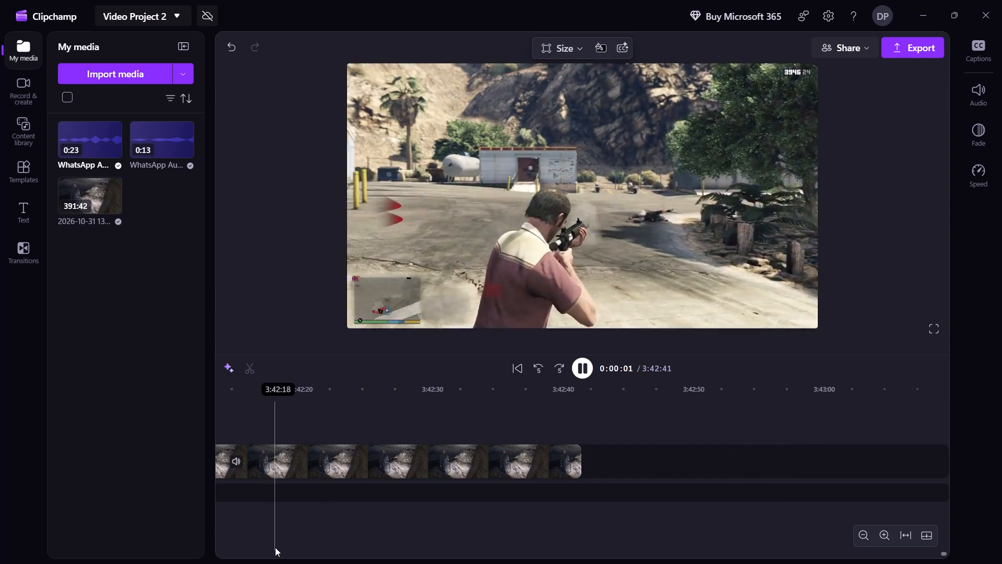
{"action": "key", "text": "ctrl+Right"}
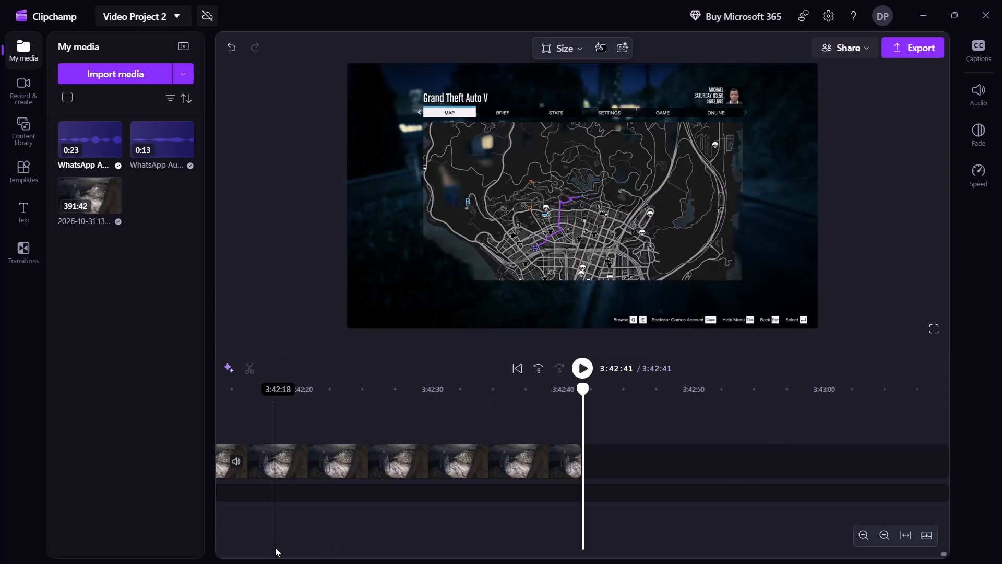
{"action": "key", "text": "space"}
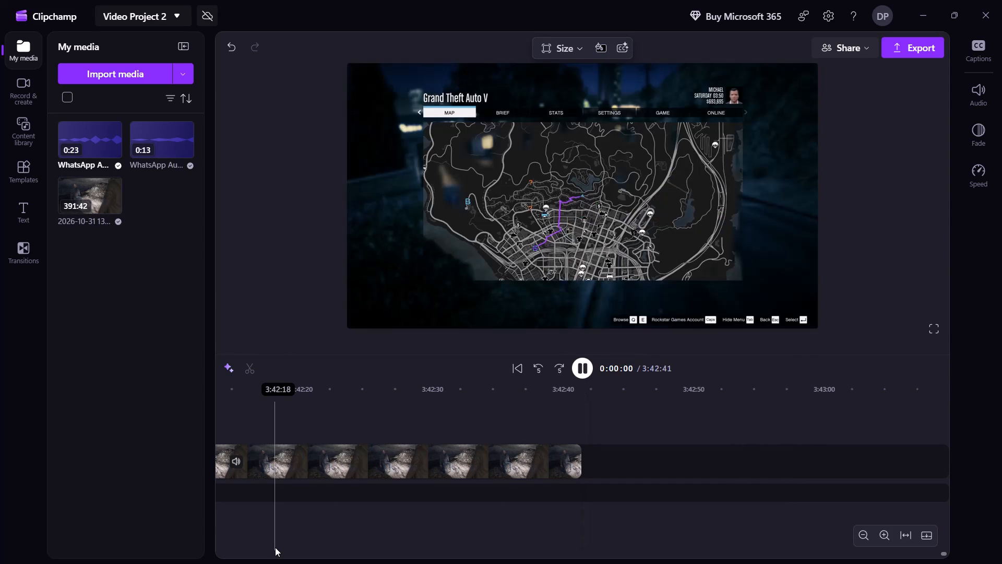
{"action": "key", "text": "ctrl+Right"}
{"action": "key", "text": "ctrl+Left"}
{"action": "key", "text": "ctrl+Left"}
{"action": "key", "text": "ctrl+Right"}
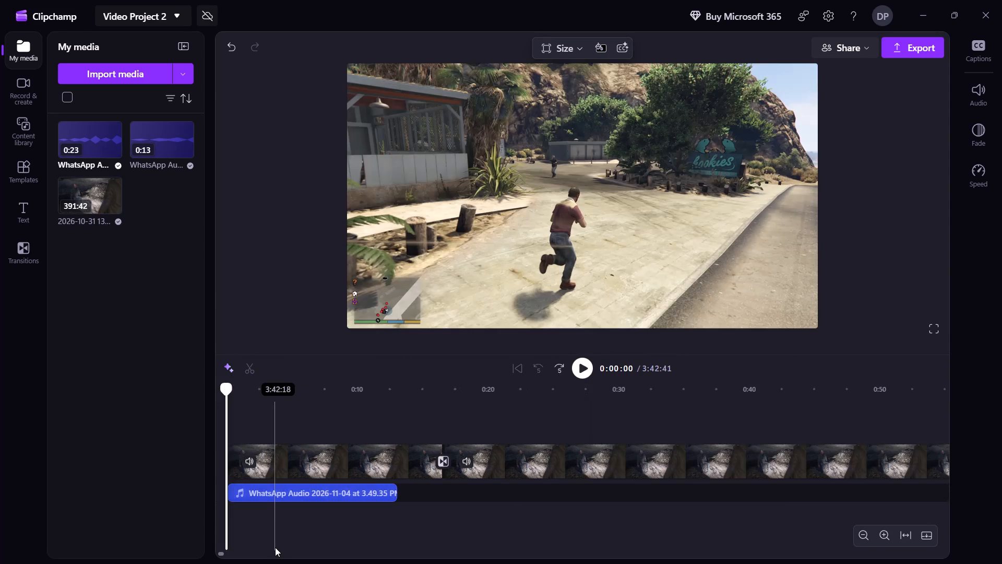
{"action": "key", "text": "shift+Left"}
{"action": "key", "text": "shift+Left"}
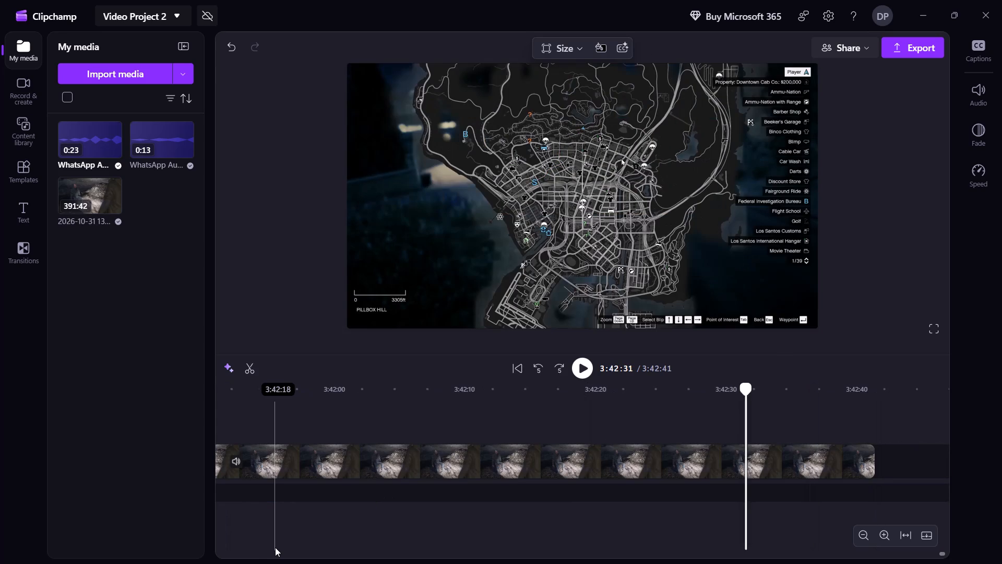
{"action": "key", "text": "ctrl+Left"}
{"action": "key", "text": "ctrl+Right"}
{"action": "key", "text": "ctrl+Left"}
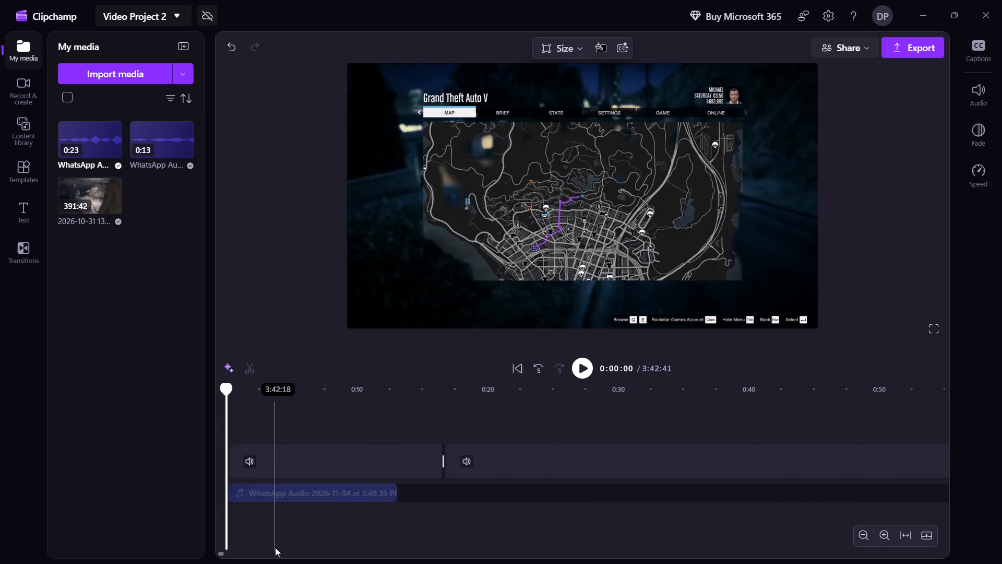
Go to the WhatsApp audio clip starting at about 40:05 and play the section through to its end at 40:28.
{"action": "key", "text": "shift+Right"}
{"action": "key", "text": "shift+Right"}
{"action": "key", "text": "shift+Right"}
{"action": "key", "text": "shift+Right"}
{"action": "key", "text": "shift+Right"}
{"action": "key", "text": "shift+Right"}
{"action": "key", "text": "shift+Right"}
{"action": "key", "text": "shift+Right"}
{"action": "key", "text": "shift+Right"}
{"action": "key", "text": "shift+Right"}
{"action": "key", "text": "shift+Right"}
{"action": "key", "text": "shift+Right"}
{"action": "key", "text": "shift+Right"}
{"action": "key", "text": "shift+Right"}
{"action": "key", "text": "shift+Right"}
{"action": "key", "text": "shift+Right"}
{"action": "key", "text": "shift+Right"}
{"action": "key", "text": "shift+Right"}
{"action": "key", "text": "shift+Right"}
{"action": "key", "text": "shift+Right"}
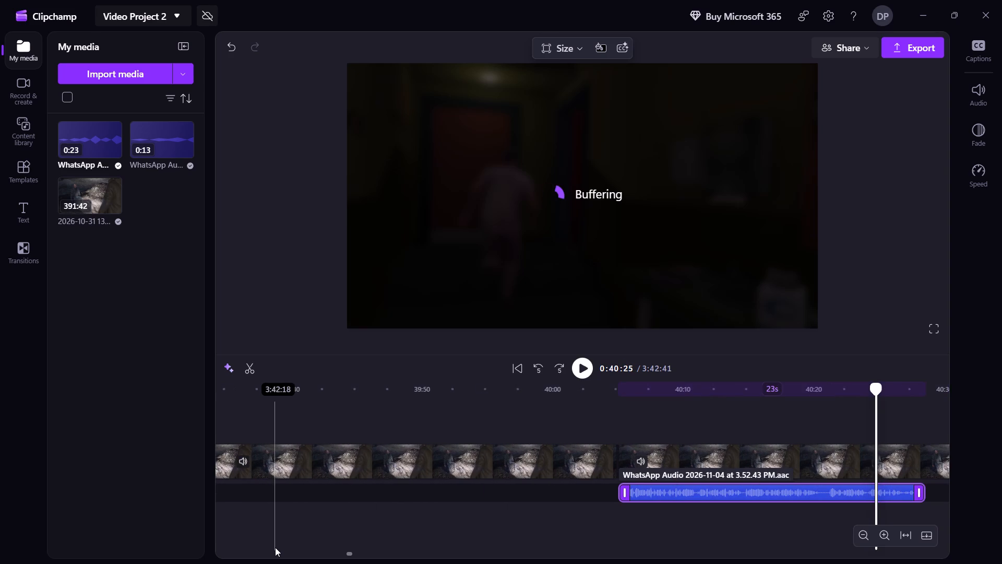
{"action": "key", "text": "shift+Left"}
{"action": "key", "text": "shift+Left"}
{"action": "key", "text": "shift+Left"}
{"action": "key", "text": "shift+Left"}
{"action": "key", "text": "shift+Left"}
{"action": "key", "text": "space"}
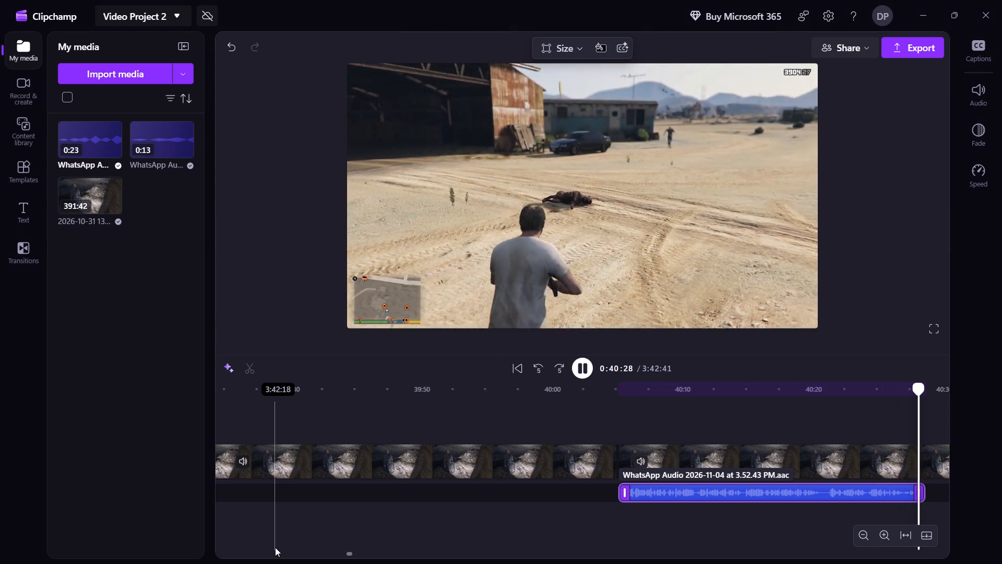
{"action": "key", "text": "space"}
{"action": "key", "text": "space"}
{"action": "key", "text": "space"}
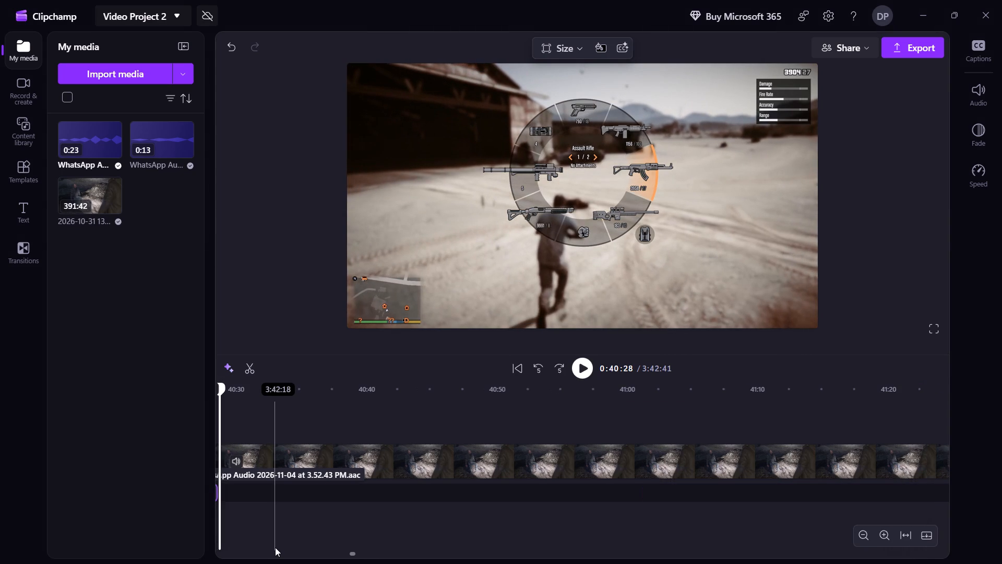
Split the recording at 40:28 and delete all the footage after that point.
{"action": "key", "text": "s"}
{"action": "left_click", "coordinate": [364, 452]}
{"action": "right_click", "coordinate": [364, 452]}
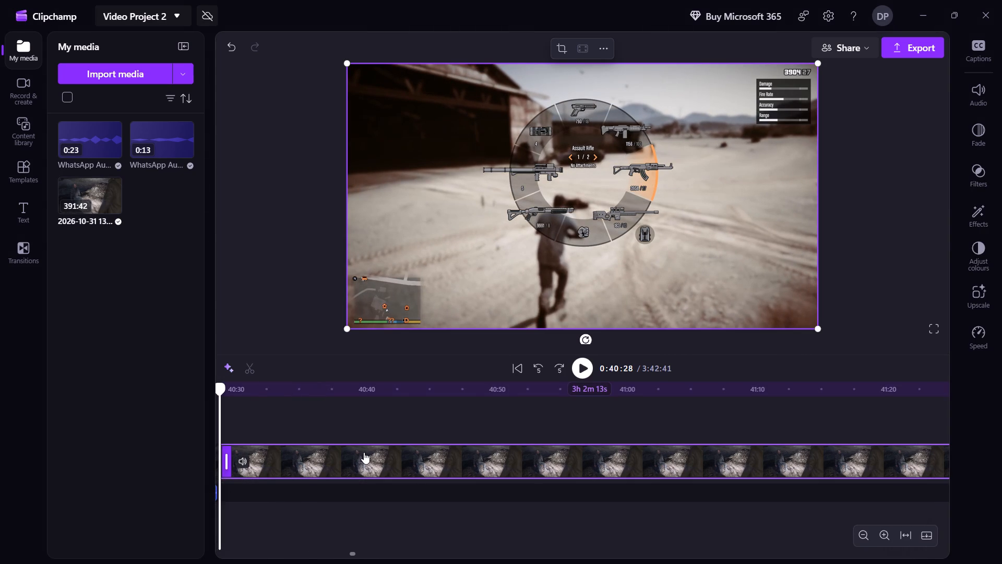
{"action": "left_click", "coordinate": [438, 245]}
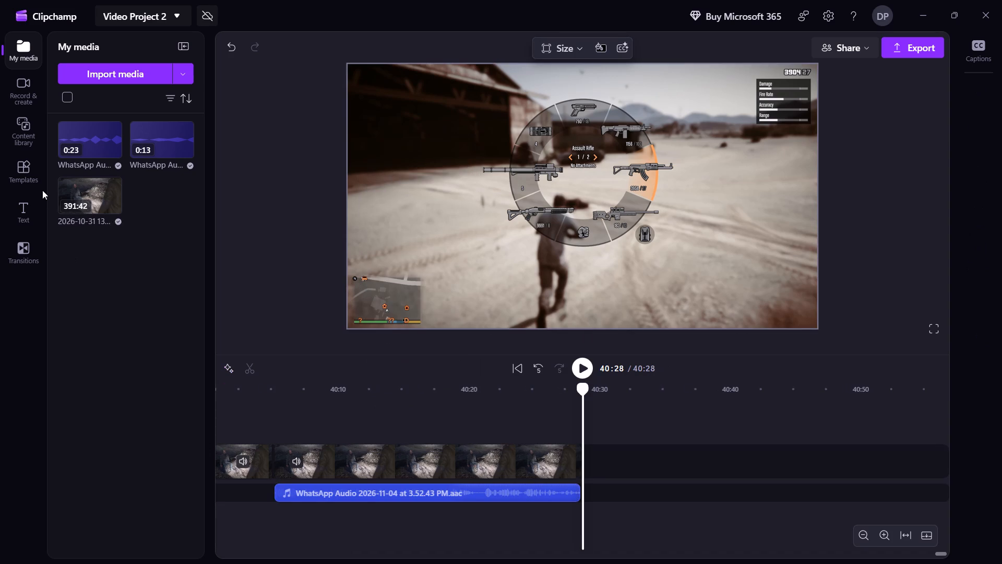
Browse the template categories and open the Gaming templates.
{"action": "left_click", "coordinate": [7, 248]}
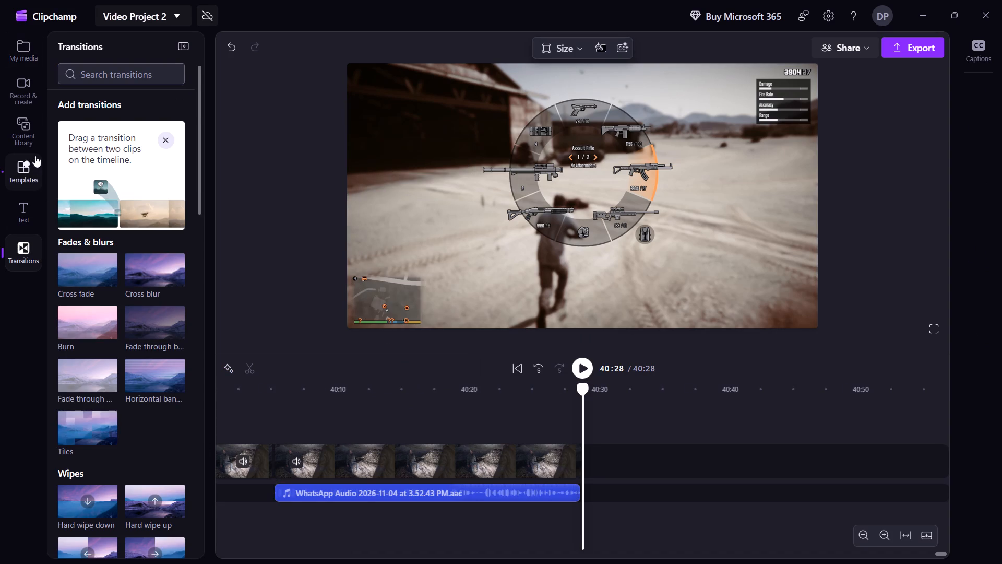
{"action": "left_click", "coordinate": [14, 182]}
{"action": "scroll", "coordinate": [125, 327], "scroll_direction": "down", "scroll_amount": 2}
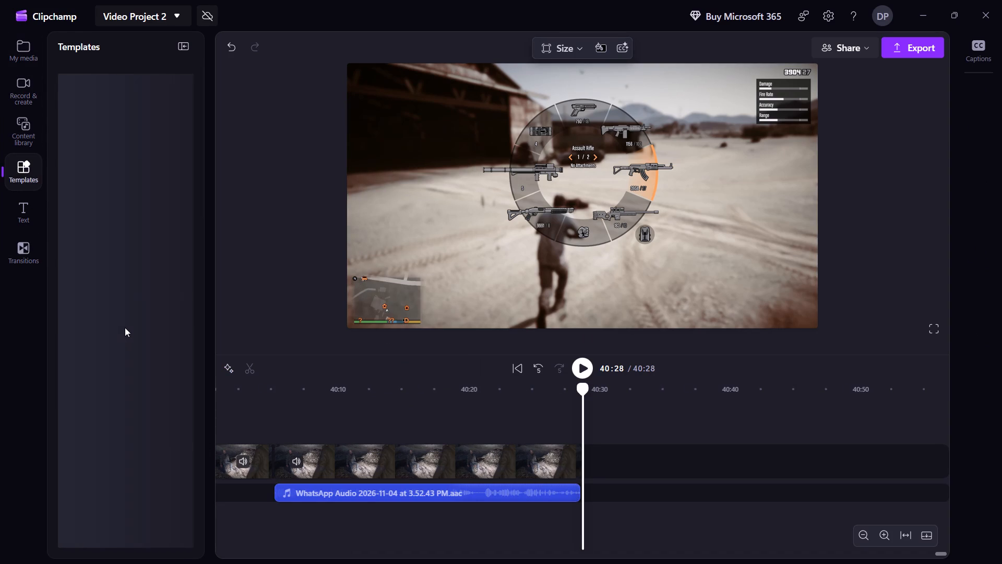
{"action": "scroll", "coordinate": [125, 327], "scroll_direction": "down", "scroll_amount": 2}
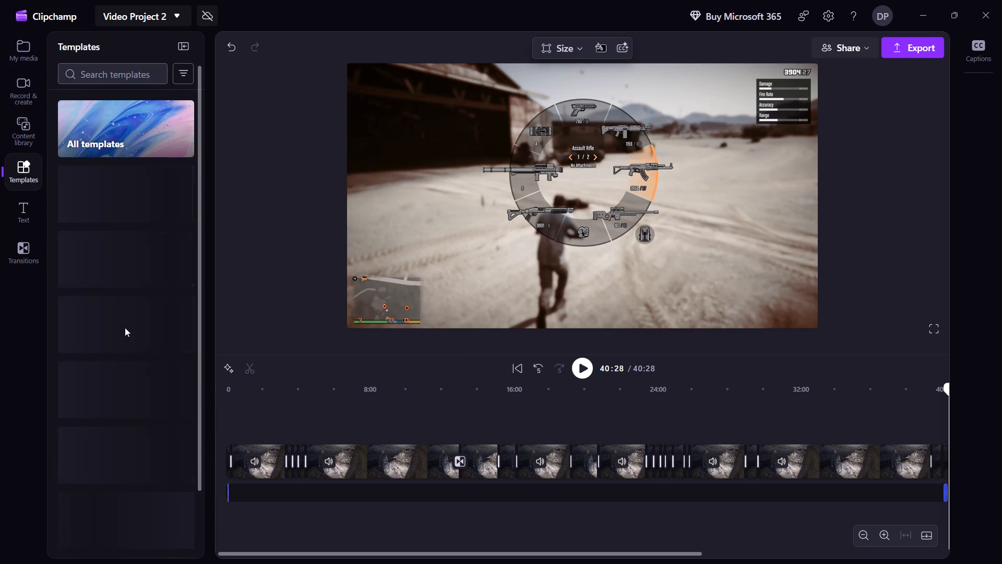
{"action": "scroll", "coordinate": [125, 327], "scroll_direction": "down", "scroll_amount": 2}
{"action": "scroll", "coordinate": [125, 327], "scroll_direction": "up", "scroll_amount": 1}
{"action": "left_click", "coordinate": [144, 322]}
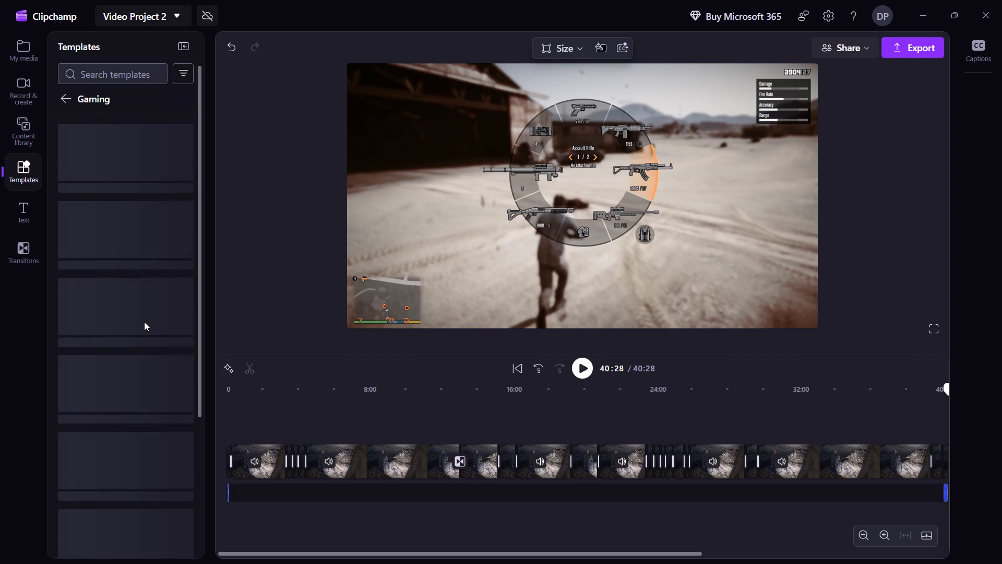
Find the Colourful Minecraft youtube outro through the similar Minecraft YouTube intro and add it to the timeline at 40:28.
{"action": "scroll", "coordinate": [144, 322], "scroll_direction": "down", "scroll_amount": 9}
{"action": "scroll", "coordinate": [144, 322], "scroll_direction": "up", "scroll_amount": 1}
{"action": "scroll", "coordinate": [144, 322], "scroll_direction": "down", "scroll_amount": 14}
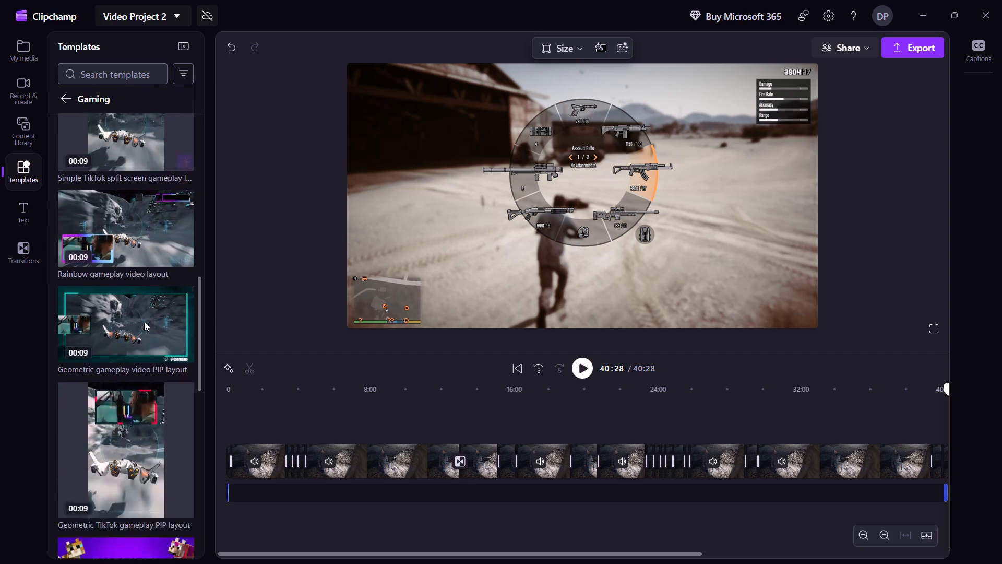
{"action": "scroll", "coordinate": [144, 322], "scroll_direction": "down", "scroll_amount": 4}
{"action": "left_click", "coordinate": [145, 155]}
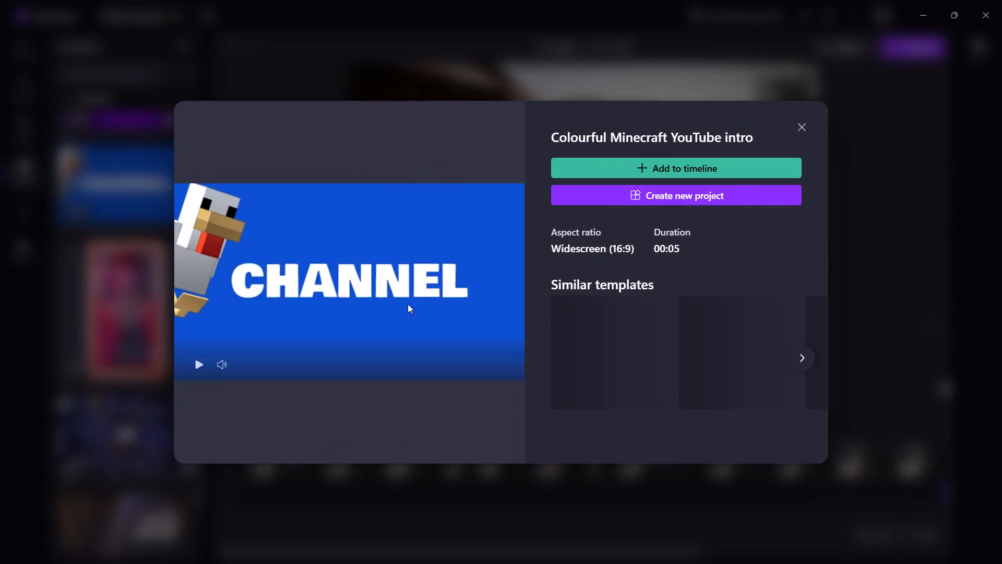
{"action": "left_click", "coordinate": [603, 340]}
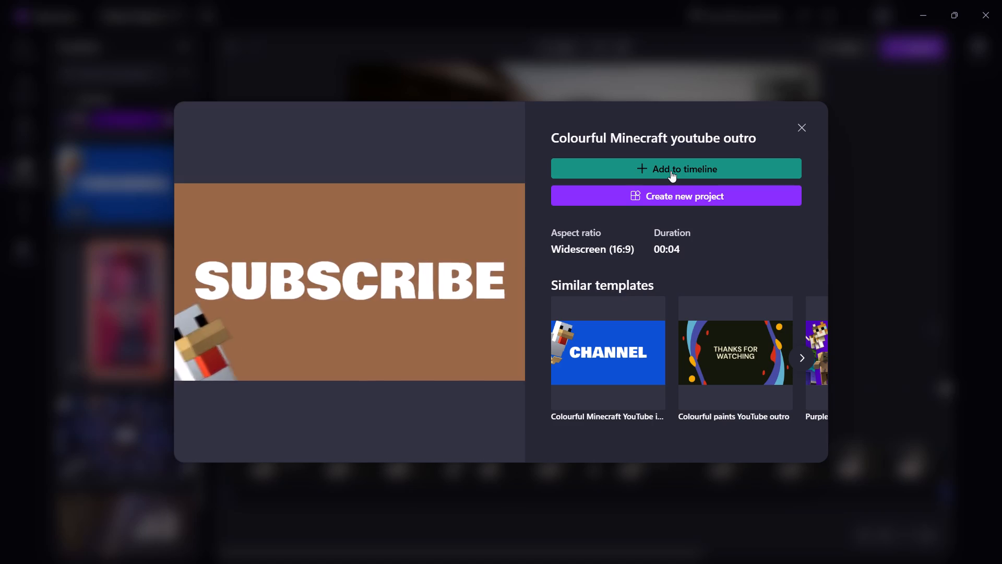
{"action": "left_click", "coordinate": [671, 171]}
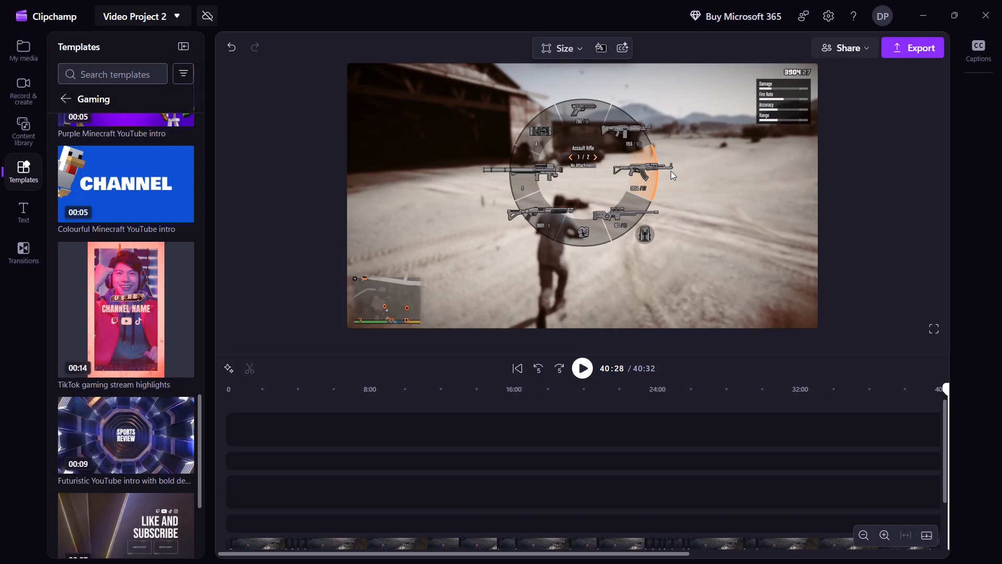
Play back the end of the video from about 40:22 through the added outro to 40:32.
{"action": "key", "text": "space"}
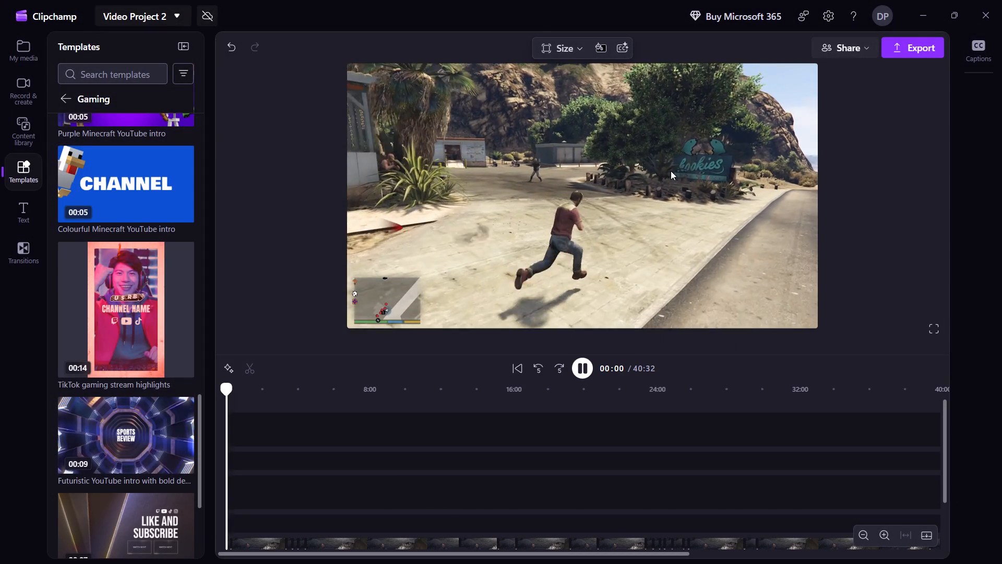
{"action": "key", "text": "ctrl+Right"}
{"action": "key", "text": "shift+Left"}
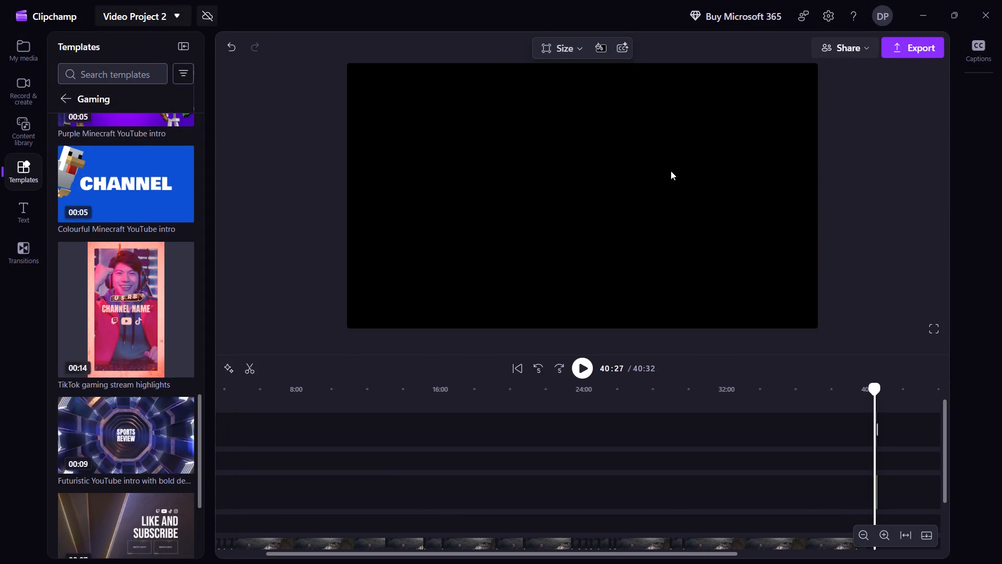
{"action": "key", "text": "shift+Left"}
{"action": "key", "text": "shift+Left"}
{"action": "key", "text": "shift+Right"}
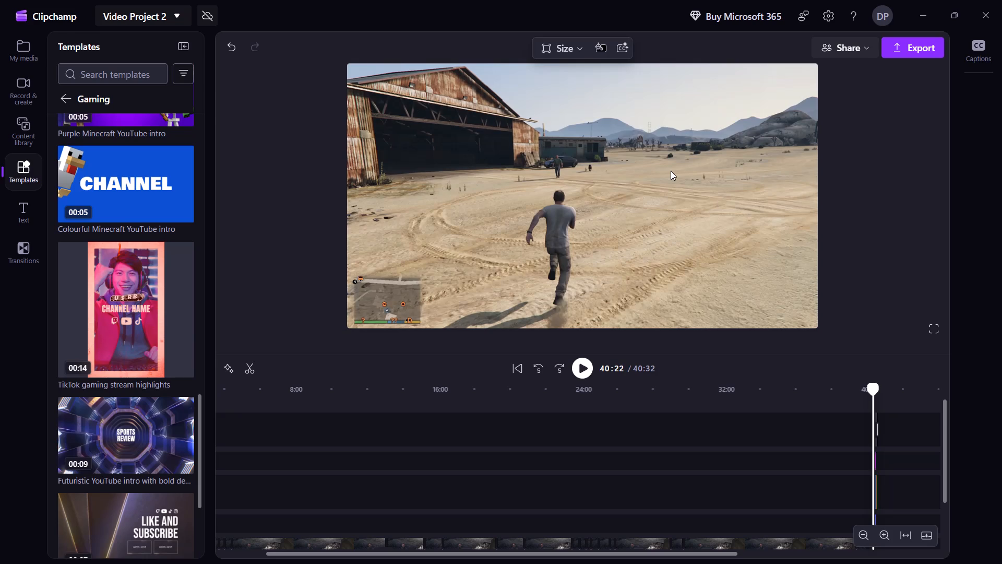
{"action": "key", "text": "space"}
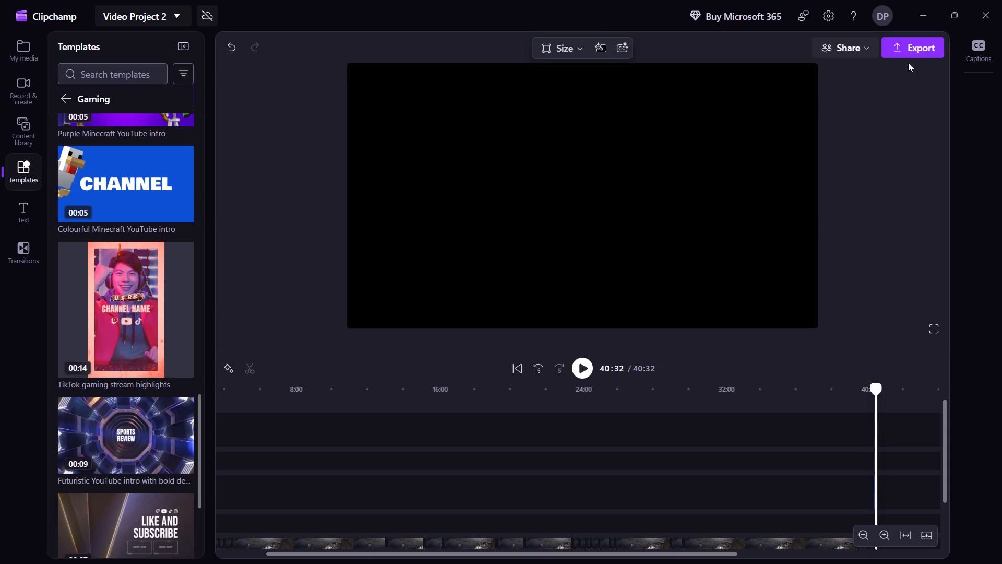
Export the video at 1080p quality with the file name Video Project 2.
{"action": "left_click", "coordinate": [925, 33]}
{"action": "left_click", "coordinate": [934, 50]}
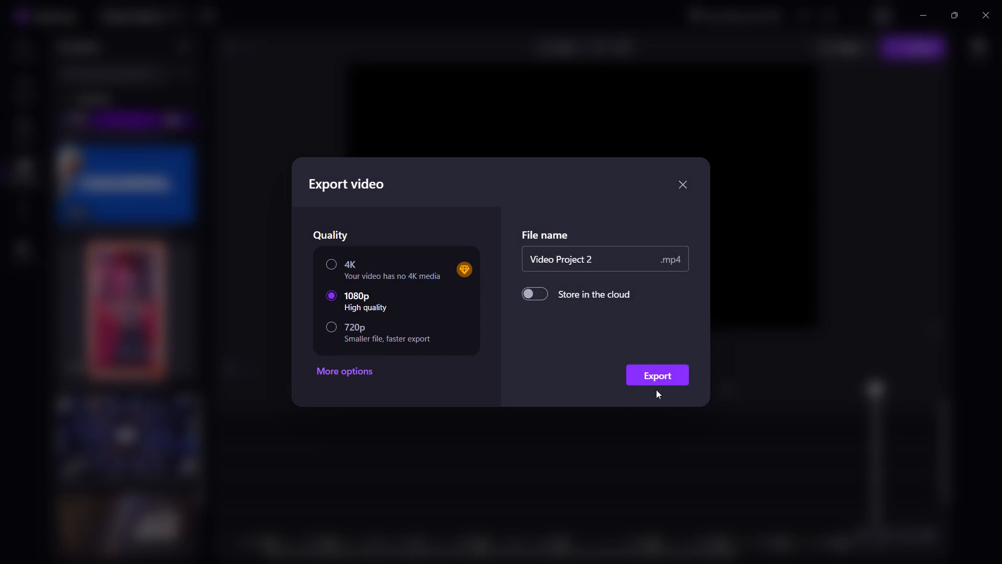
{"action": "left_click", "coordinate": [667, 378]}
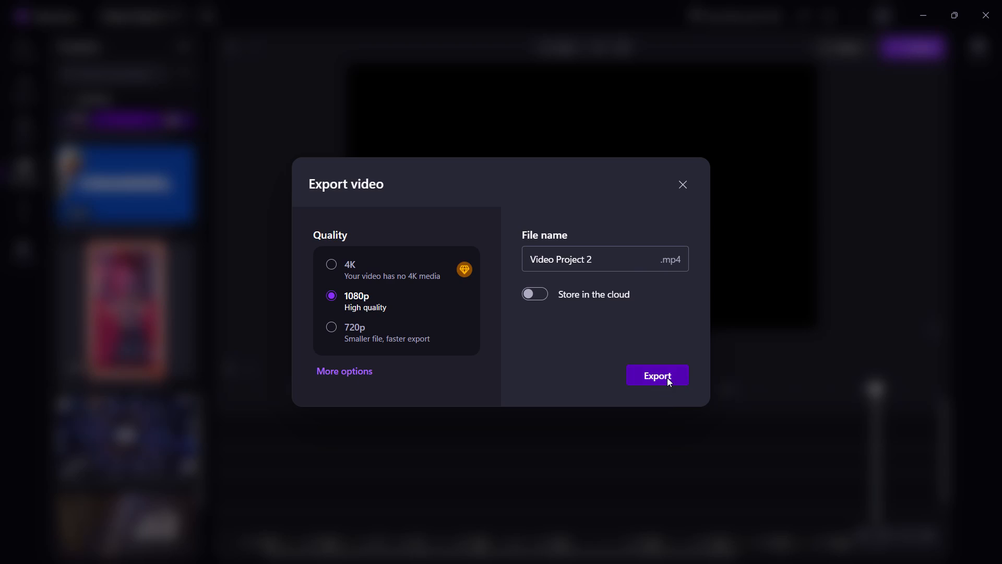
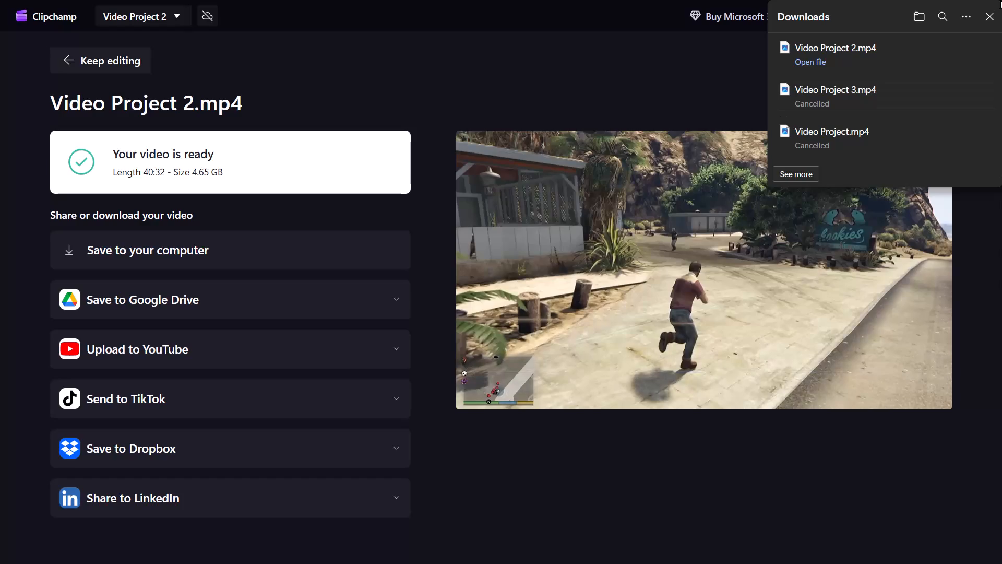
Close the Downloads list covering the finished export page of Video Project 2.
{"action": "left_click", "coordinate": [987, 19]}
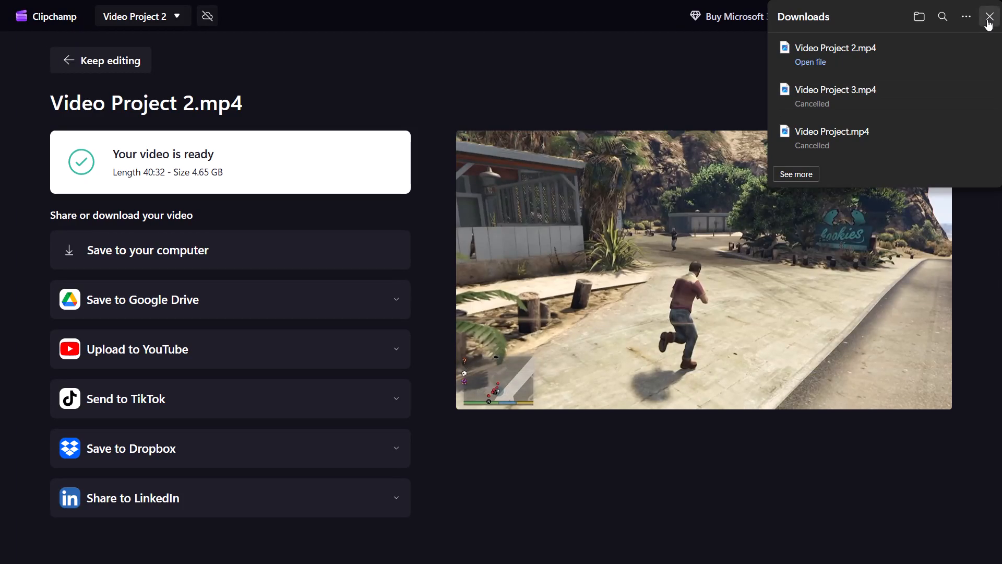